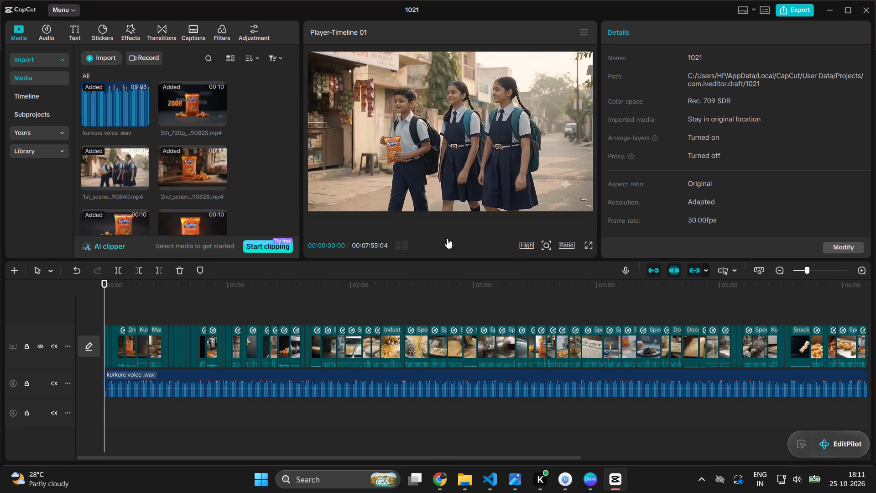
{"action": "left_click", "coordinate": [86, 58]}
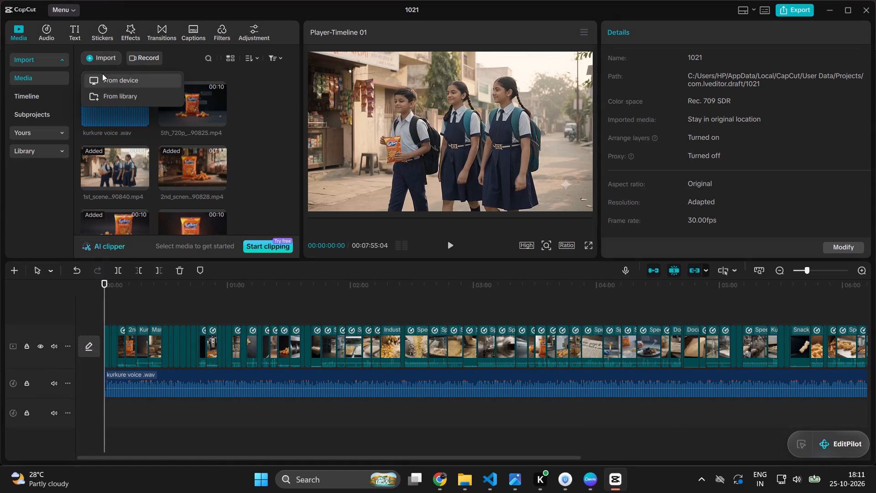
{"action": "left_click", "coordinate": [102, 73]}
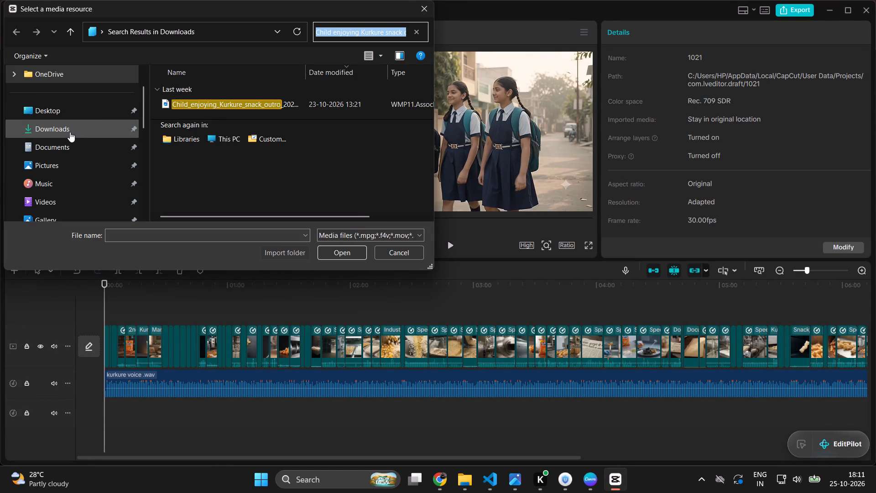
{"action": "left_click", "coordinate": [95, 125]}
{"action": "scroll", "coordinate": [56, 116], "scroll_direction": "up", "scroll_amount": 2}
{"action": "scroll", "coordinate": [242, 125], "scroll_direction": "down", "scroll_amount": 3}
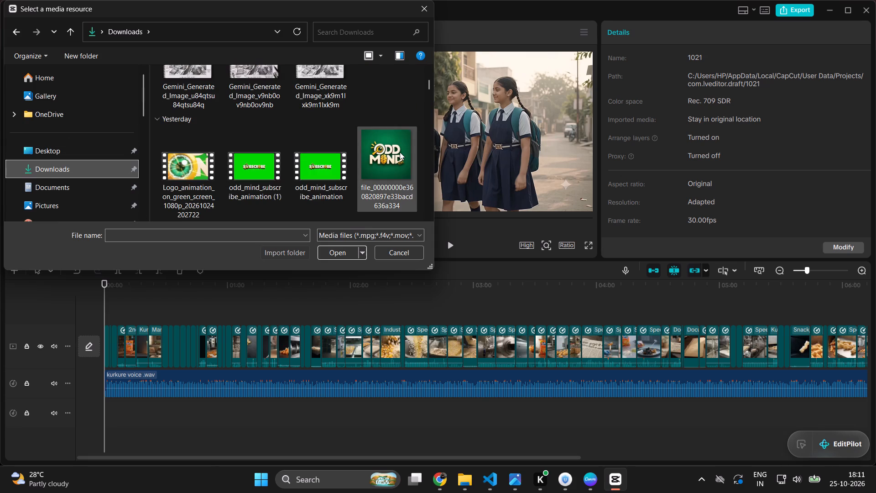
{"action": "left_click", "coordinate": [400, 152]}
{"action": "left_click", "coordinate": [336, 249]}
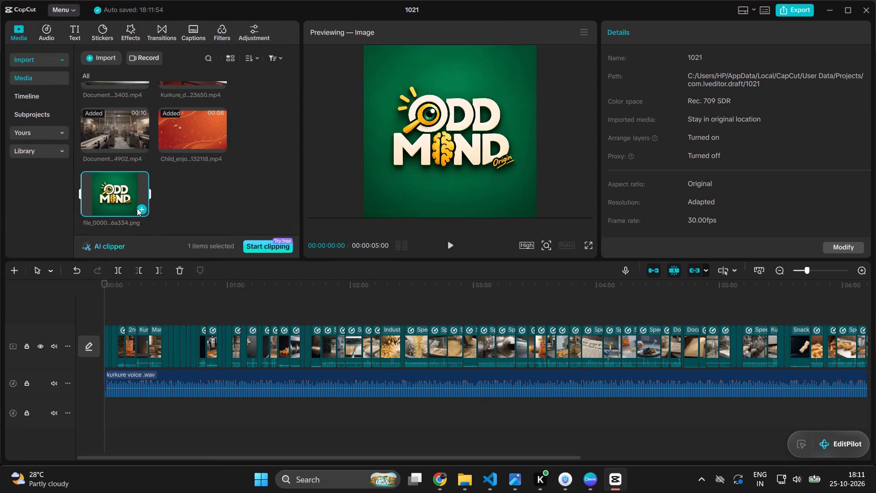
Add the imported Odd Mind Origin logo image to the main video track at the start of the timeline.
{"action": "left_click", "coordinate": [141, 210]}
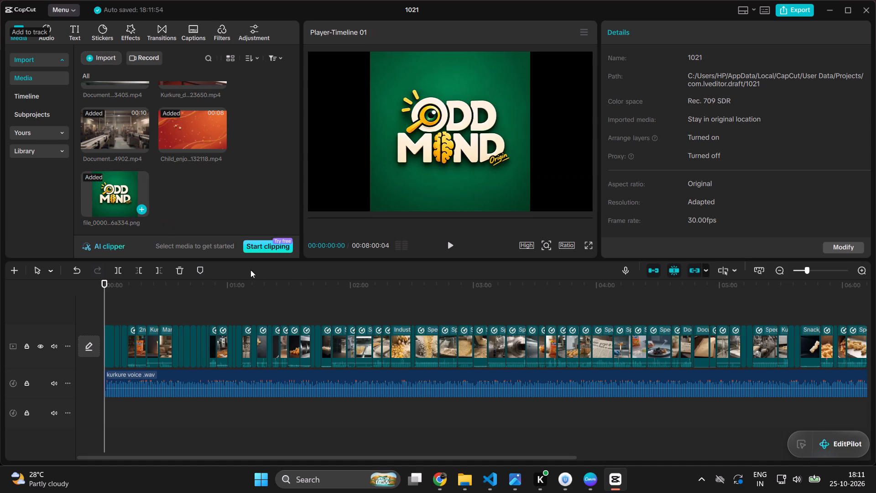
{"action": "scroll", "coordinate": [152, 337], "scroll_direction": "up", "scroll_amount": 4}
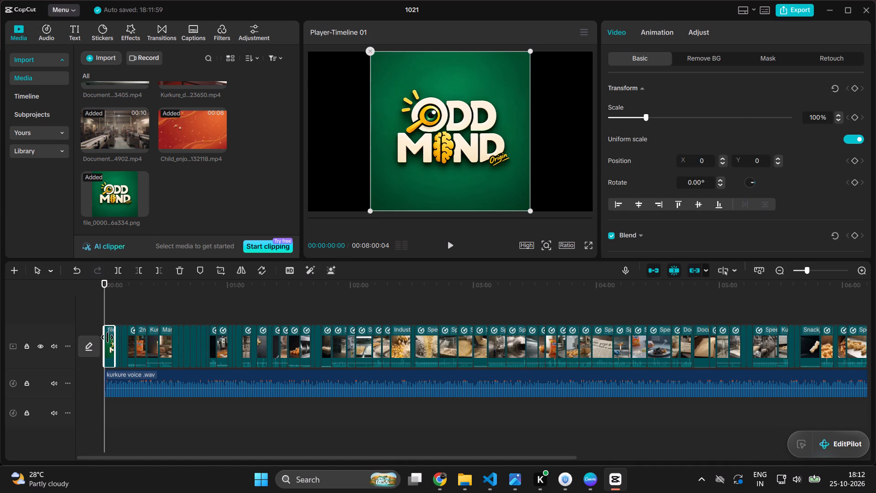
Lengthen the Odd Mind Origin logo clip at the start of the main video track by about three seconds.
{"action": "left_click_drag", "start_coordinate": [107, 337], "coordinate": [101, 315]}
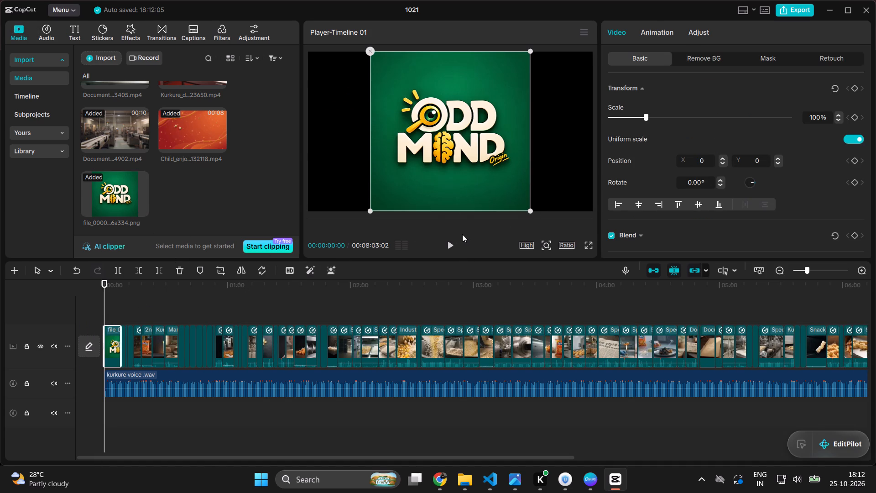
Shrink the logo image to 40% scale and move it into the frame's lower-right area, about X 1031, Y -558.
{"action": "left_click_drag", "start_coordinate": [531, 210], "coordinate": [465, 176]}
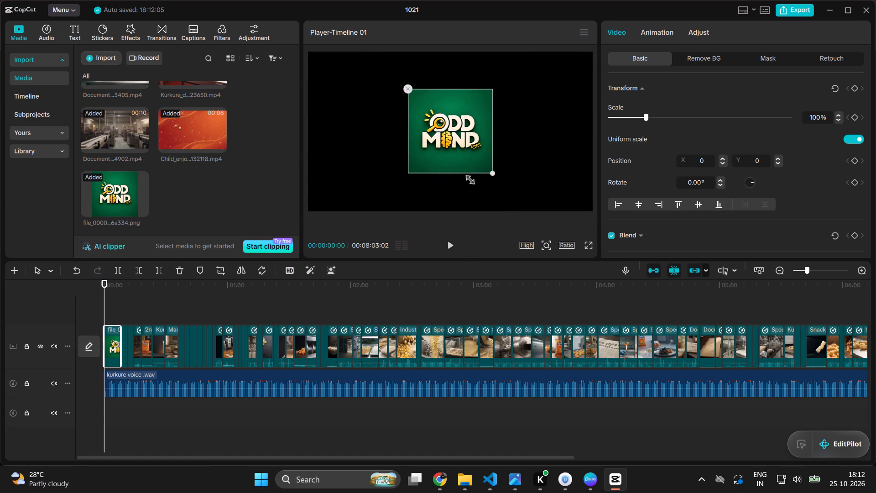
{"action": "left_click_drag", "start_coordinate": [465, 176], "coordinate": [455, 163]}
{"action": "left_click_drag", "start_coordinate": [444, 136], "coordinate": [521, 178]}
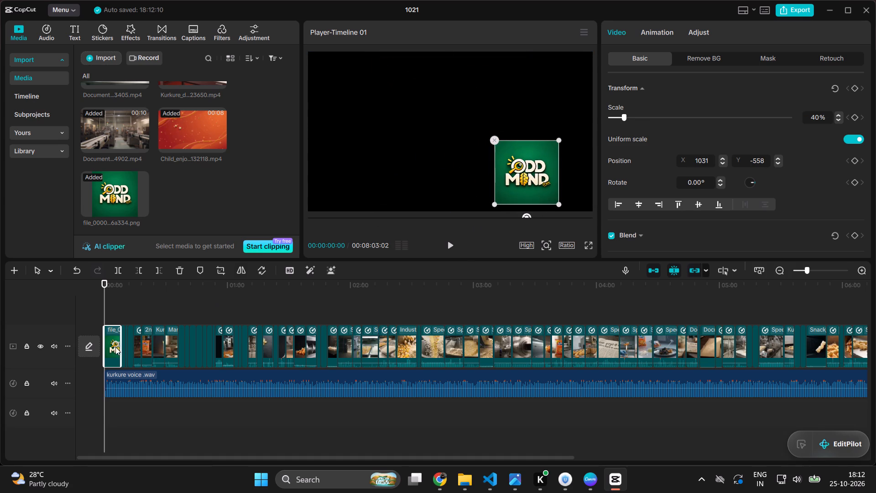
Move the logo clip from the main track to an overlay track above it, starting at 00:00.
{"action": "left_click", "coordinate": [106, 342]}
{"action": "left_click_drag", "start_coordinate": [113, 344], "coordinate": [131, 298]}
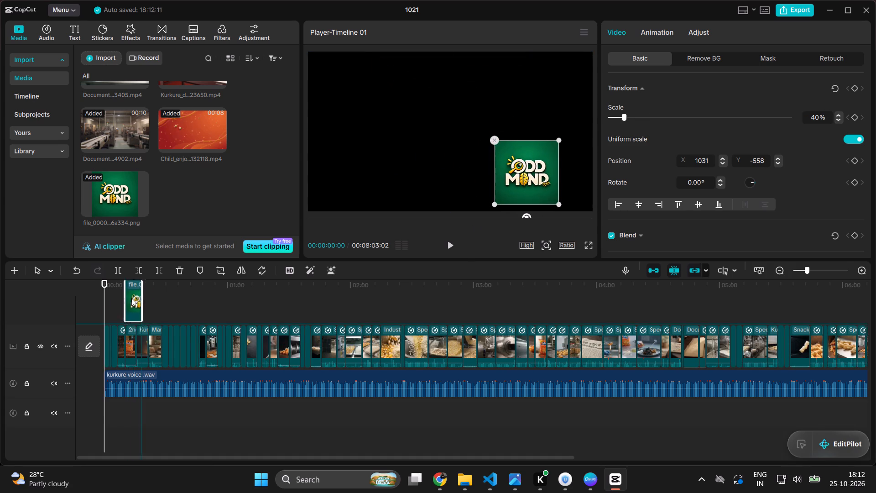
{"action": "left_click_drag", "start_coordinate": [131, 298], "coordinate": [116, 299]}
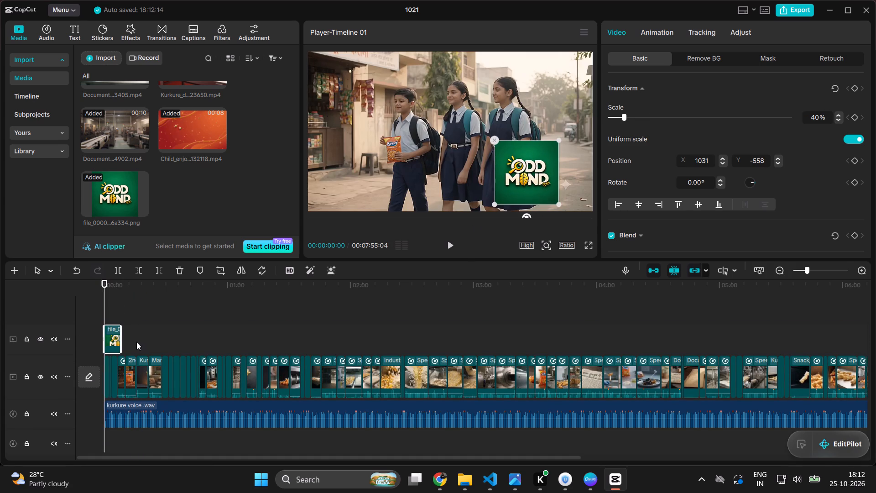
Extend the logo overlay clip to the end of the main video, for a duration of 00:07:55:04.
{"action": "left_click_drag", "start_coordinate": [119, 341], "coordinate": [766, 355]}
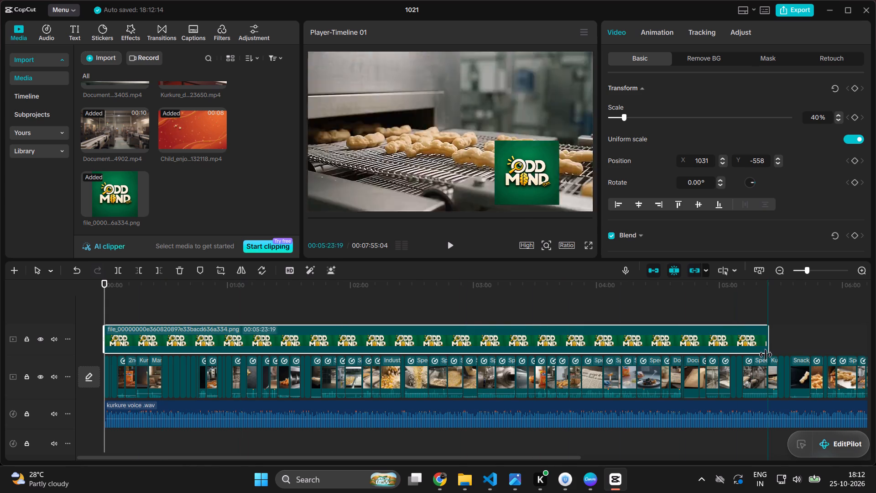
{"action": "left_click_drag", "start_coordinate": [766, 355], "coordinate": [498, 384]}
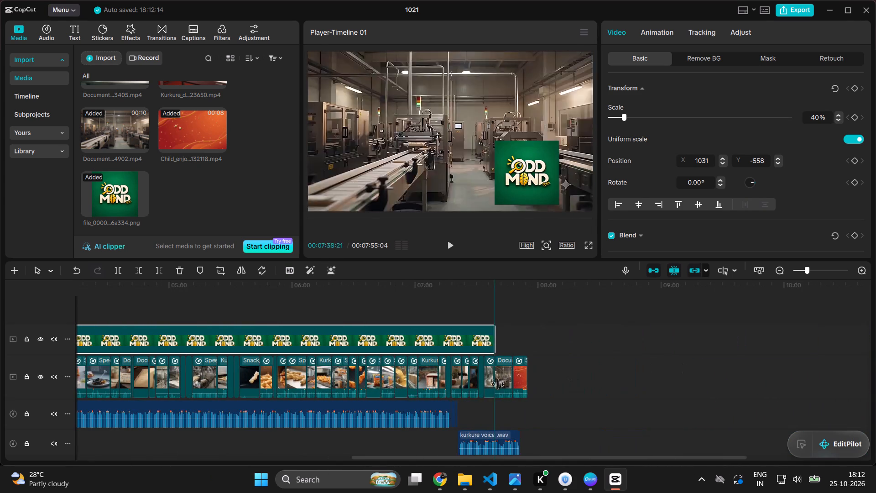
{"action": "left_click_drag", "start_coordinate": [498, 384], "coordinate": [528, 383]}
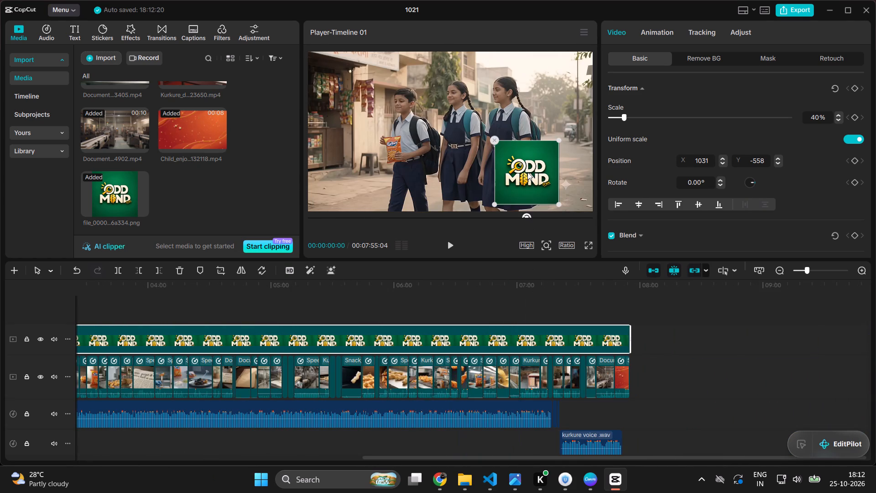
Reduce the logo overlay to 10% scale and place it near the frame's lower-right corner, about X 1535, Y -738.
{"action": "left_click_drag", "start_coordinate": [527, 172], "coordinate": [537, 181]}
{"action": "left_click_drag", "start_coordinate": [563, 206], "coordinate": [556, 202]}
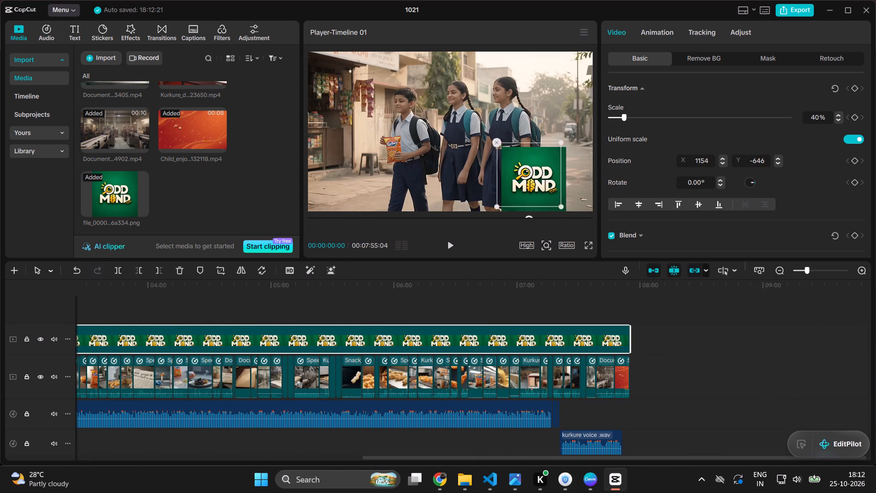
{"action": "left_click_drag", "start_coordinate": [556, 202], "coordinate": [547, 197]}
{"action": "left_click_drag", "start_coordinate": [545, 198], "coordinate": [535, 194]}
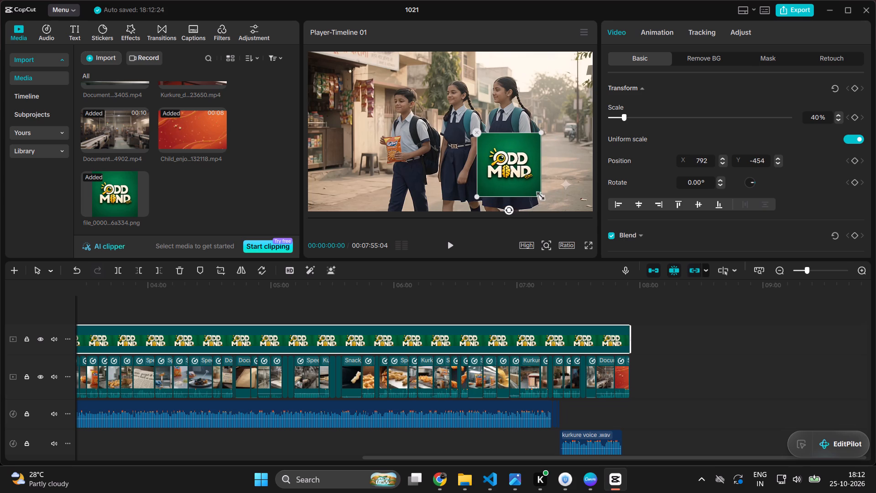
{"action": "left_click_drag", "start_coordinate": [538, 194], "coordinate": [509, 169]}
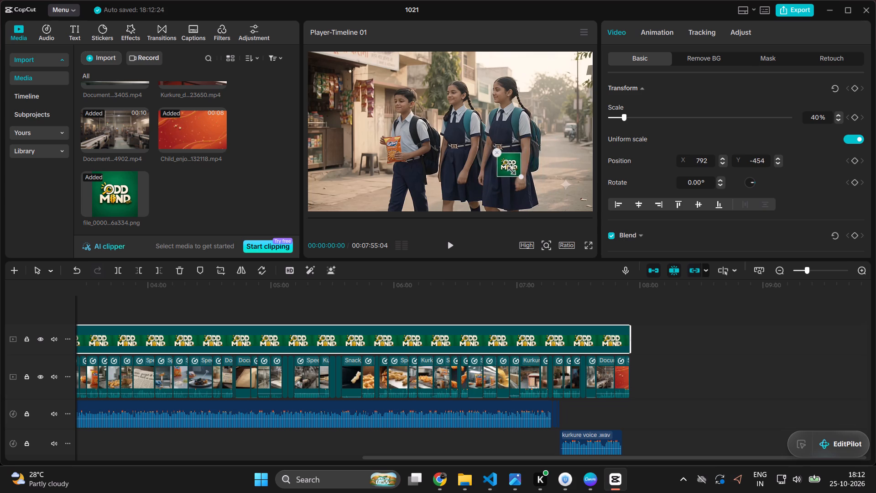
{"action": "left_click_drag", "start_coordinate": [509, 169], "coordinate": [508, 168]}
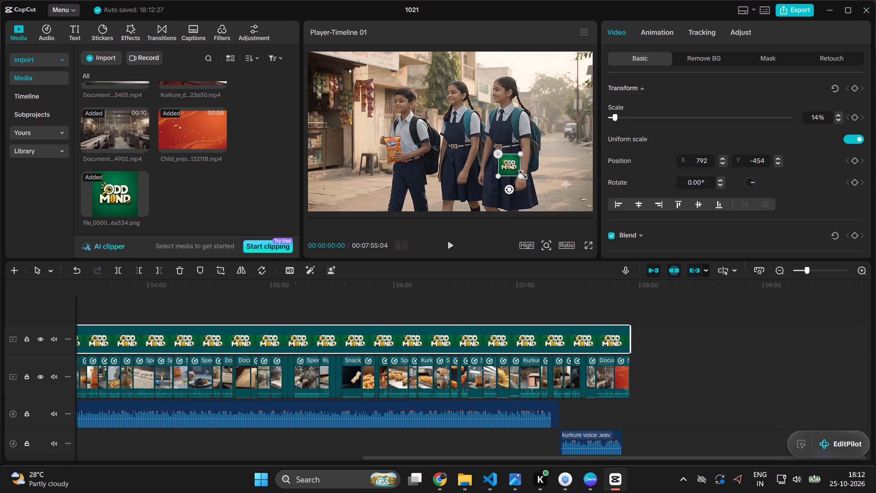
{"action": "left_click_drag", "start_coordinate": [519, 173], "coordinate": [514, 170]}
{"action": "left_click_drag", "start_coordinate": [507, 163], "coordinate": [532, 174]}
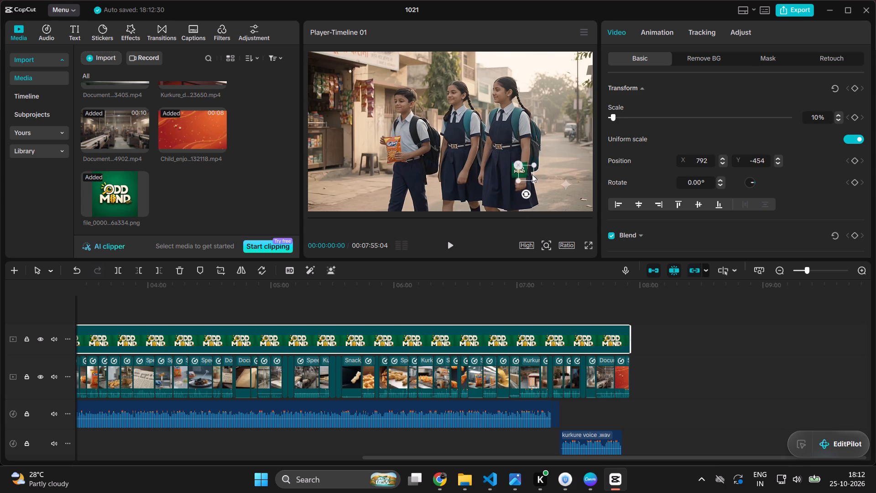
{"action": "left_click_drag", "start_coordinate": [532, 174], "coordinate": [562, 184]}
Inspect the logo's size and corner placement over the opening schoolchildren shot in full-screen preview.
{"action": "scroll", "coordinate": [569, 183], "scroll_direction": "left", "scroll_amount": 1}
{"action": "left_click", "coordinate": [517, 162]}
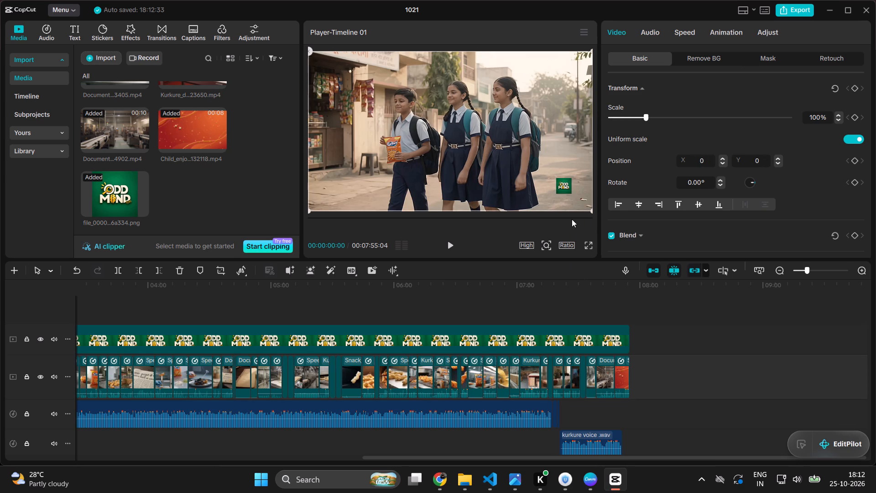
{"action": "scroll", "coordinate": [574, 178], "scroll_direction": "up", "scroll_amount": 3, "text": "ctrl"}
{"action": "scroll", "coordinate": [557, 175], "scroll_direction": "left", "scroll_amount": 1}
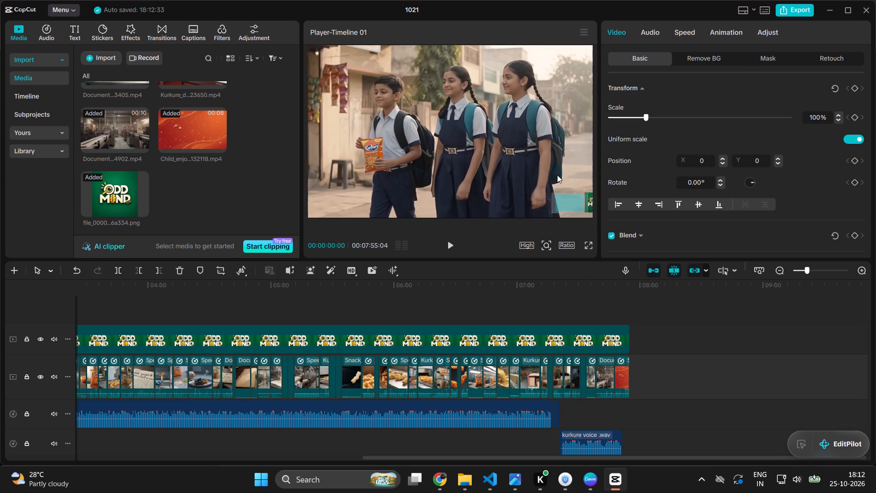
{"action": "scroll", "coordinate": [557, 175], "scroll_direction": "left", "scroll_amount": 1}
{"action": "left_click", "coordinate": [557, 161]}
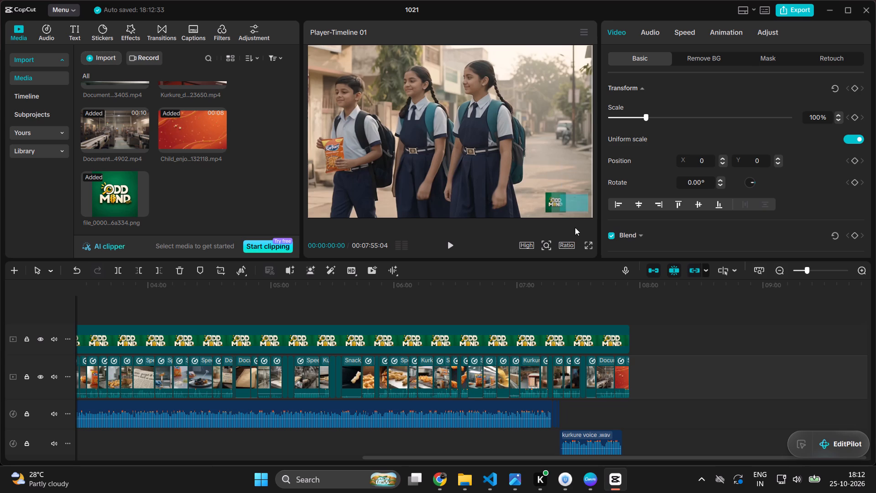
{"action": "left_click", "coordinate": [588, 243]}
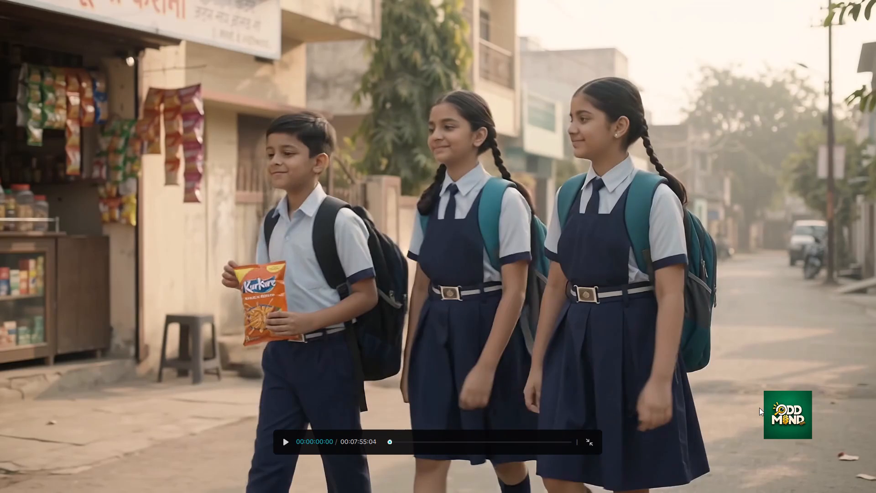
{"action": "left_click", "coordinate": [587, 441]}
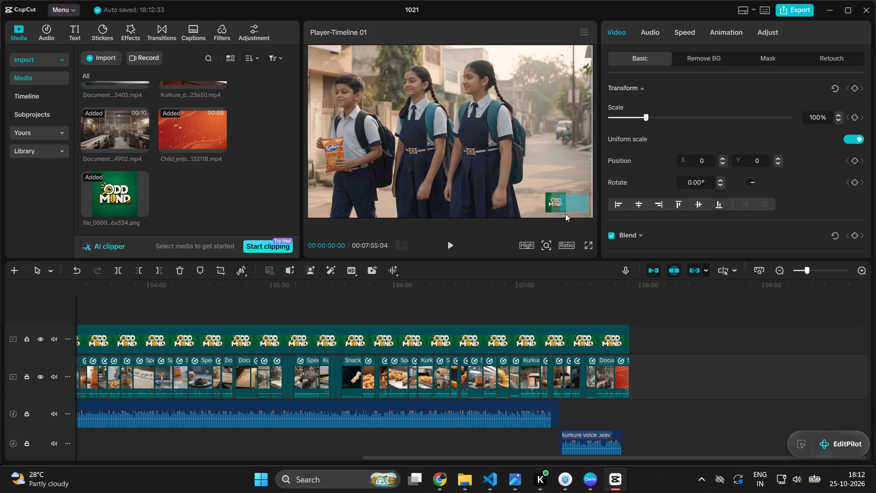
{"action": "left_click", "coordinate": [562, 175]}
{"action": "left_click", "coordinate": [590, 243]}
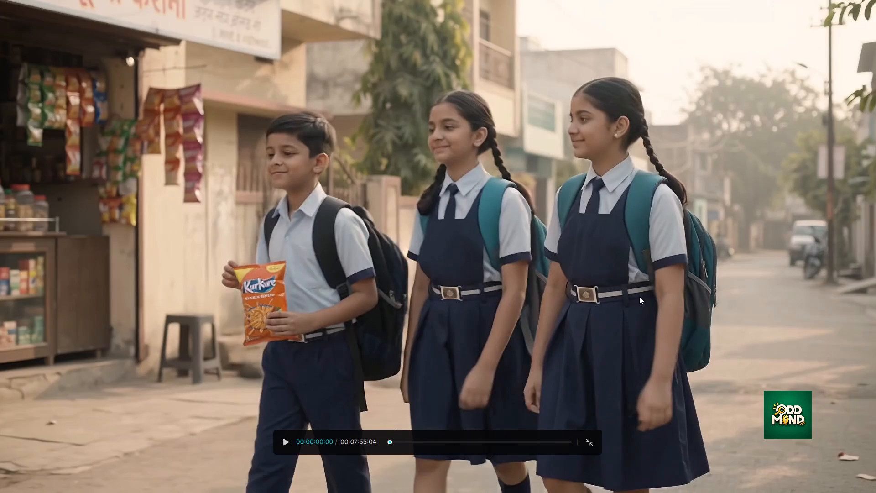
{"action": "left_click", "coordinate": [590, 441]}
Return the playhead to the start of the timeline and play the opening with the logo overlay.
{"action": "left_click", "coordinate": [599, 286]}
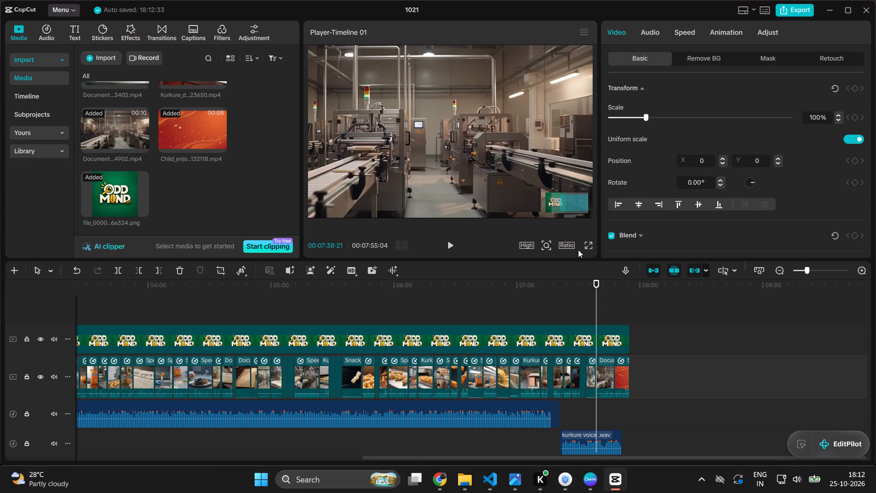
{"action": "left_click", "coordinate": [547, 275]}
{"action": "left_click_drag", "start_coordinate": [596, 286], "coordinate": [72, 360]}
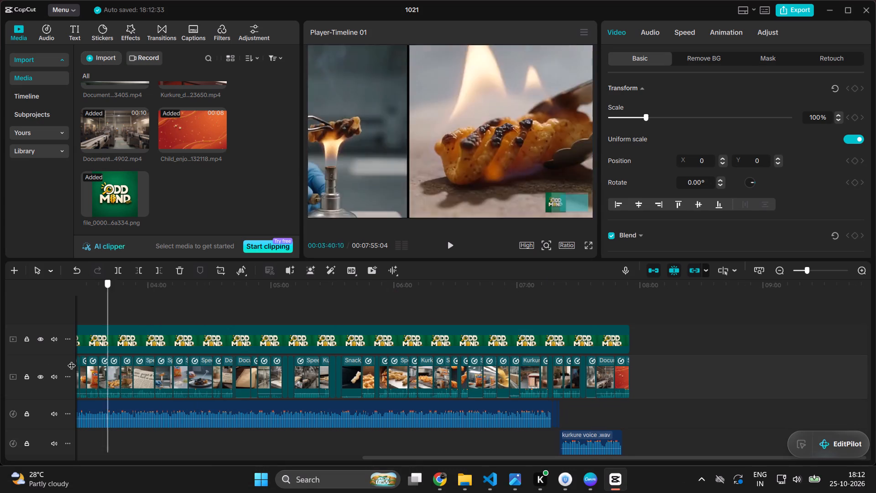
{"action": "left_click_drag", "start_coordinate": [72, 360], "coordinate": [0, 373]}
{"action": "left_click", "coordinate": [0, 323]}
{"action": "left_click_drag", "start_coordinate": [103, 288], "coordinate": [83, 292]}
{"action": "left_click", "coordinate": [448, 238]}
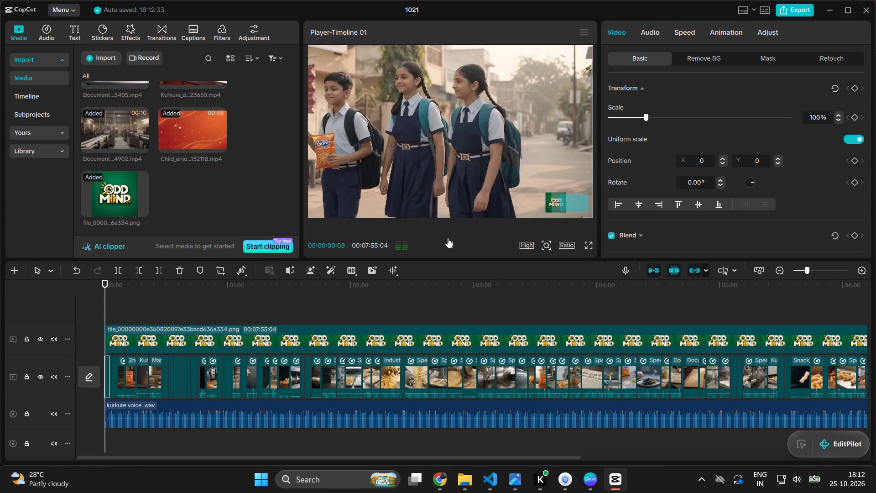
Select the logo overlay and reduce its scale to 7%.
{"action": "left_click", "coordinate": [563, 201]}
{"action": "left_click", "coordinate": [187, 338]}
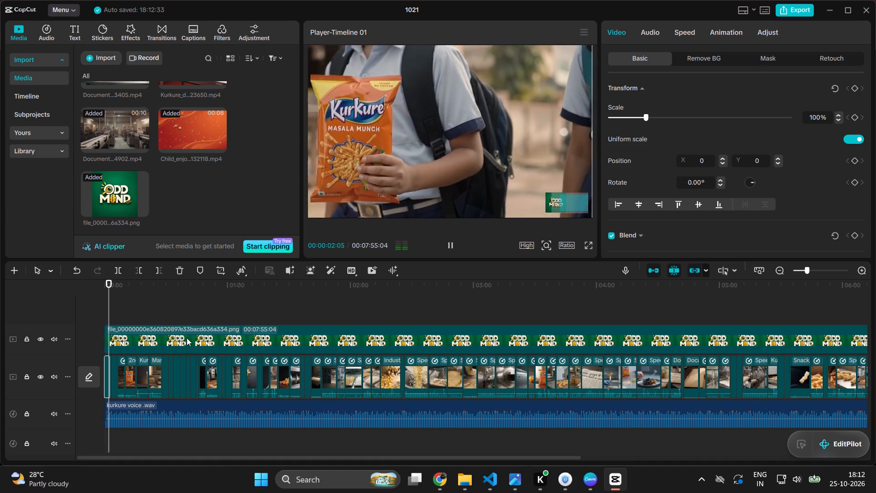
{"action": "left_click_drag", "start_coordinate": [566, 214], "coordinate": [563, 209]}
{"action": "left_click", "coordinate": [551, 204]}
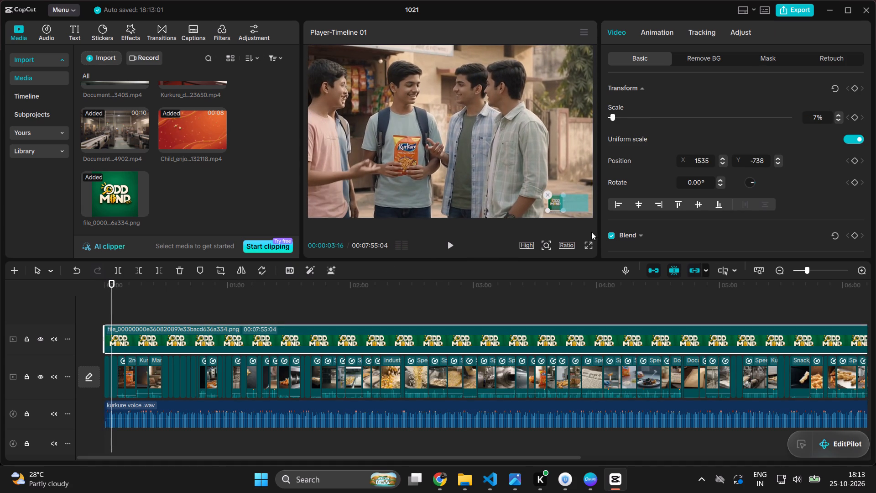
Check the smaller logo over the shot of the boys holding Kurkure in full-screen preview.
{"action": "left_click", "coordinate": [585, 232]}
{"action": "left_click", "coordinate": [588, 238]}
{"action": "left_click", "coordinate": [593, 246]}
{"action": "left_click", "coordinate": [591, 246]}
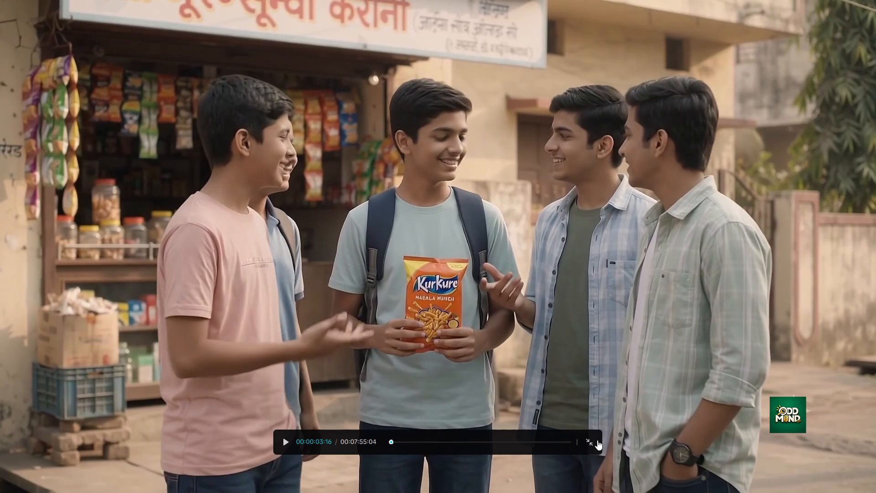
{"action": "left_click", "coordinate": [590, 441]}
Check the logo over the factory gate shot at 00:01:45:29 and play briefly from the start of the timeline.
{"action": "left_click", "coordinate": [553, 209]}
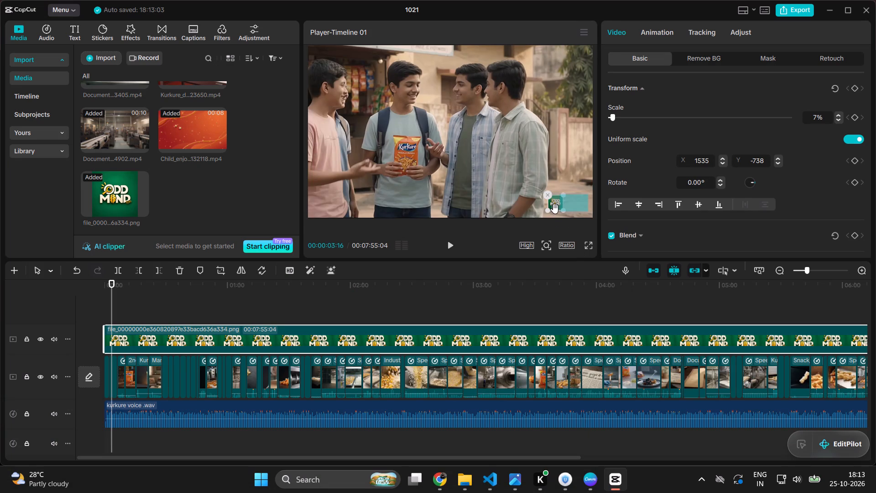
{"action": "left_click", "coordinate": [321, 306]}
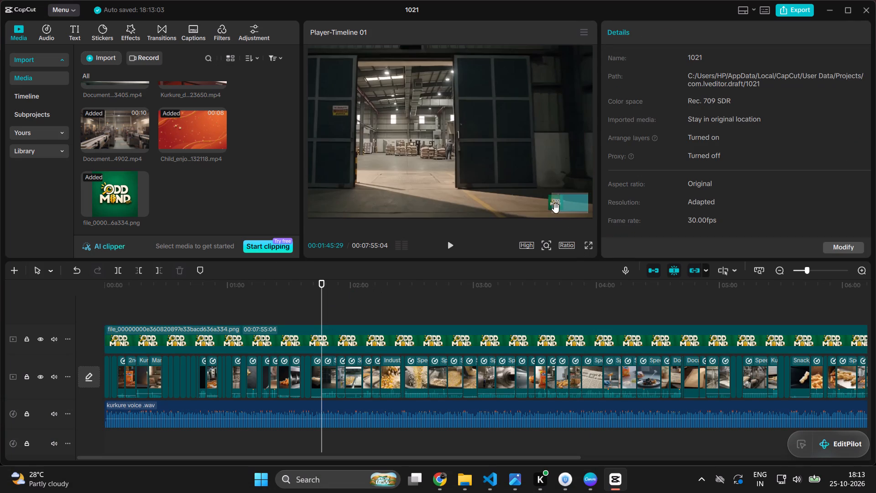
{"action": "left_click", "coordinate": [557, 205]}
{"action": "left_click", "coordinate": [563, 206]}
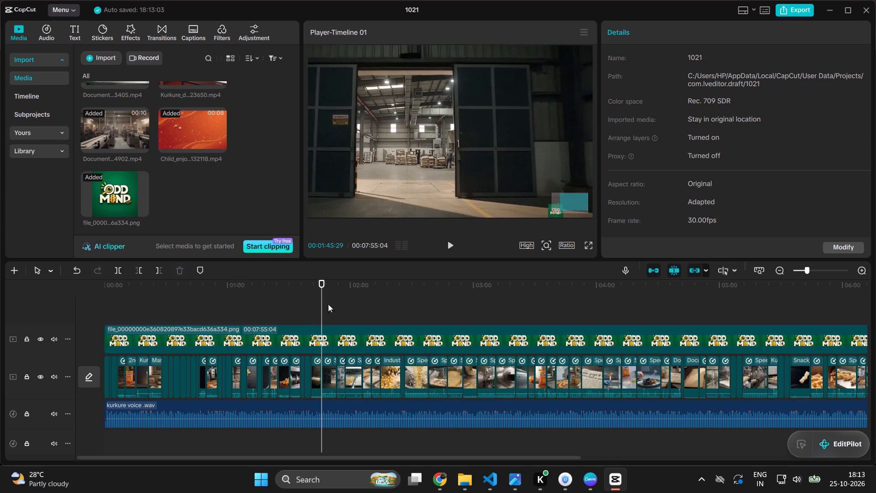
{"action": "left_click_drag", "start_coordinate": [318, 288], "coordinate": [70, 327]}
{"action": "left_click", "coordinate": [446, 246]}
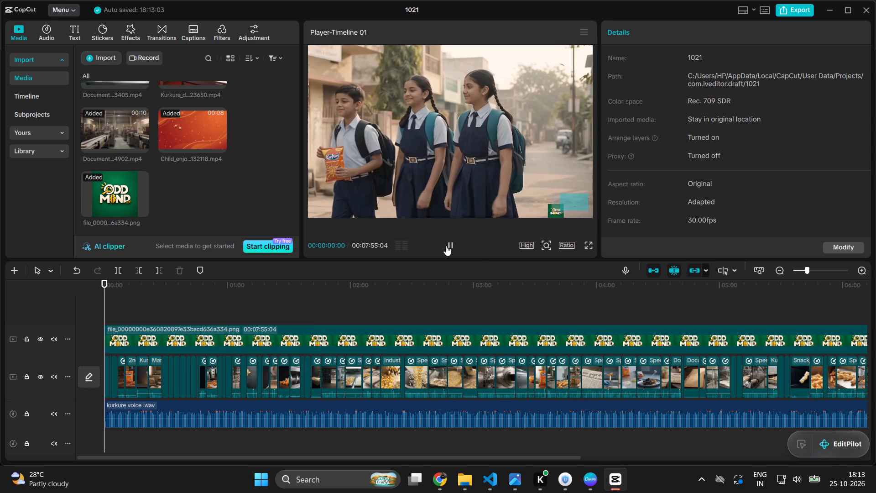
{"action": "left_click", "coordinate": [446, 246]}
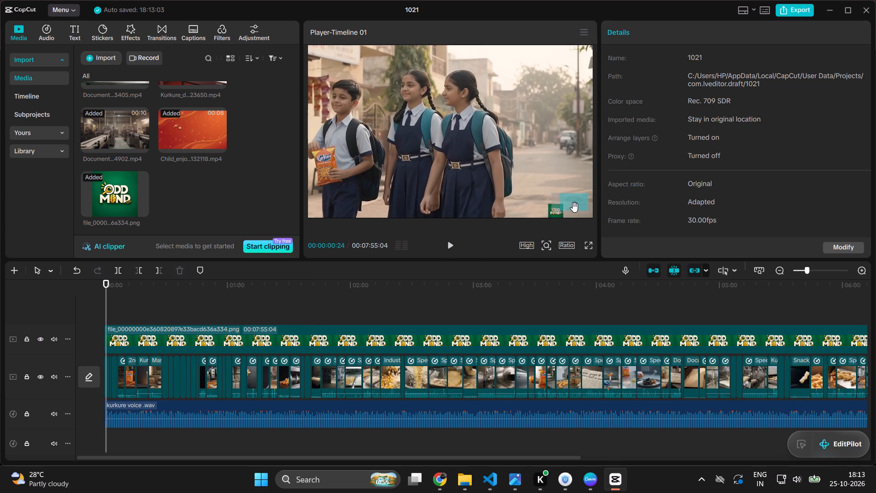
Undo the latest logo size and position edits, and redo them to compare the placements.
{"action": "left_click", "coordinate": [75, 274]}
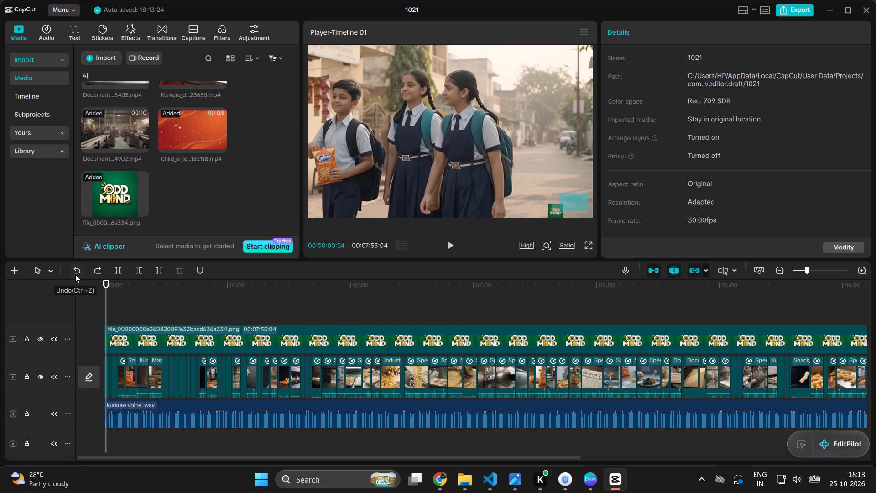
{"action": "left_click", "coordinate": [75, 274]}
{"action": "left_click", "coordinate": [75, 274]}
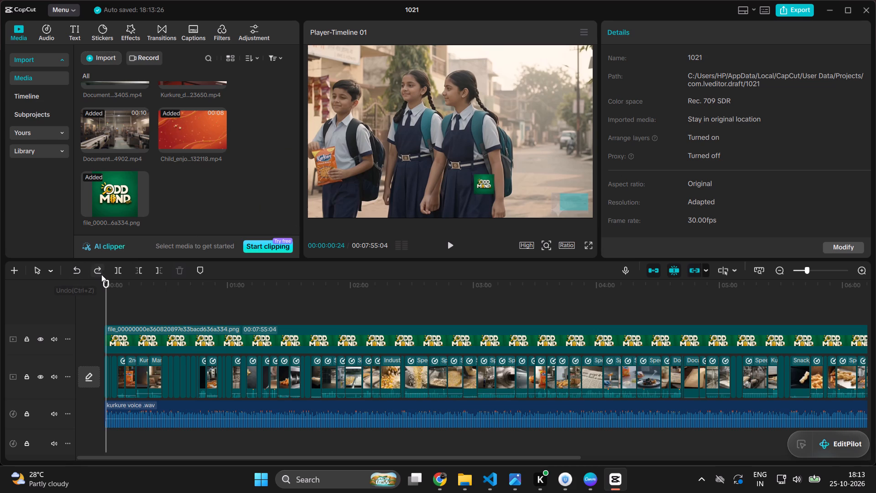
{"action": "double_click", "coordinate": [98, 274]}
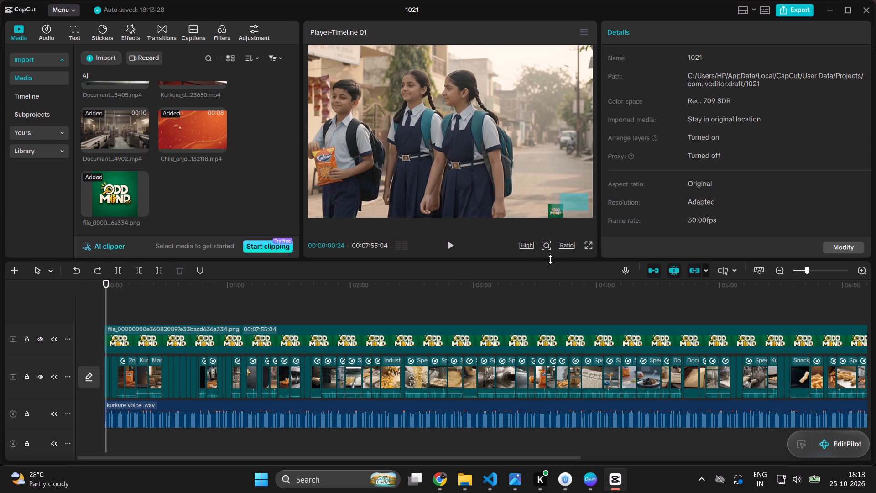
Check the current logo placement over the schoolchildren shot in full-screen preview.
{"action": "left_click", "coordinate": [587, 241]}
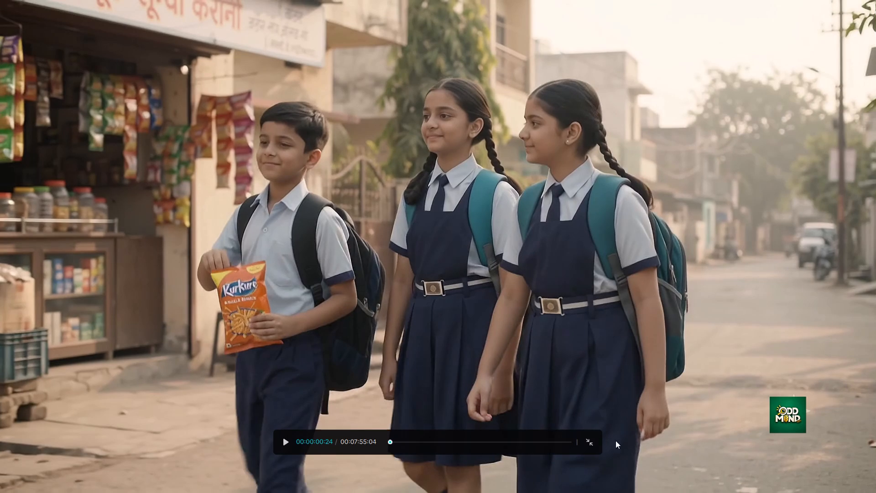
{"action": "left_click", "coordinate": [590, 435]}
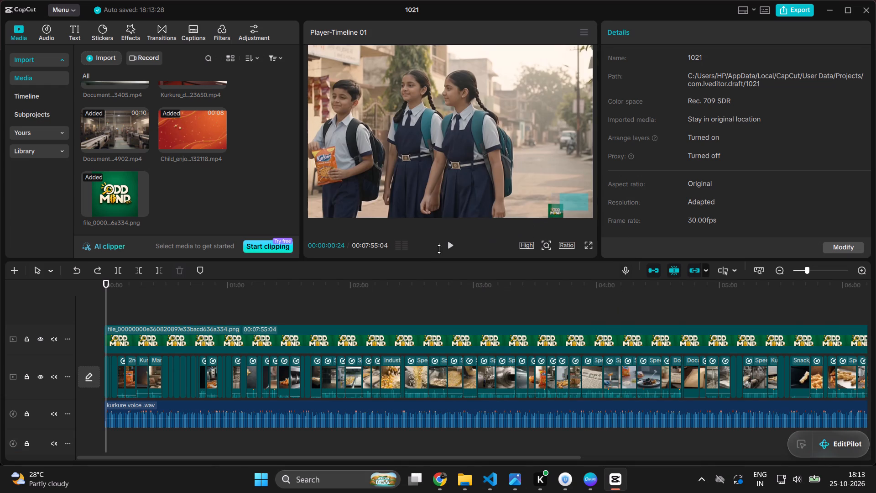
Raise the logo overlay in the lower corner to about X 1582, Y -703, and enlarge it to 9% scale.
{"action": "left_click", "coordinate": [152, 342]}
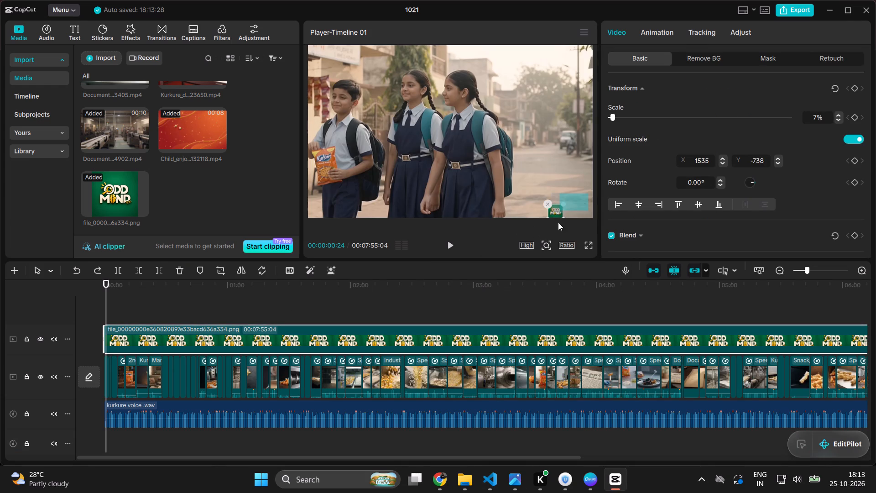
{"action": "left_click", "coordinate": [557, 214]}
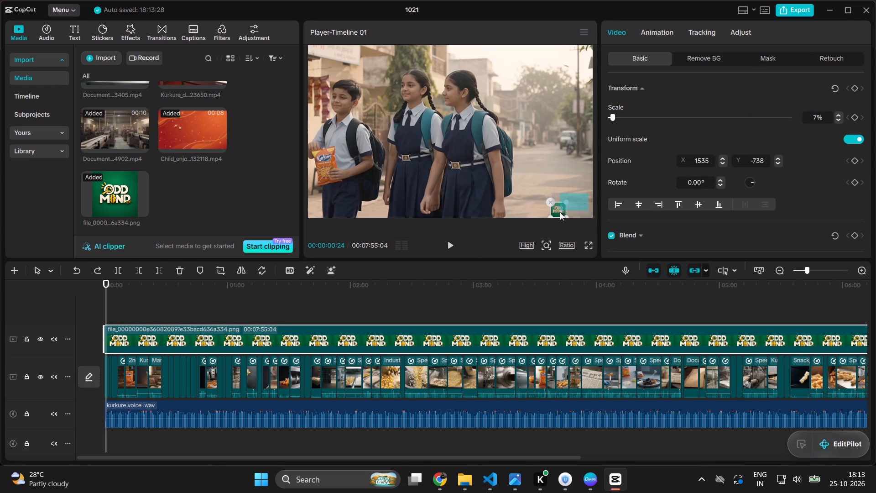
{"action": "scroll", "coordinate": [540, 172], "scroll_direction": "down", "scroll_amount": 4}
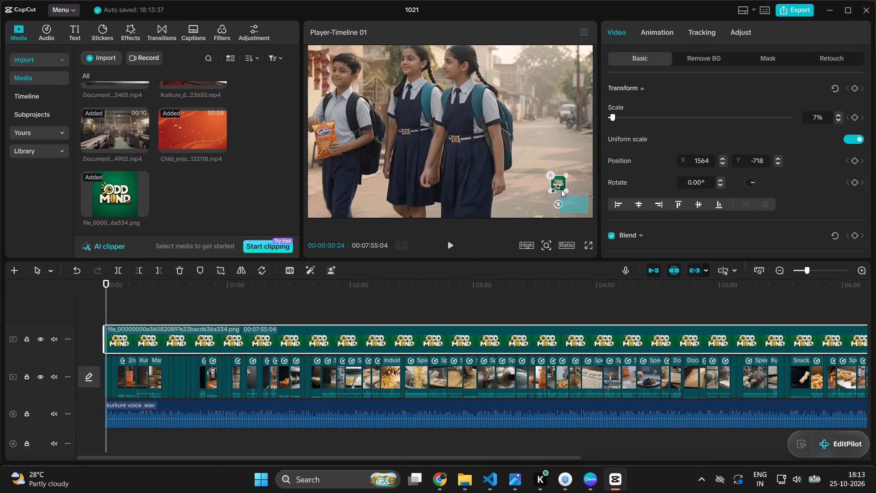
{"action": "left_click", "coordinate": [564, 188]}
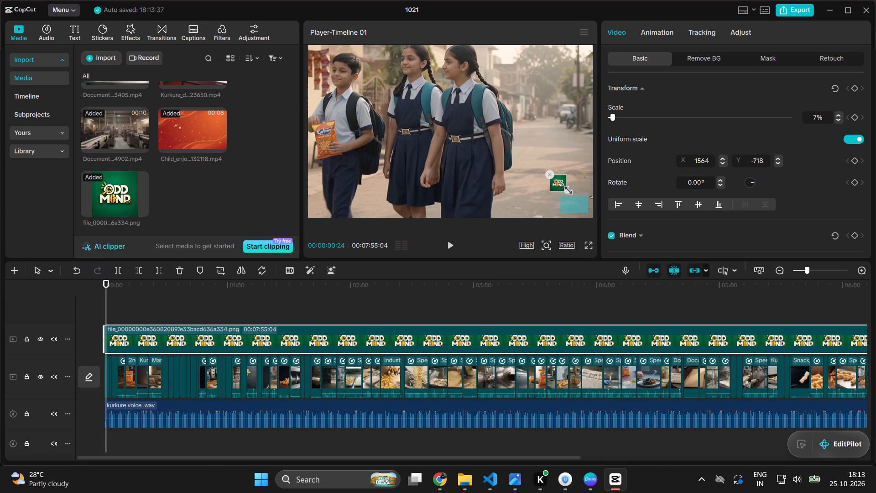
{"action": "left_click", "coordinate": [583, 246]}
{"action": "left_click", "coordinate": [589, 246]}
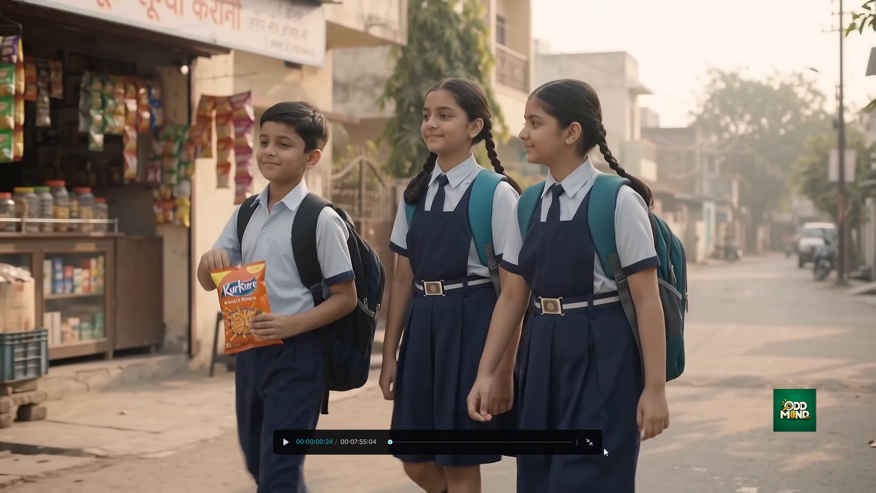
{"action": "left_click", "coordinate": [589, 441]}
{"action": "left_click", "coordinate": [555, 181]}
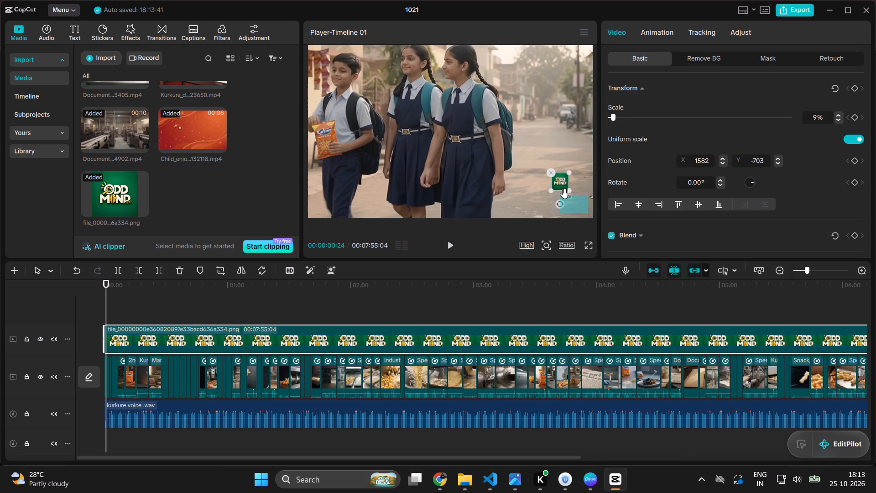
Play the opening full screen through the Tedha Hai Par Mera Hai tagline to check the logo, and return to the timeline start.
{"action": "left_click", "coordinate": [586, 246]}
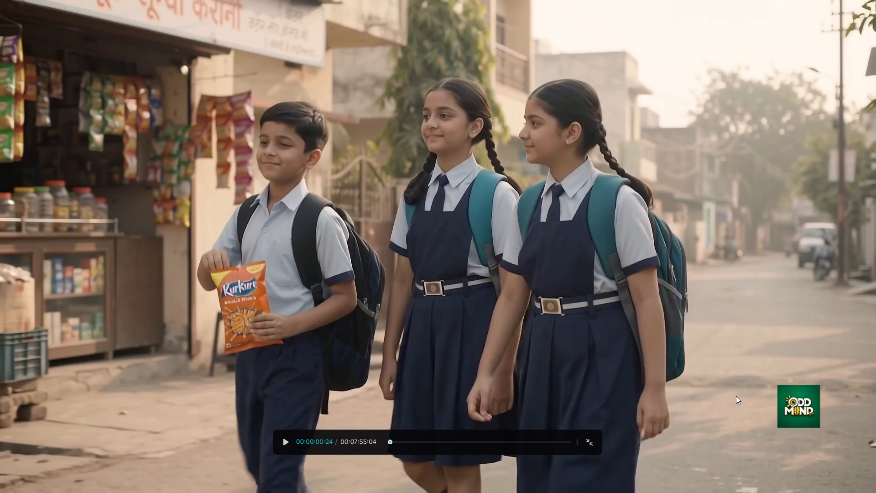
{"action": "left_click", "coordinate": [564, 378]}
{"action": "left_click_drag", "start_coordinate": [391, 442], "coordinate": [355, 446]}
{"action": "left_click", "coordinate": [283, 442]}
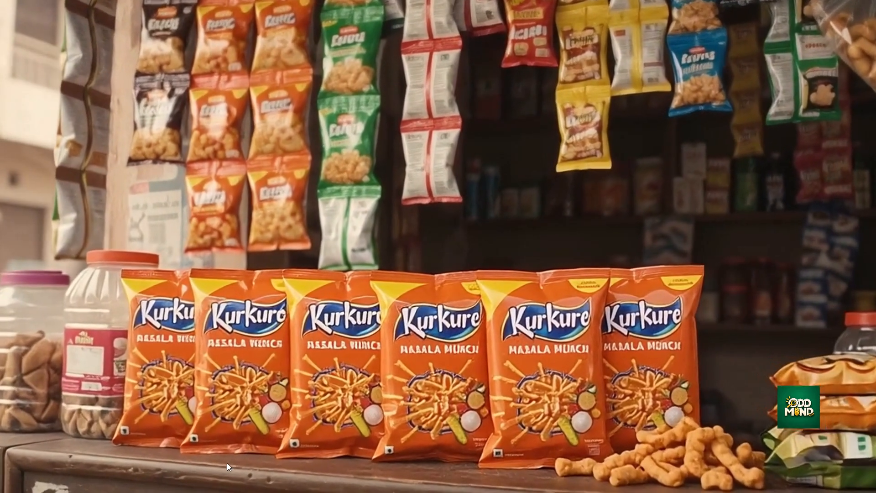
{"action": "left_click", "coordinate": [287, 442]}
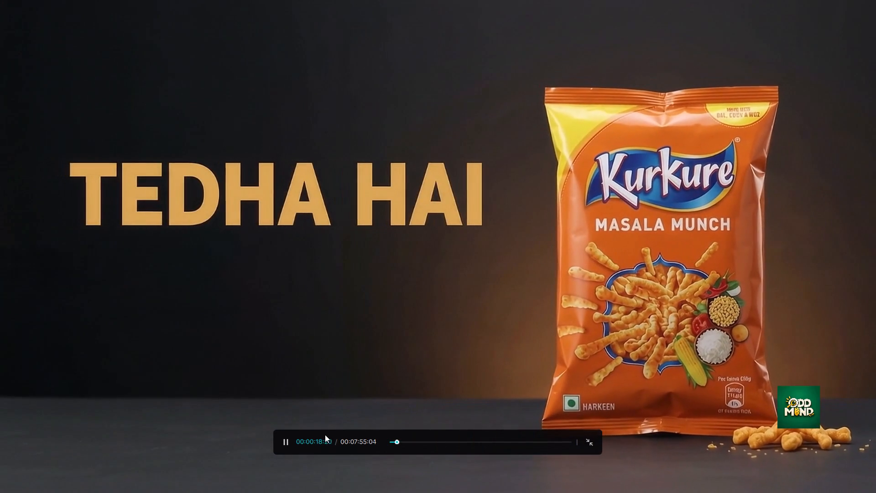
{"action": "left_click", "coordinate": [282, 442]}
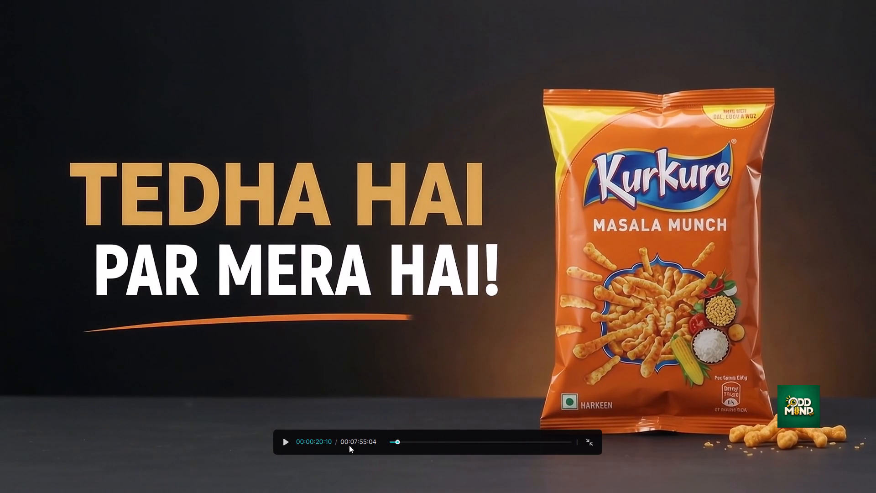
{"action": "left_click", "coordinate": [589, 443]}
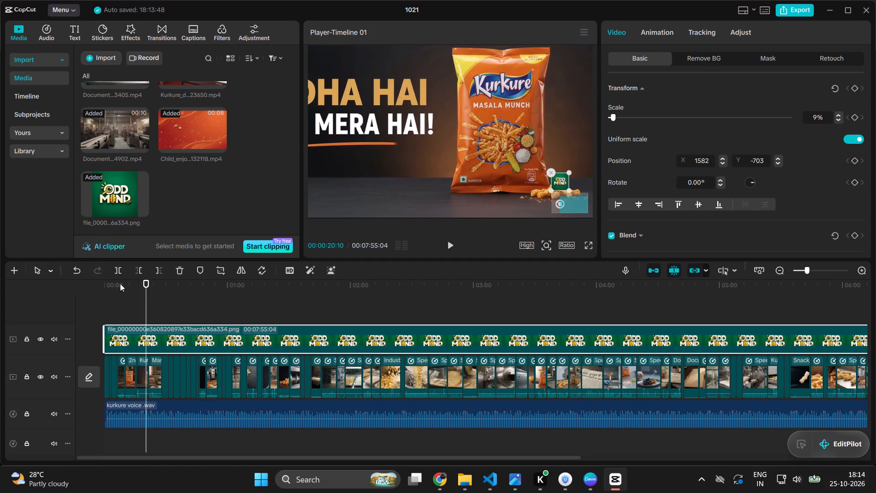
{"action": "scroll", "coordinate": [207, 306], "scroll_direction": "up", "scroll_amount": 7, "text": "ctrl"}
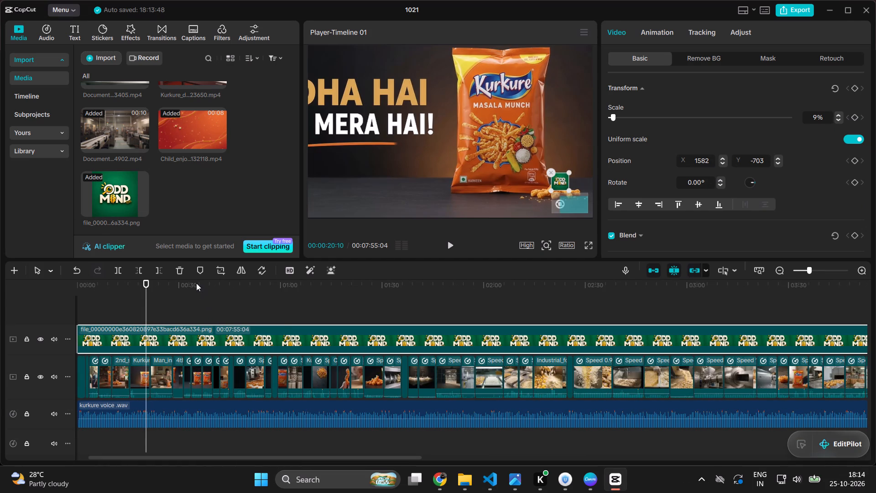
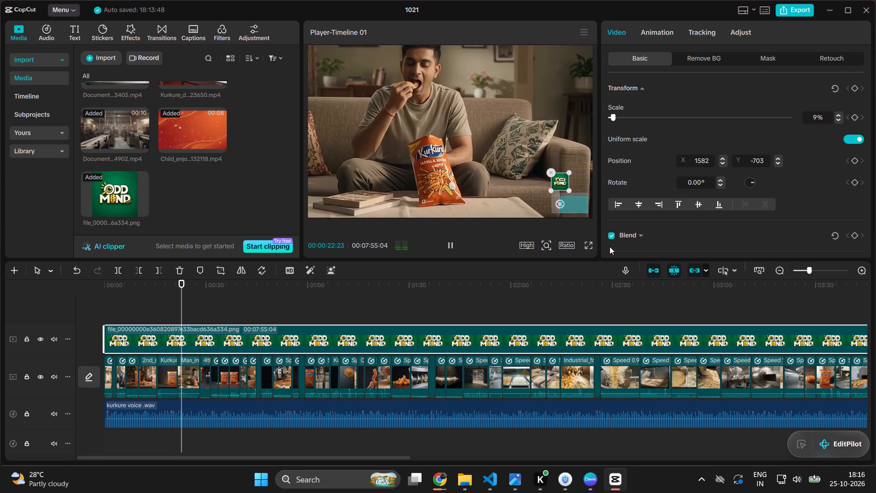
{"action": "left_click", "coordinate": [594, 244]}
{"action": "left_click", "coordinate": [592, 244]}
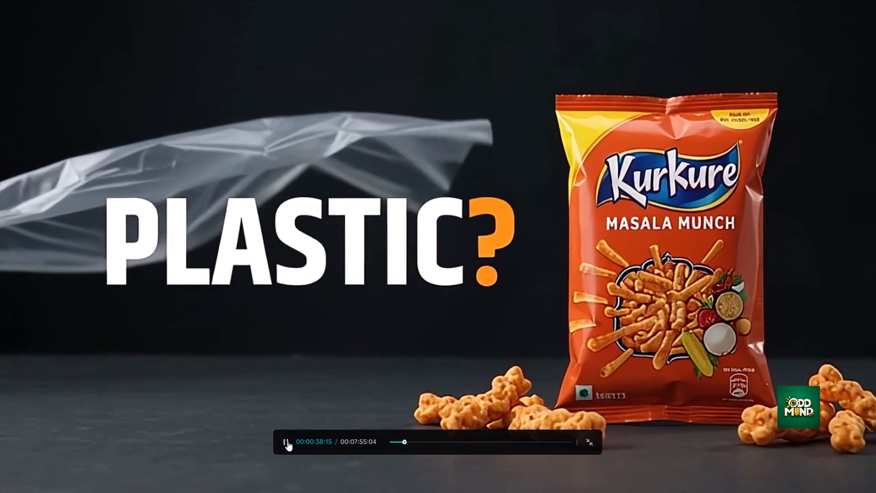
{"action": "left_click", "coordinate": [287, 441]}
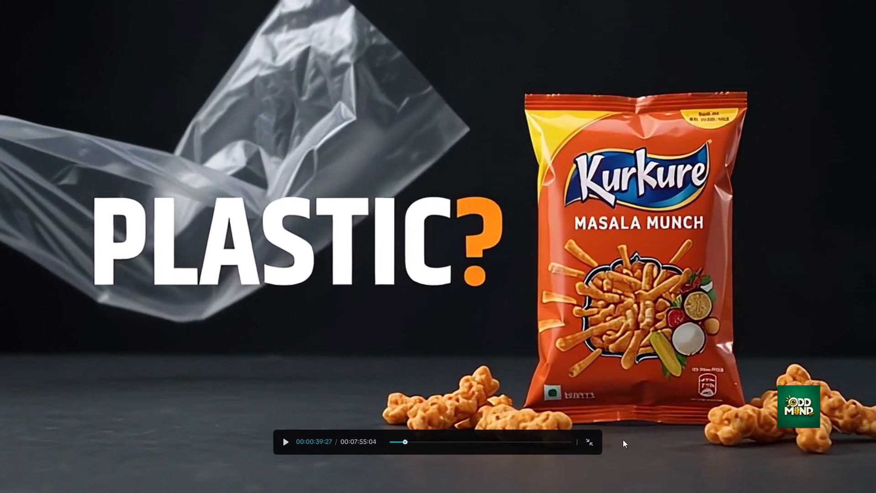
{"action": "left_click", "coordinate": [593, 443]}
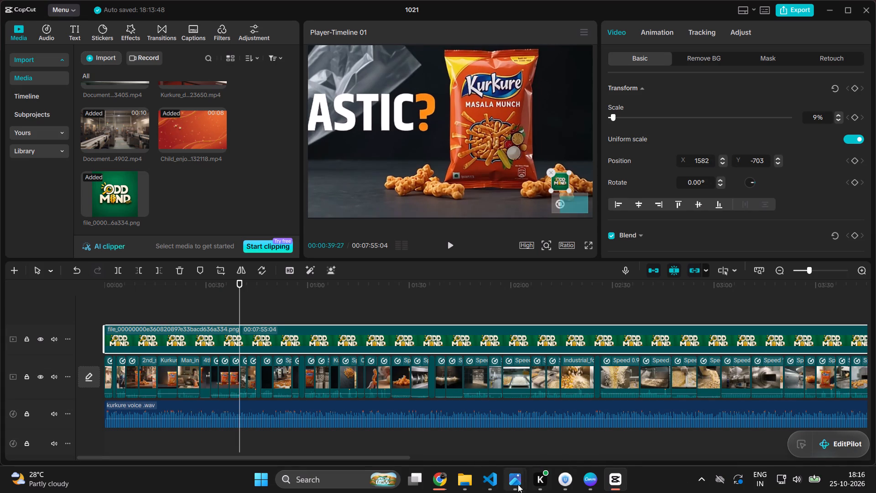
Switch back to Chrome and check the progress of the Envision.mp3 download.
{"action": "left_click", "coordinate": [619, 481]}
{"action": "left_click", "coordinate": [619, 481]}
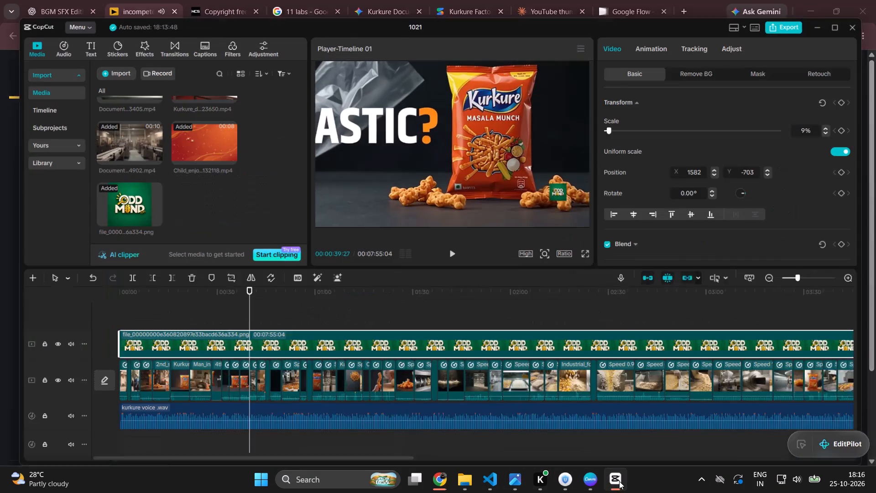
{"action": "left_click", "coordinate": [619, 481]}
{"action": "left_click", "coordinate": [798, 33]}
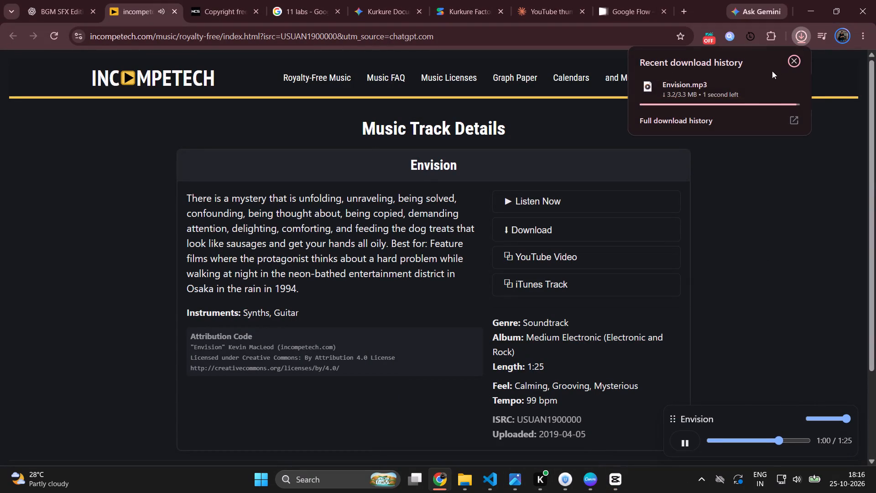
{"action": "left_click", "coordinate": [751, 240]}
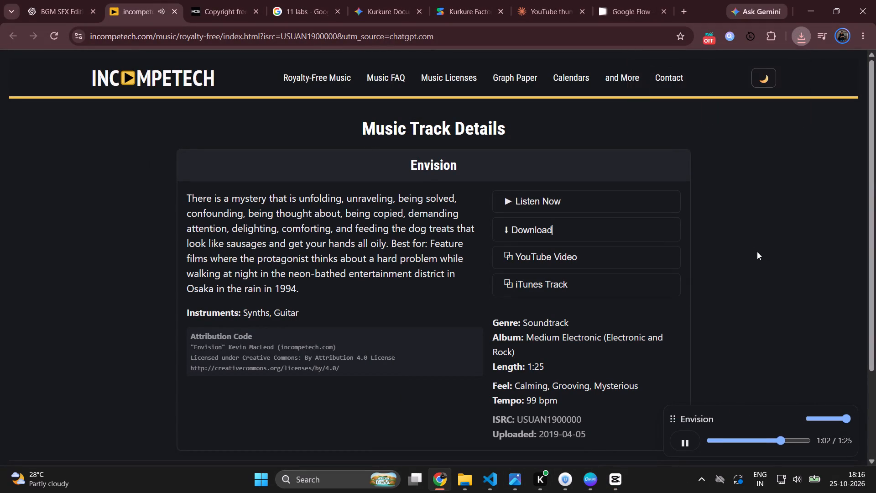
Switch to CapCut and import the Envision audio file from the Downloads folder into the project media.
{"action": "left_click", "coordinate": [617, 474]}
{"action": "left_click", "coordinate": [99, 59]}
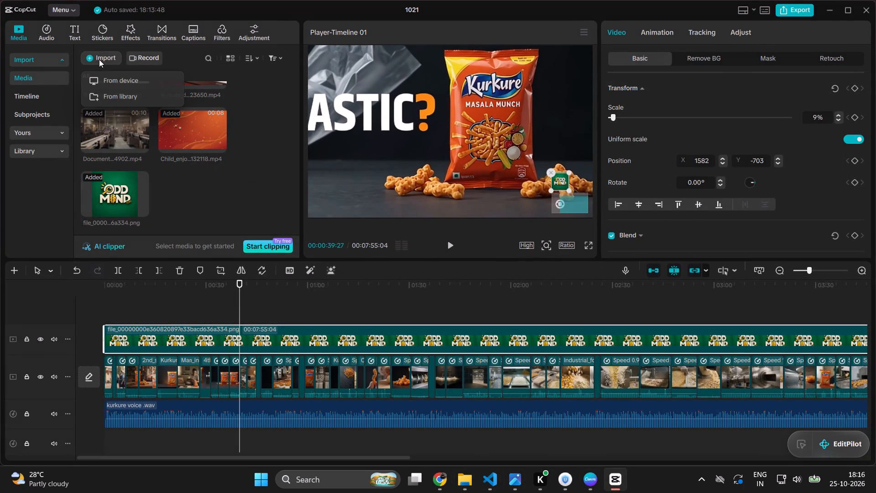
{"action": "left_click", "coordinate": [122, 83]}
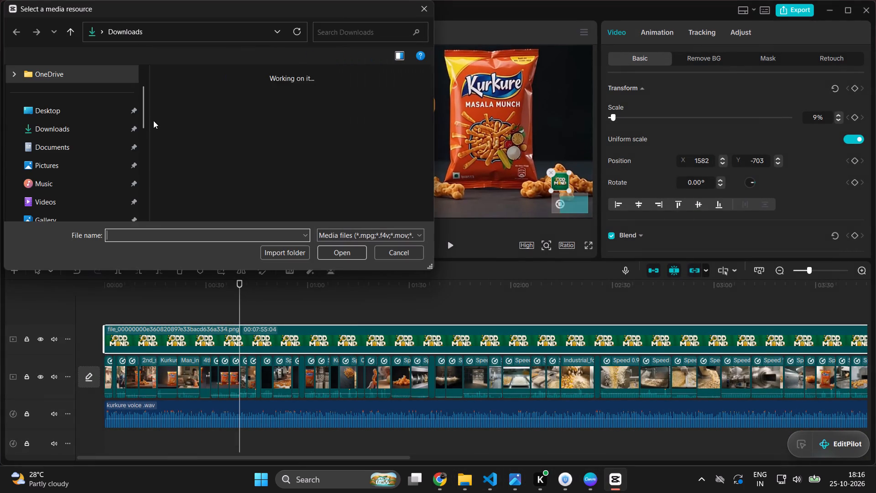
{"action": "scroll", "coordinate": [190, 152], "scroll_direction": "up", "scroll_amount": 2}
{"action": "left_click", "coordinate": [318, 131]}
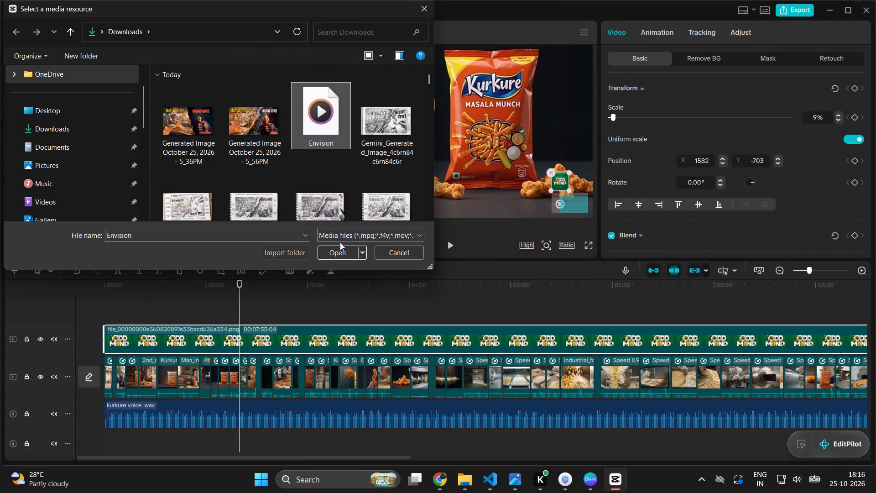
{"action": "left_click", "coordinate": [332, 255]}
Add Envision.mp3 to the timeline on an audio track below the kurkure voice clip, aligned to the start of the video.
{"action": "scroll", "coordinate": [139, 163], "scroll_direction": "down", "scroll_amount": 3}
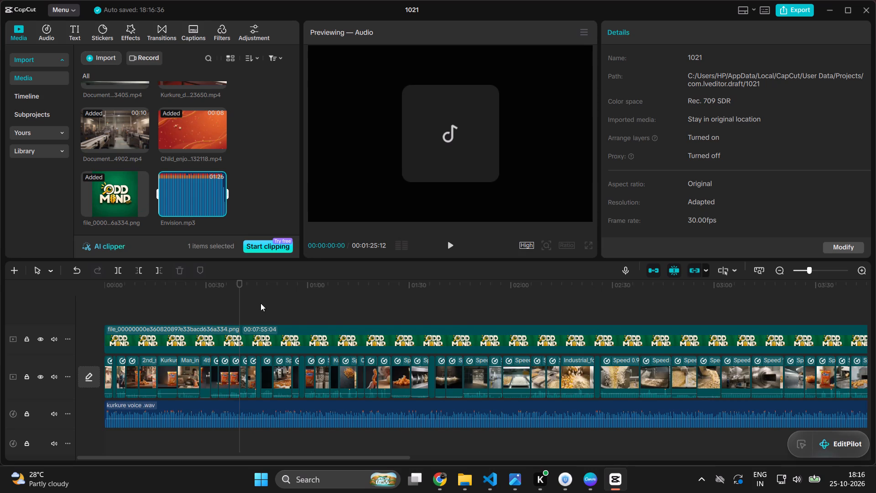
{"action": "left_click", "coordinate": [220, 209]}
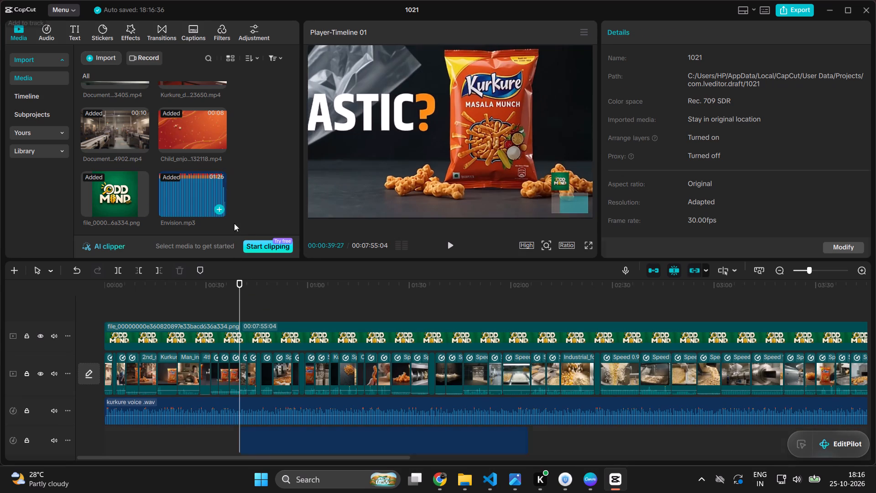
{"action": "left_click_drag", "start_coordinate": [285, 441], "coordinate": [145, 435]}
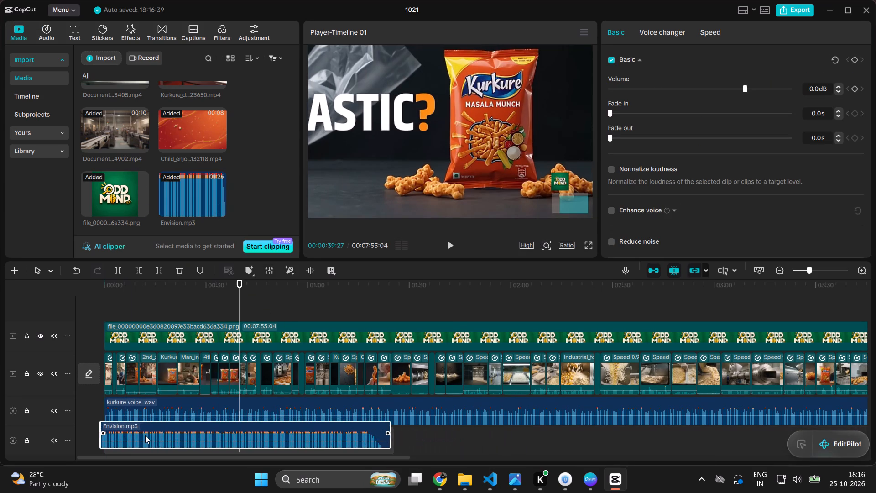
{"action": "left_click_drag", "start_coordinate": [145, 435], "coordinate": [151, 437]}
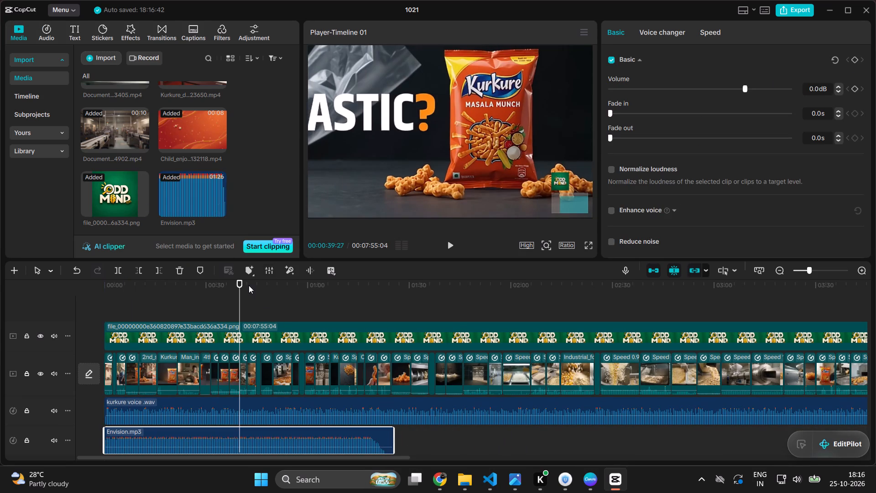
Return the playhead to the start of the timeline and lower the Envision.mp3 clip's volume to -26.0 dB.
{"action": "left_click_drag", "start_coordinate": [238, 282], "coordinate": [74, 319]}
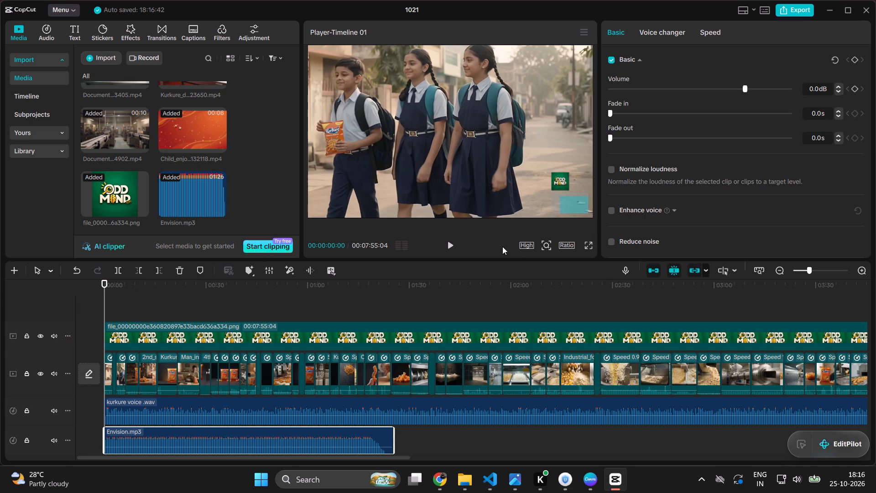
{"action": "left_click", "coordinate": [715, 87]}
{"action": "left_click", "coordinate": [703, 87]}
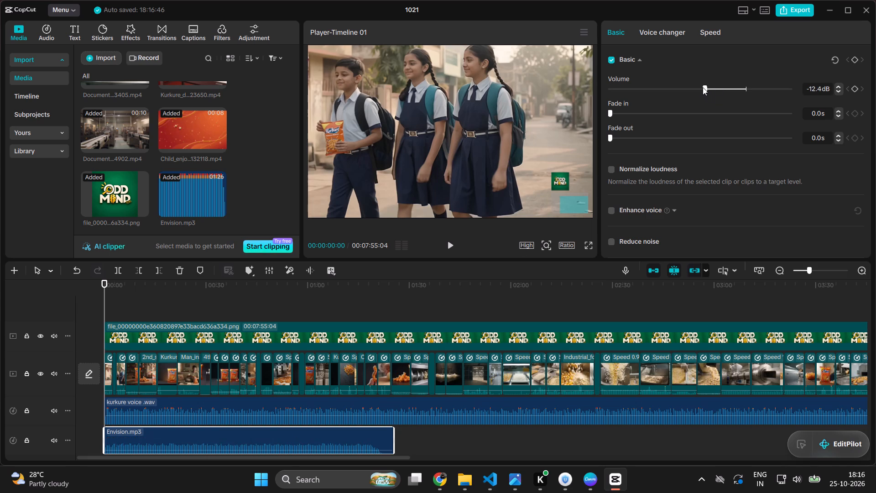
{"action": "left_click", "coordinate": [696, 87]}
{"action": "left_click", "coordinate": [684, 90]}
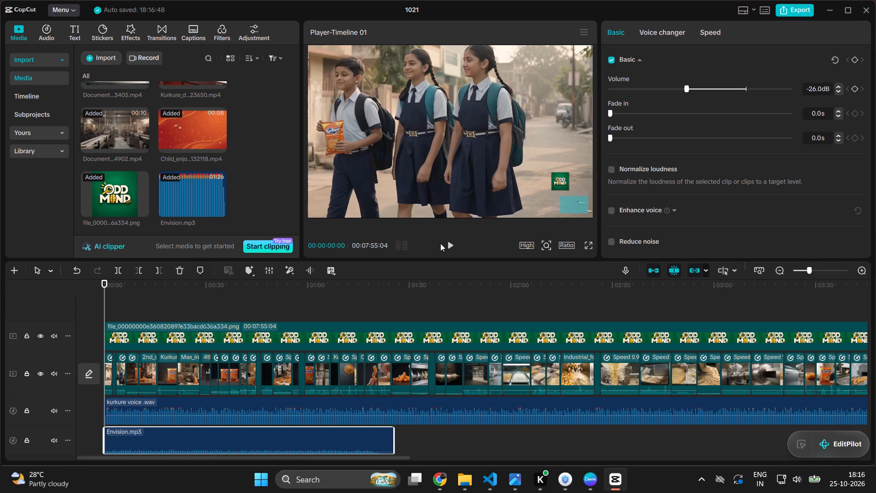
Play the opening in full screen to judge the Envision music level against the voiceover, stopping at about 55 seconds.
{"action": "left_click", "coordinate": [445, 245]}
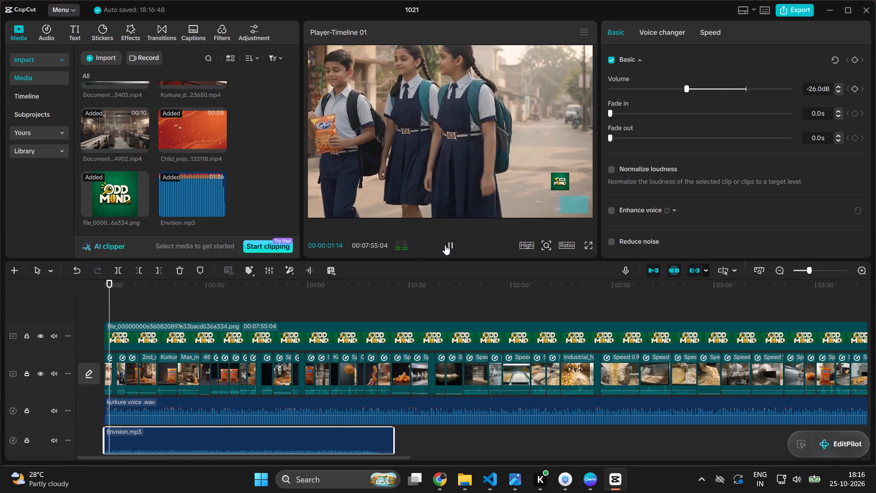
{"action": "left_click", "coordinate": [586, 244]}
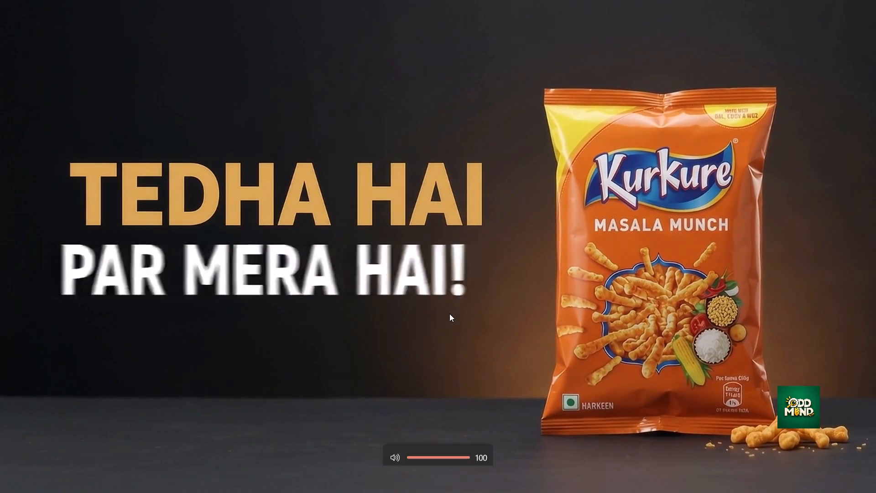
{"action": "left_click", "coordinate": [449, 315]}
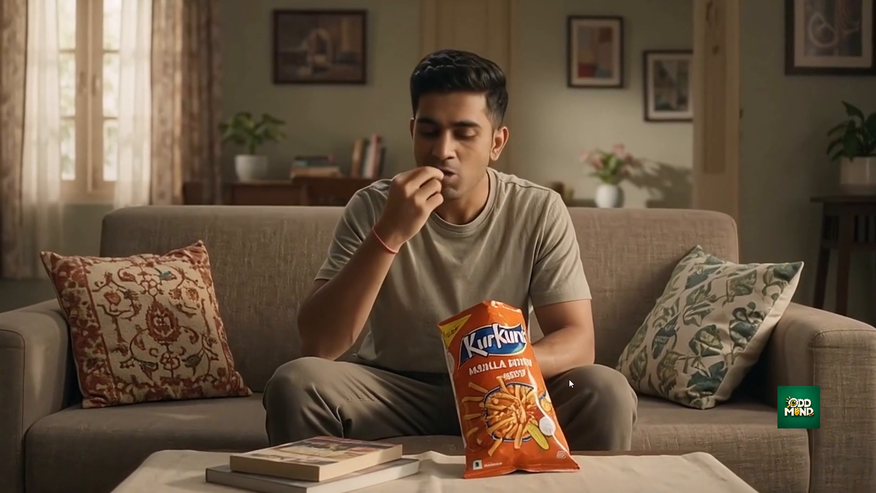
{"action": "left_click", "coordinate": [569, 379]}
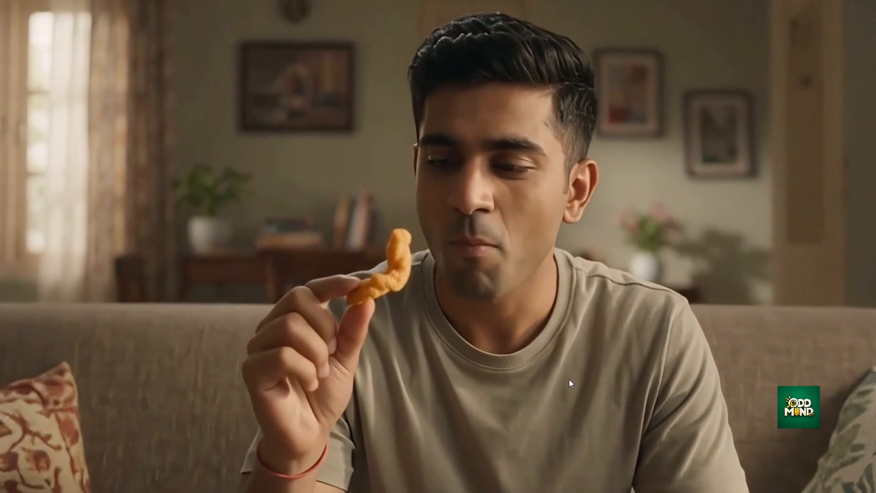
{"action": "left_click", "coordinate": [569, 379]}
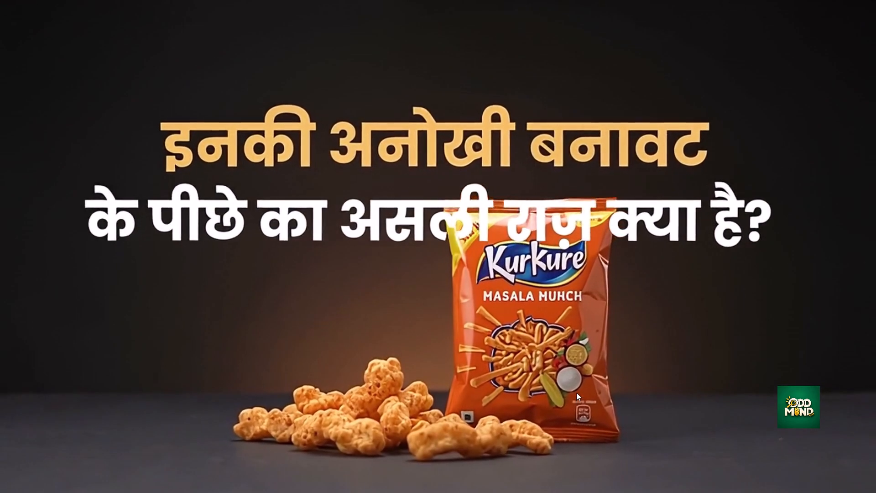
{"action": "left_click", "coordinate": [576, 393]}
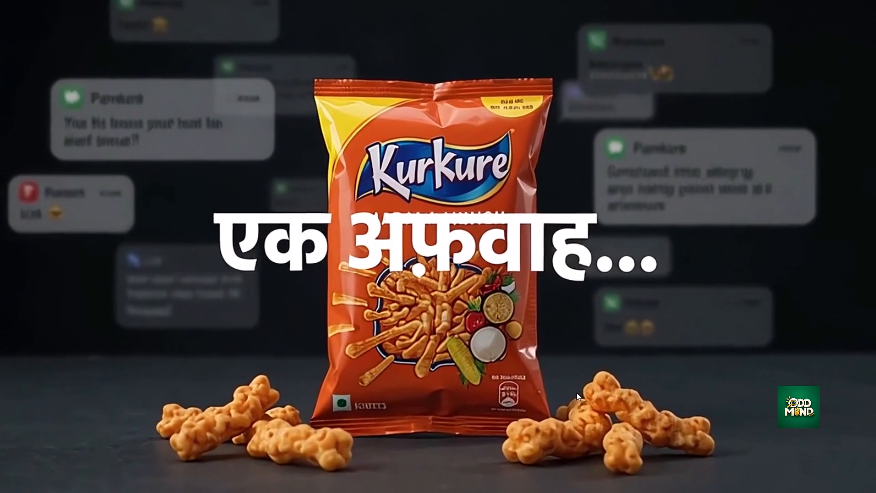
{"action": "left_click", "coordinate": [576, 393]}
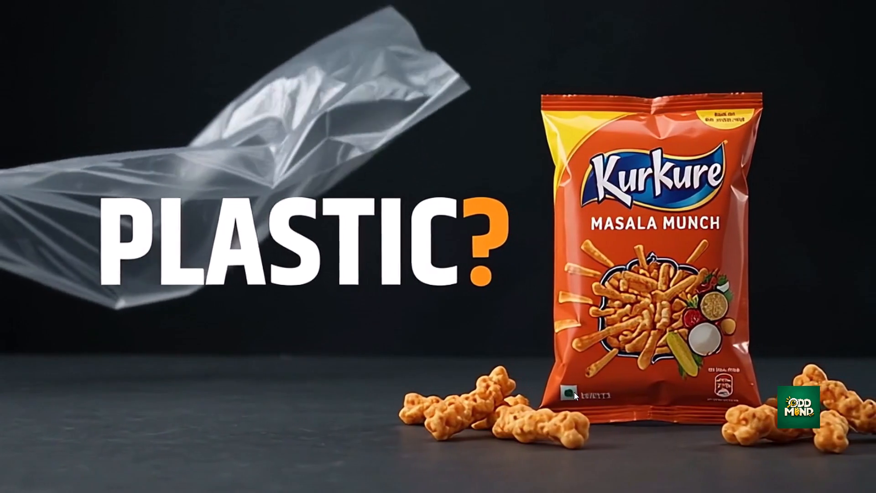
{"action": "left_click", "coordinate": [574, 392]}
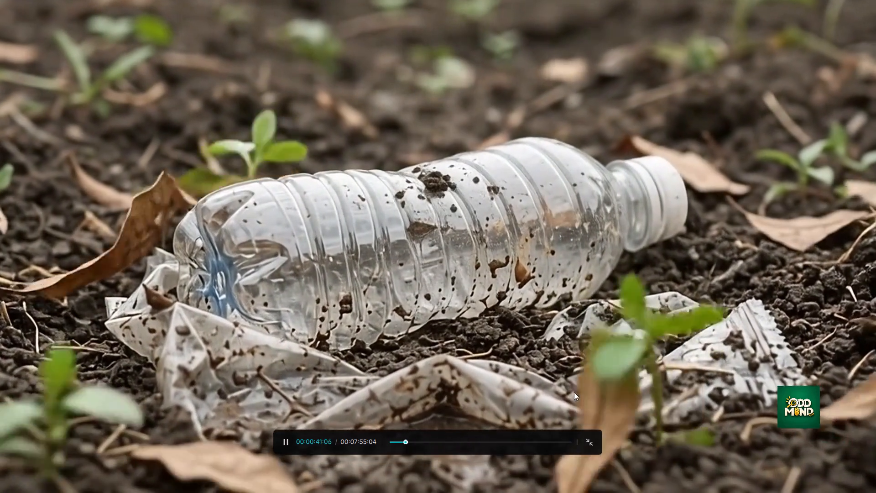
{"action": "left_click", "coordinate": [574, 392]}
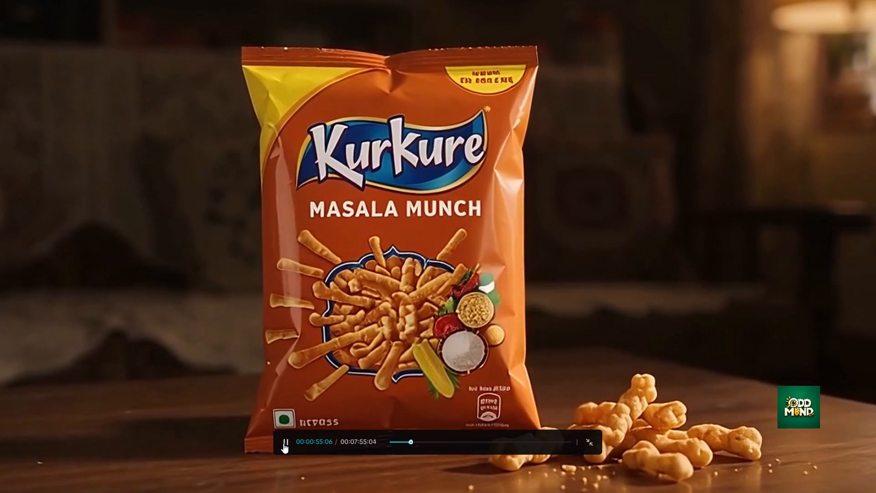
{"action": "left_click", "coordinate": [283, 443]}
{"action": "left_click", "coordinate": [584, 438]}
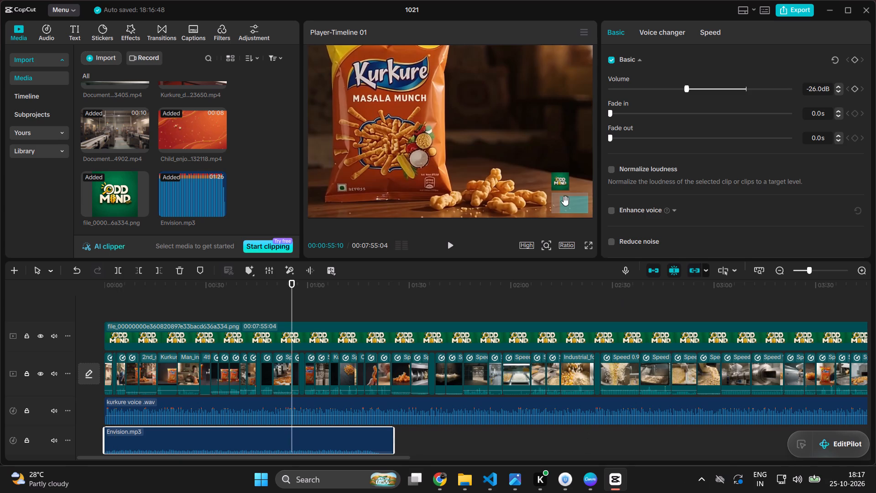
Raise the Envision.mp3 clip's volume to -20.9 dB.
{"action": "scroll", "coordinate": [338, 314], "scroll_direction": "down", "scroll_amount": 2}
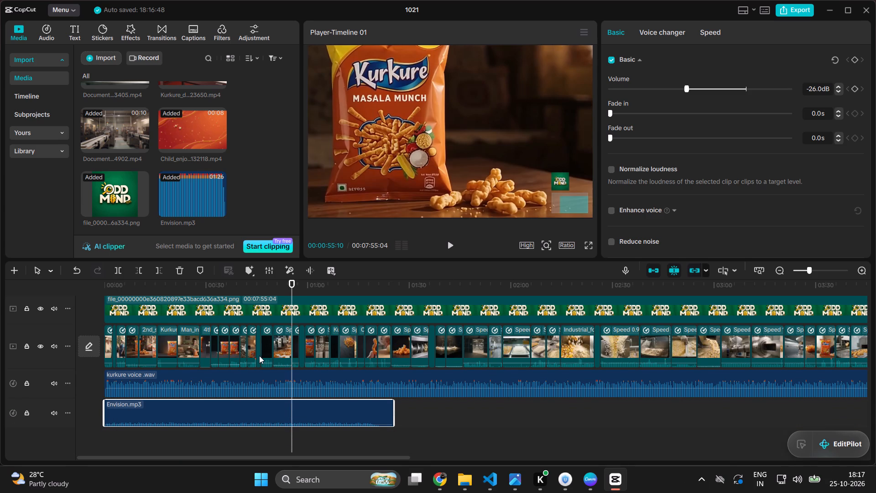
{"action": "scroll", "coordinate": [259, 356], "scroll_direction": "up", "scroll_amount": 4}
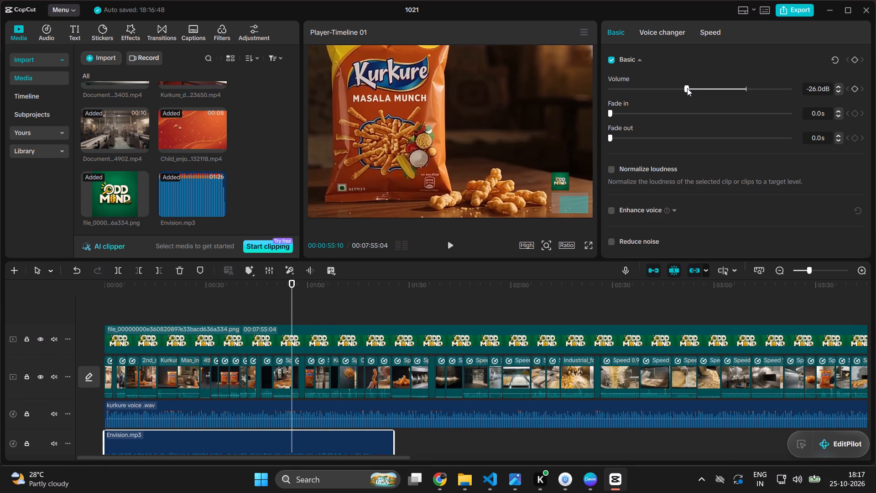
{"action": "left_click_drag", "start_coordinate": [687, 86], "coordinate": [695, 98]}
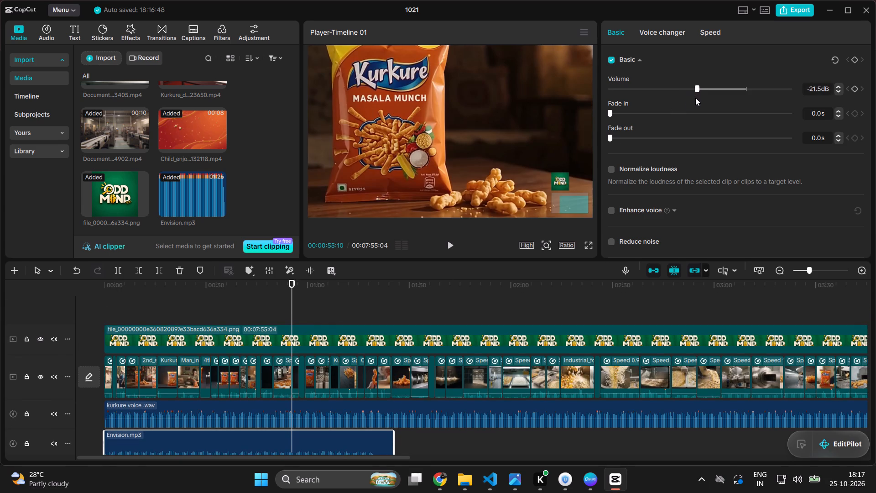
{"action": "left_click_drag", "start_coordinate": [695, 98], "coordinate": [696, 99]}
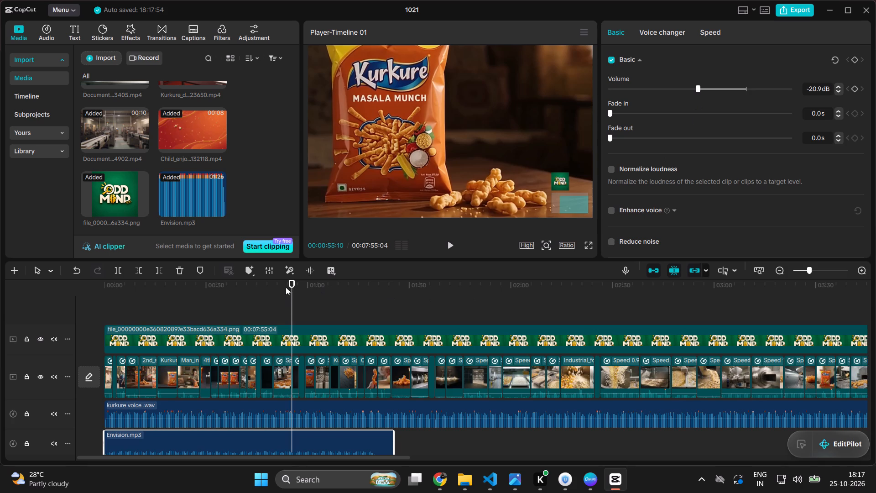
Replay the video from the start to check the adjusted music level against the voiceover.
{"action": "left_click_drag", "start_coordinate": [289, 286], "coordinate": [49, 334]}
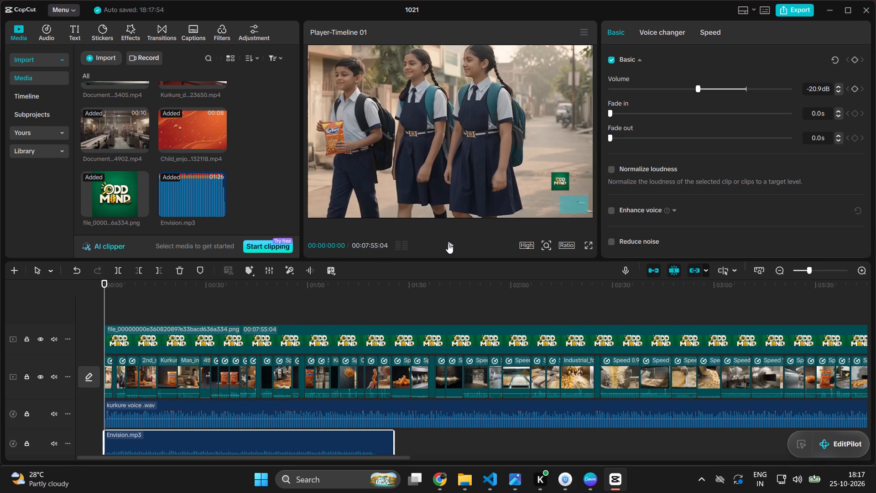
{"action": "left_click", "coordinate": [449, 243]}
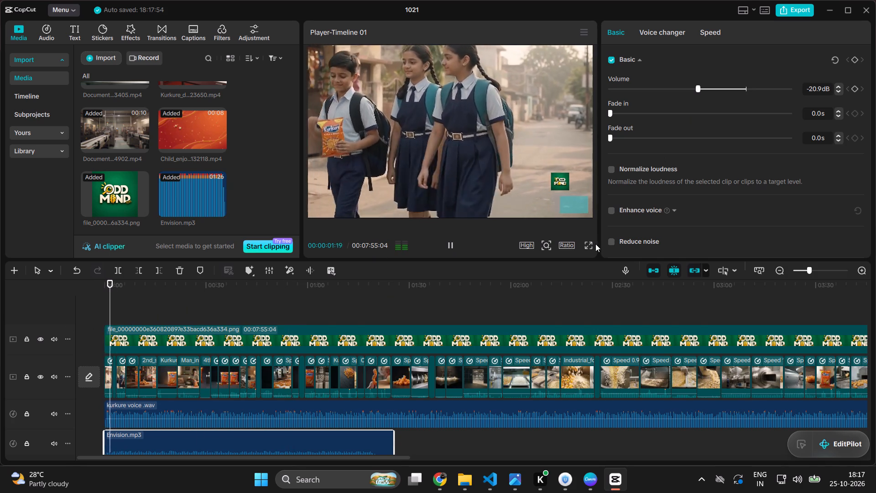
Watch the playing opening in full screen to judge the Envision music level against the voiceover.
{"action": "left_click", "coordinate": [595, 244]}
{"action": "left_click", "coordinate": [595, 244]}
{"action": "left_click", "coordinate": [590, 246]}
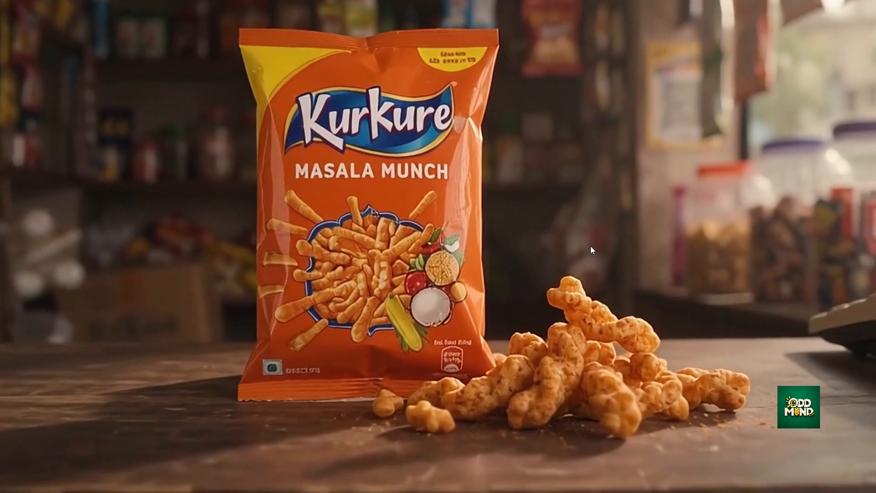
{"action": "left_click", "coordinate": [543, 266]}
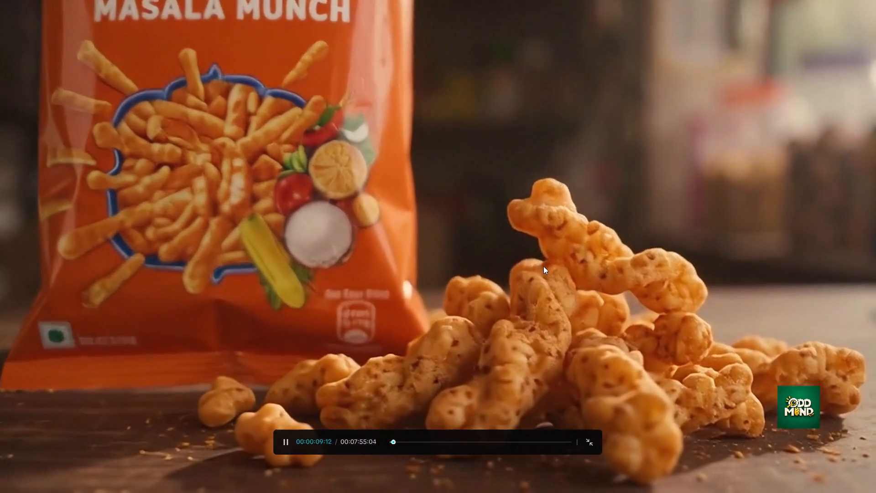
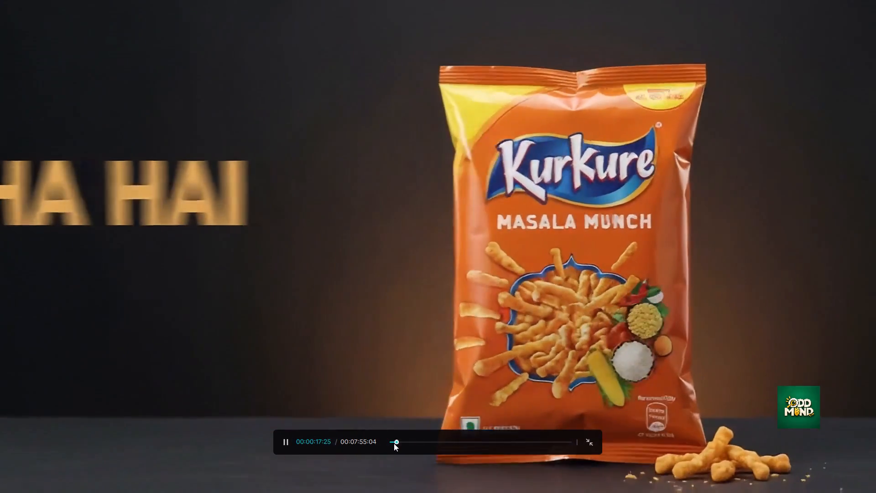
Rewind the full-screen playback to the start of the video, pause it and return to the editing timeline.
{"action": "left_click_drag", "start_coordinate": [394, 442], "coordinate": [377, 445]}
{"action": "left_click", "coordinate": [287, 442]}
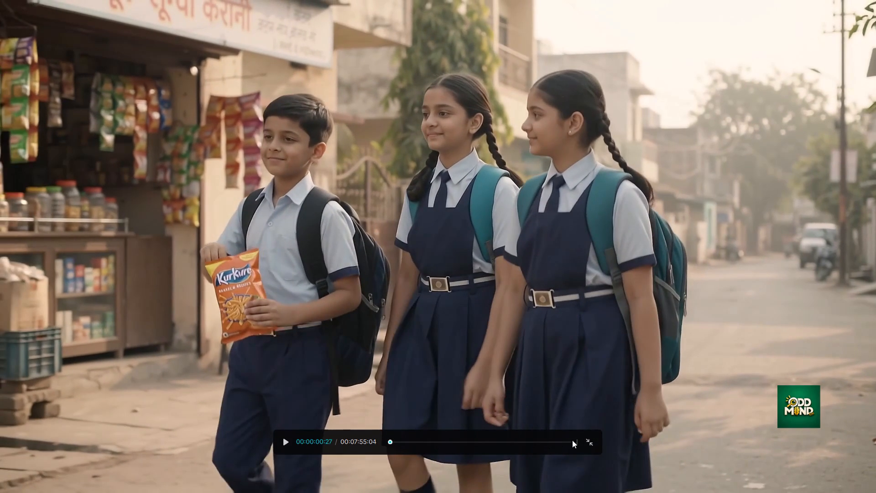
{"action": "left_click", "coordinate": [587, 440]}
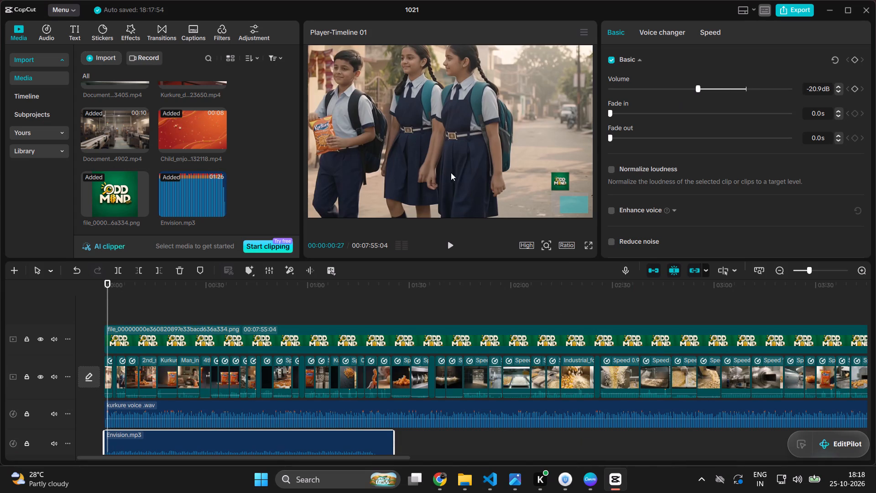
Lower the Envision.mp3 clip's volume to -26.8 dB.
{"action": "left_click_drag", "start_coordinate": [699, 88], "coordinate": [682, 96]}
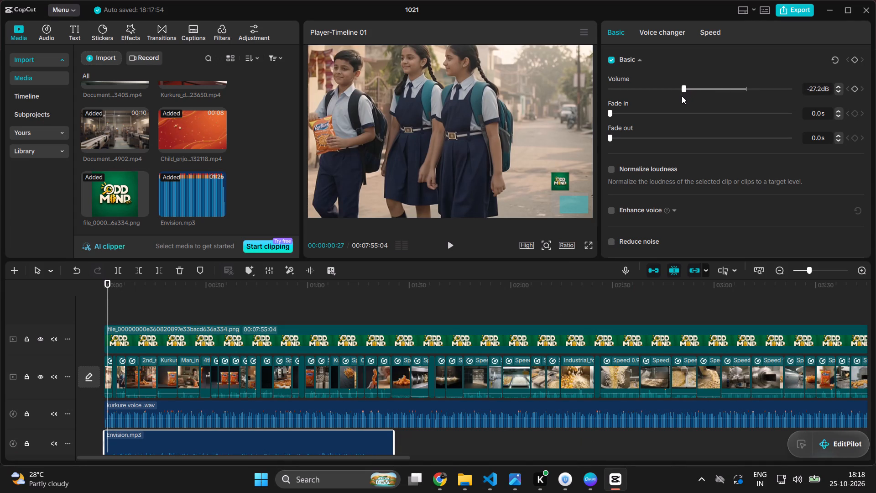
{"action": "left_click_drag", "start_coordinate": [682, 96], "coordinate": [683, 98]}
Play the opening in full screen to judge the lowered music level, stopping at about 6 seconds.
{"action": "left_click", "coordinate": [448, 246]}
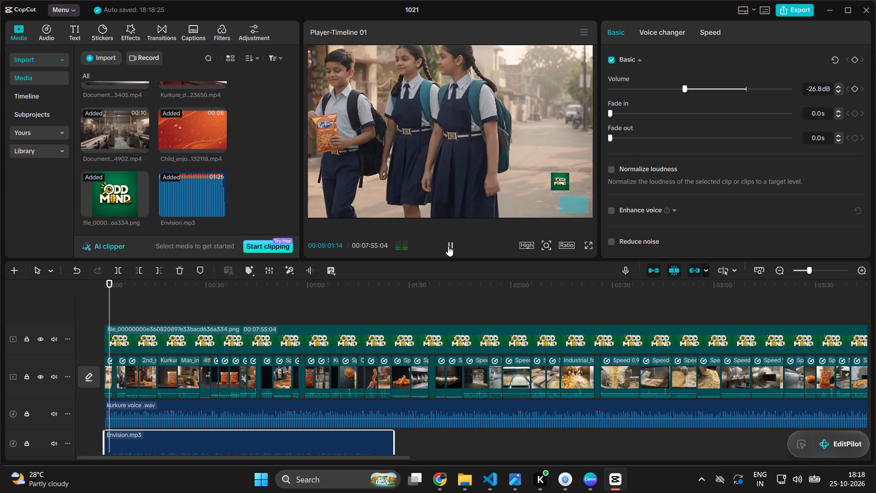
{"action": "left_click", "coordinate": [584, 242]}
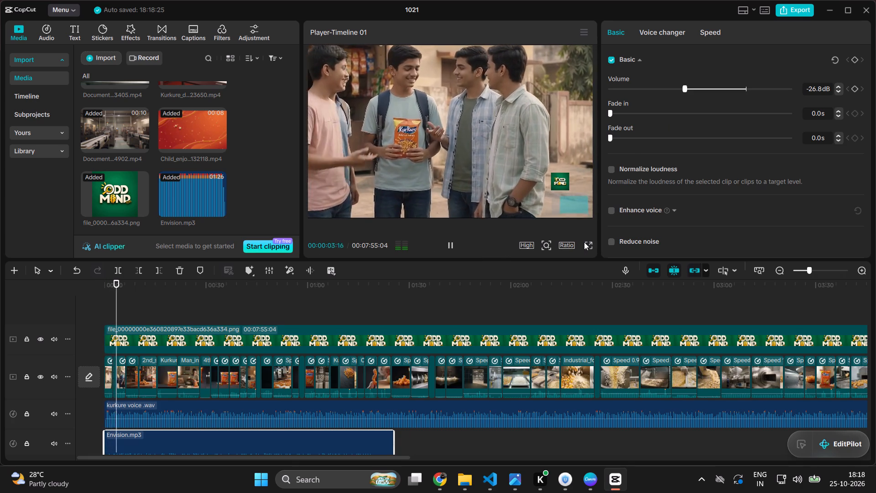
{"action": "left_click", "coordinate": [588, 243]}
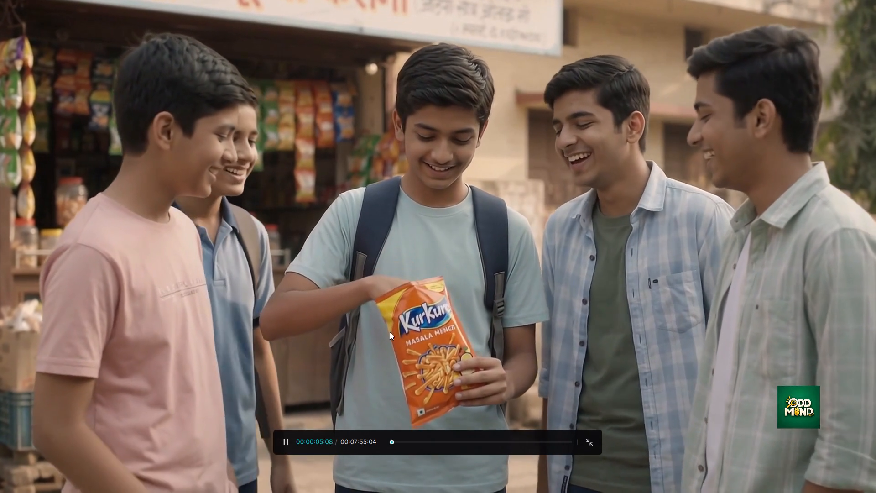
{"action": "left_click", "coordinate": [288, 442]}
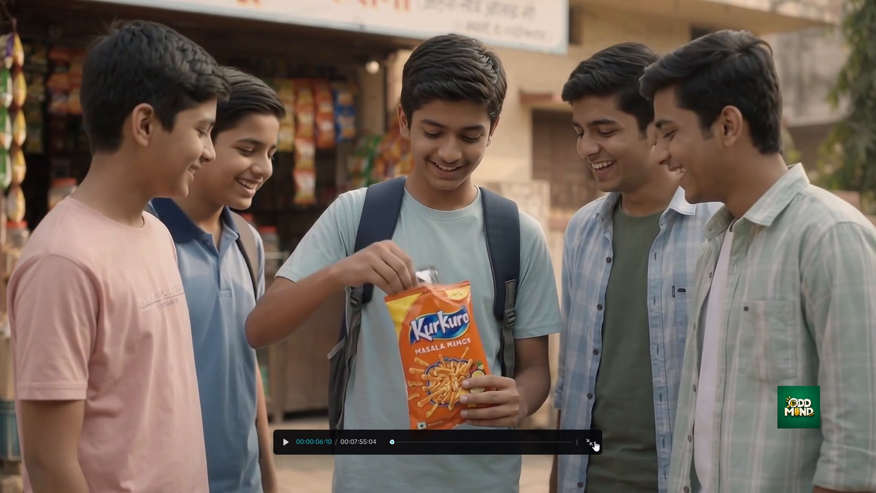
{"action": "left_click", "coordinate": [594, 441]}
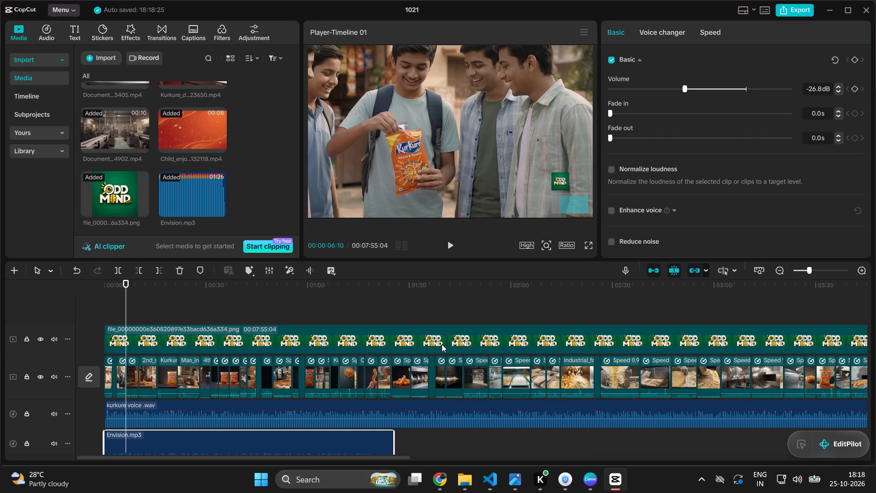
Switch to the BGM SFX Editing Guide chat in Chrome and reread Part 1's start line, end line and music options.
{"action": "left_click", "coordinate": [446, 475]}
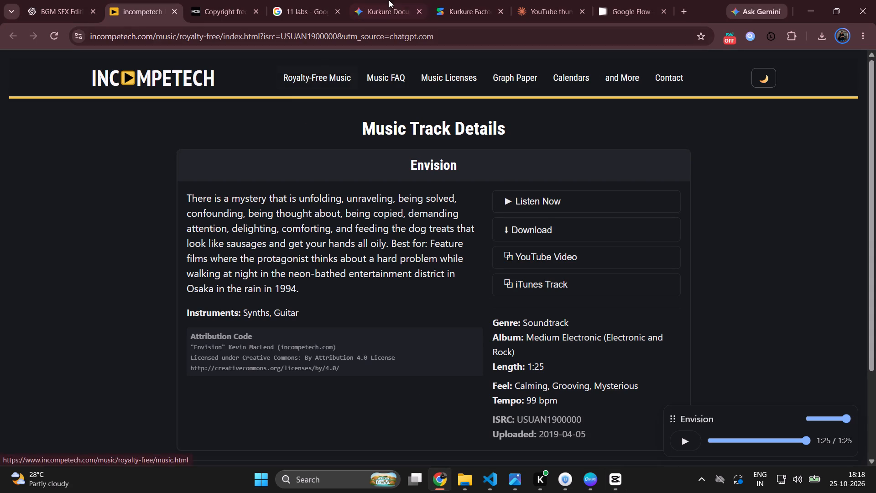
{"action": "left_click", "coordinate": [43, 13]}
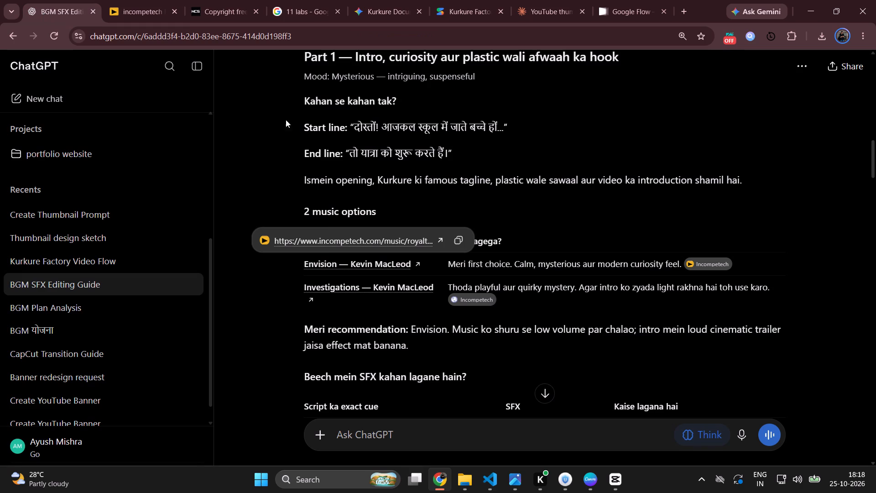
{"action": "scroll", "coordinate": [414, 237], "scroll_direction": "up", "scroll_amount": 2}
{"action": "left_click_drag", "start_coordinate": [355, 236], "coordinate": [355, 236]}
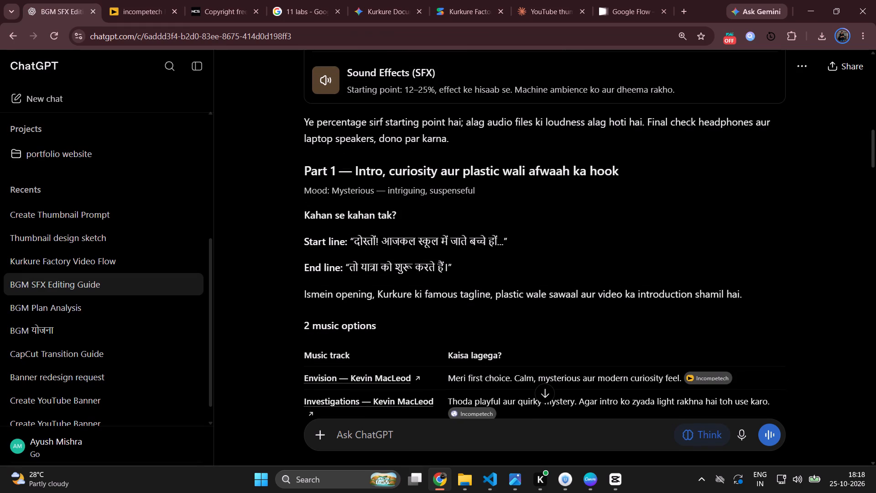
{"action": "left_click_drag", "start_coordinate": [355, 236], "coordinate": [443, 240]}
{"action": "left_click", "coordinate": [516, 240]}
{"action": "left_click_drag", "start_coordinate": [351, 242], "coordinate": [470, 242]}
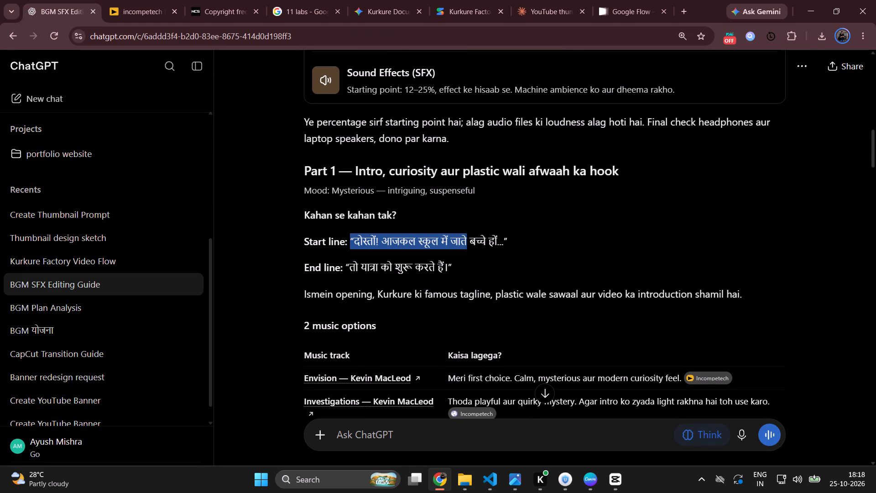
{"action": "left_click_drag", "start_coordinate": [470, 242], "coordinate": [532, 242]}
{"action": "left_click", "coordinate": [360, 273]}
{"action": "left_click_drag", "start_coordinate": [350, 267], "coordinate": [488, 267]}
{"action": "left_click", "coordinate": [364, 301]}
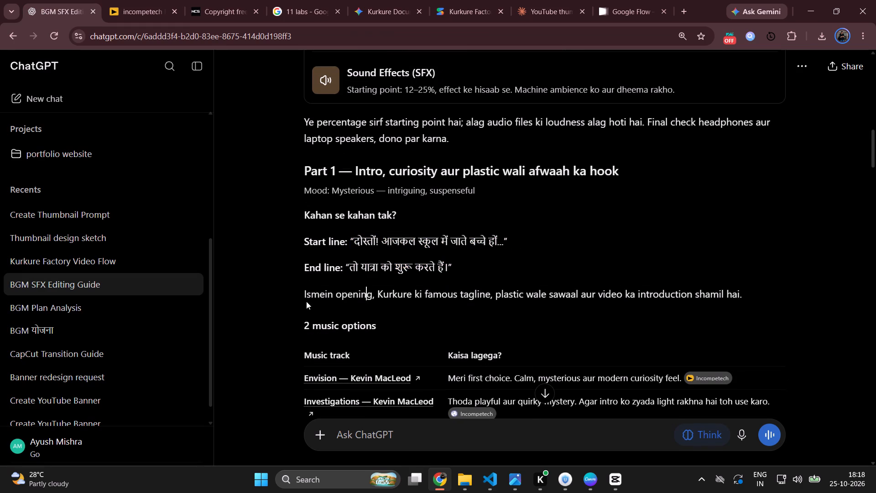
{"action": "left_click_drag", "start_coordinate": [335, 293], "coordinate": [449, 293]}
{"action": "left_click", "coordinate": [344, 328]}
{"action": "scroll", "coordinate": [339, 329], "scroll_direction": "down", "scroll_amount": 2}
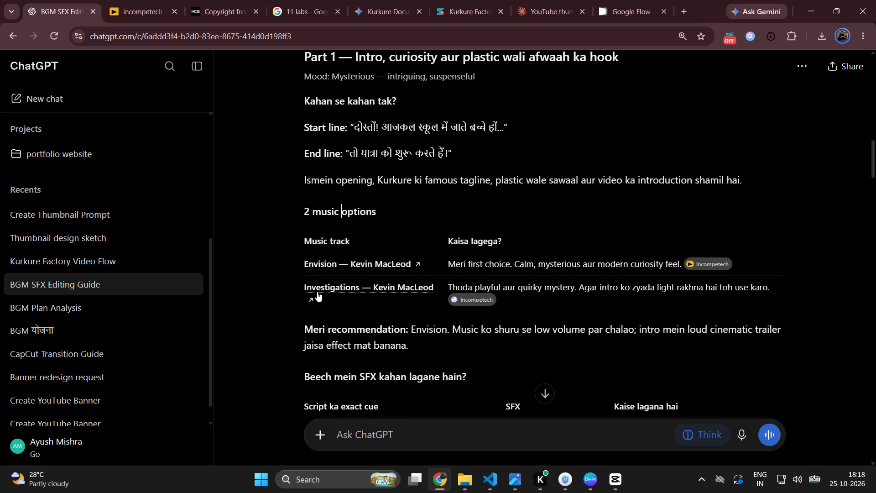
{"action": "left_click", "coordinate": [370, 287]}
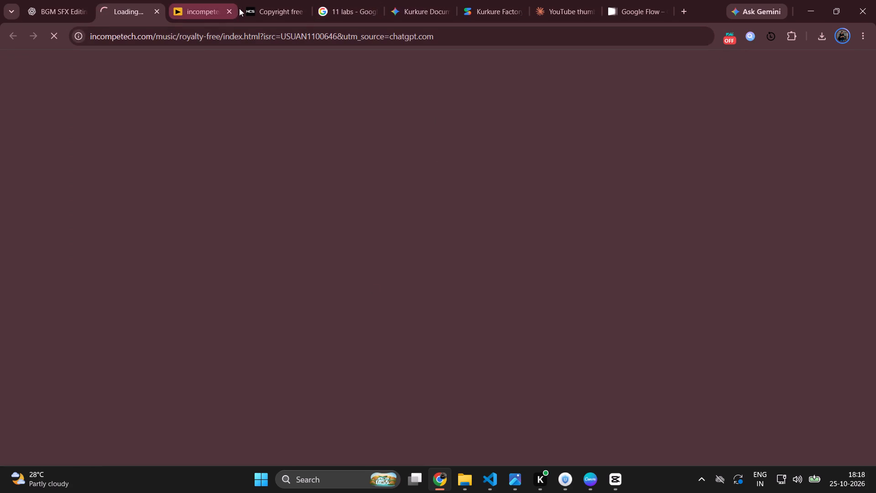
{"action": "left_click", "coordinate": [231, 10]}
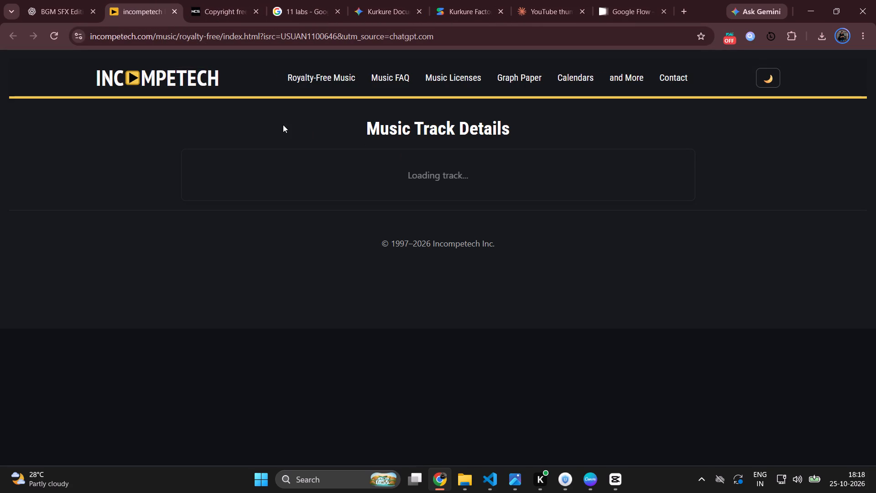
{"action": "scroll", "coordinate": [363, 172], "scroll_direction": "down", "scroll_amount": 2}
{"action": "scroll", "coordinate": [363, 172], "scroll_direction": "up", "scroll_amount": 2}
{"action": "scroll", "coordinate": [312, 155], "scroll_direction": "up", "scroll_amount": 3}
{"action": "left_click", "coordinate": [42, 14]}
{"action": "left_click", "coordinate": [383, 287]}
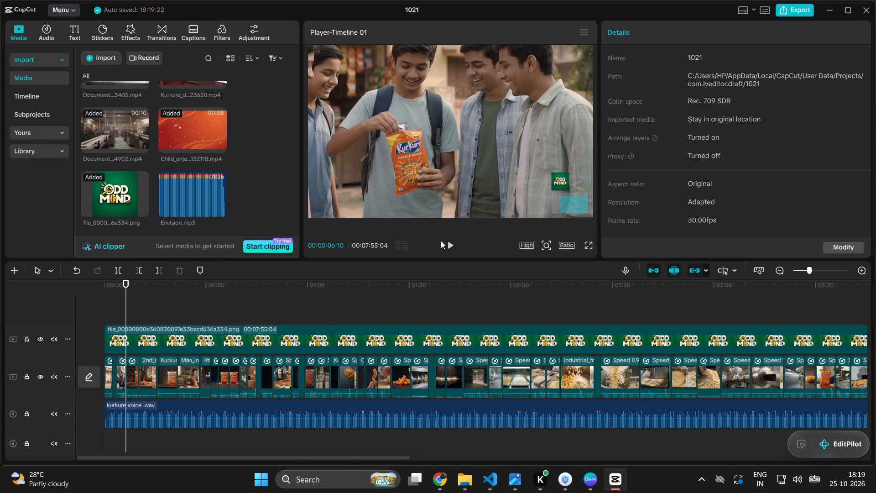
Play the video from the start alongside the Investigations preview to judge the fit, and return the playhead to the start.
{"action": "left_click_drag", "start_coordinate": [126, 286], "coordinate": [92, 294]}
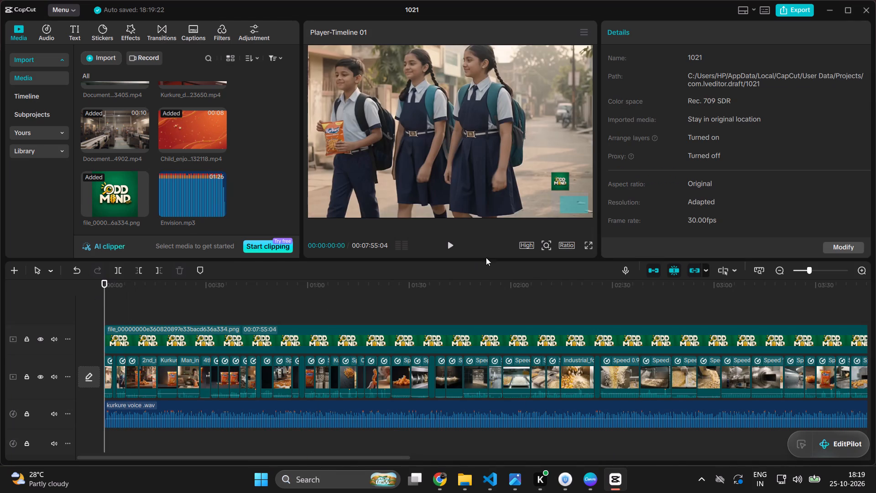
{"action": "left_click", "coordinate": [450, 241]}
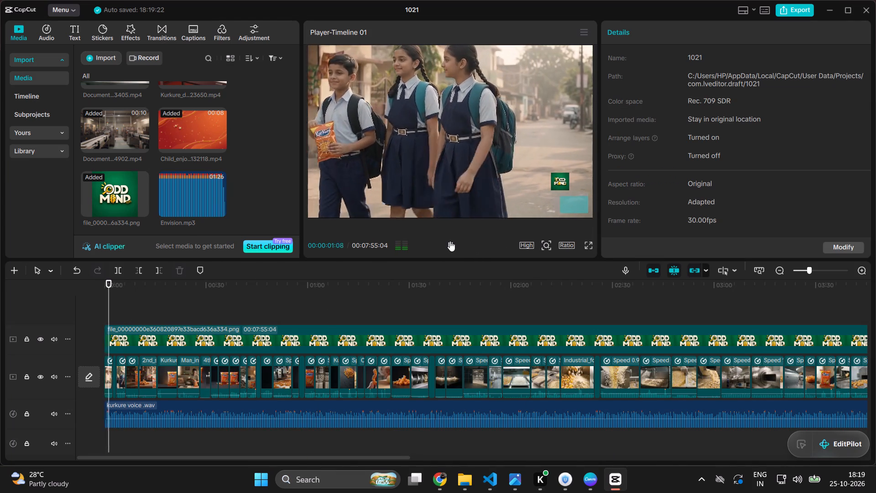
{"action": "left_click", "coordinate": [589, 244]}
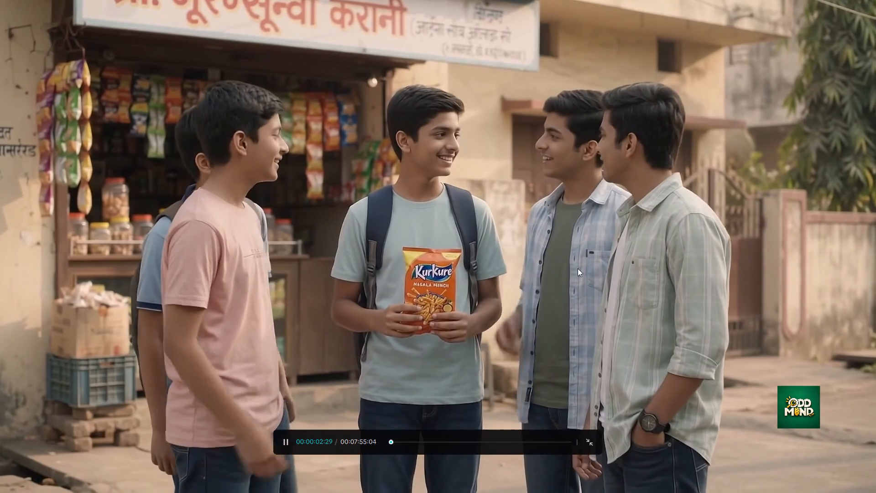
{"action": "left_click", "coordinate": [587, 437]}
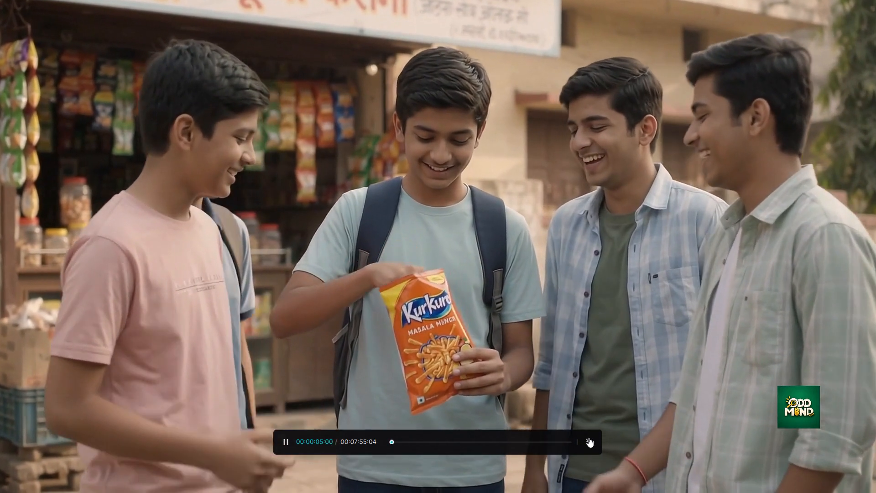
{"action": "left_click", "coordinate": [589, 443]}
{"action": "left_click_drag", "start_coordinate": [584, 292], "coordinate": [358, 345]}
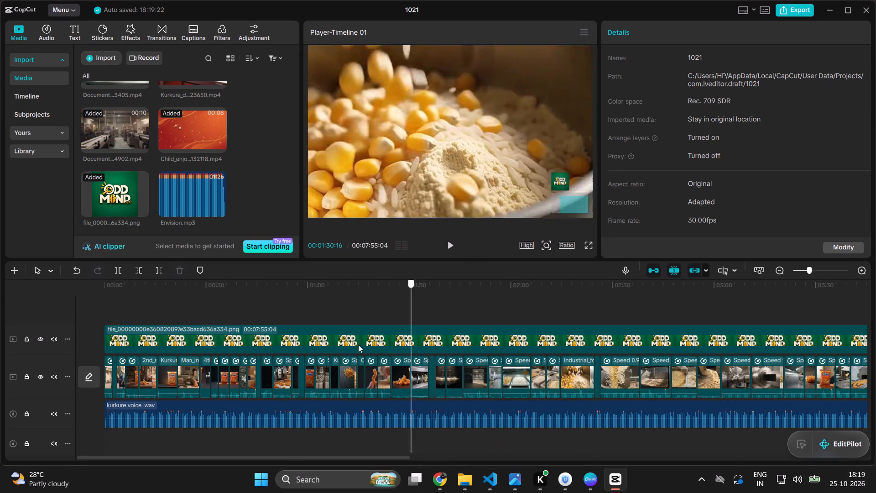
{"action": "left_click_drag", "start_coordinate": [358, 345], "coordinate": [27, 407]}
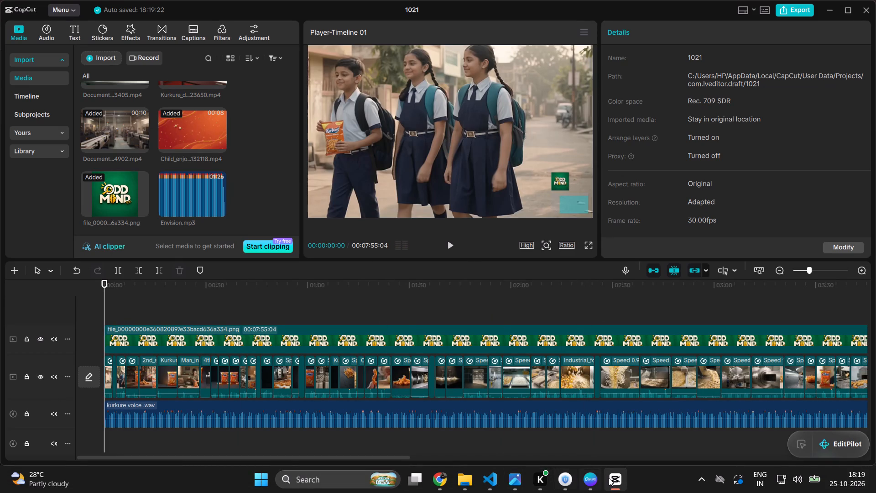
Switch to Chrome, rewind the Investigations preview to its beginning and pause it.
{"action": "left_click", "coordinate": [610, 478]}
{"action": "left_click", "coordinate": [610, 478]}
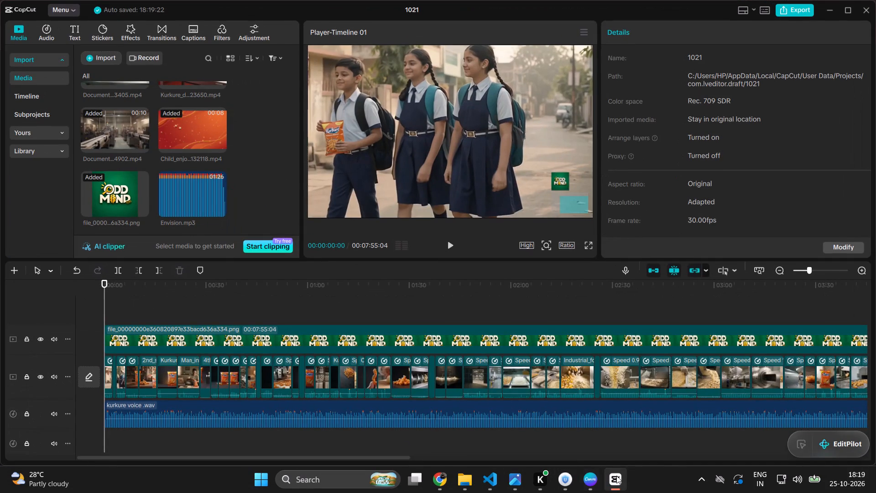
{"action": "left_click", "coordinate": [616, 476]}
{"action": "left_click", "coordinate": [616, 476]}
{"action": "left_click", "coordinate": [442, 478]}
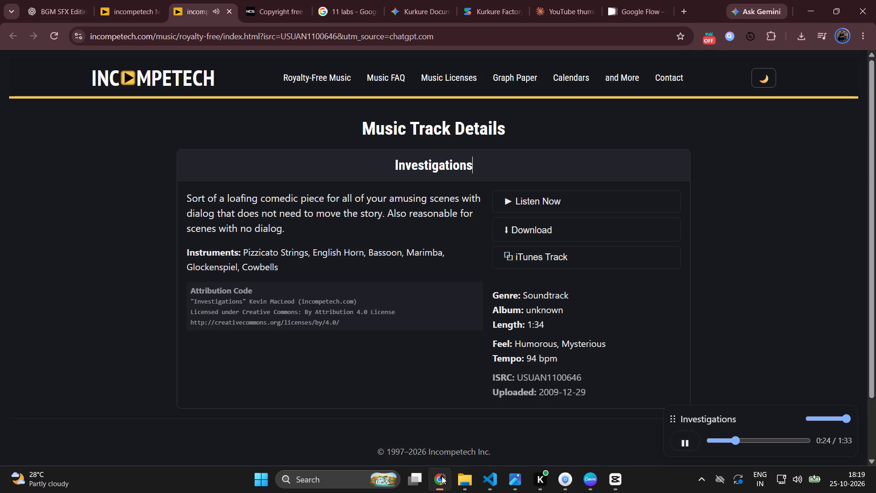
{"action": "left_click_drag", "start_coordinate": [725, 440], "coordinate": [685, 441]}
{"action": "left_click", "coordinate": [681, 444]}
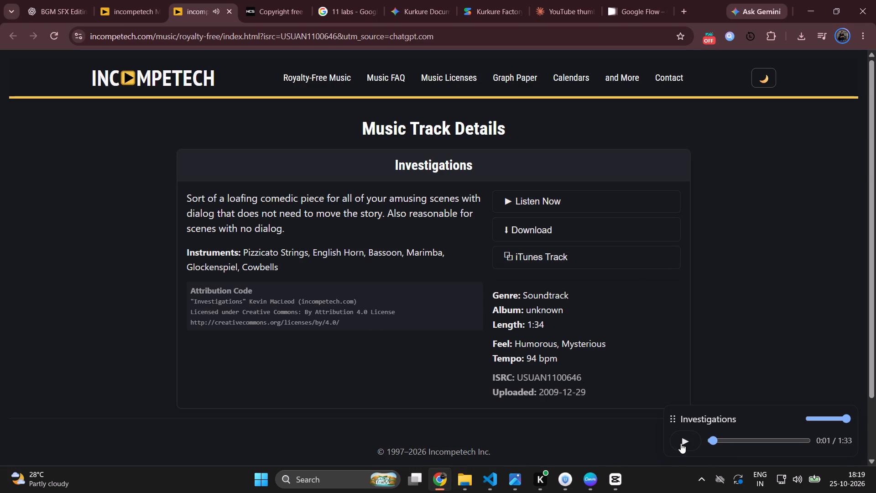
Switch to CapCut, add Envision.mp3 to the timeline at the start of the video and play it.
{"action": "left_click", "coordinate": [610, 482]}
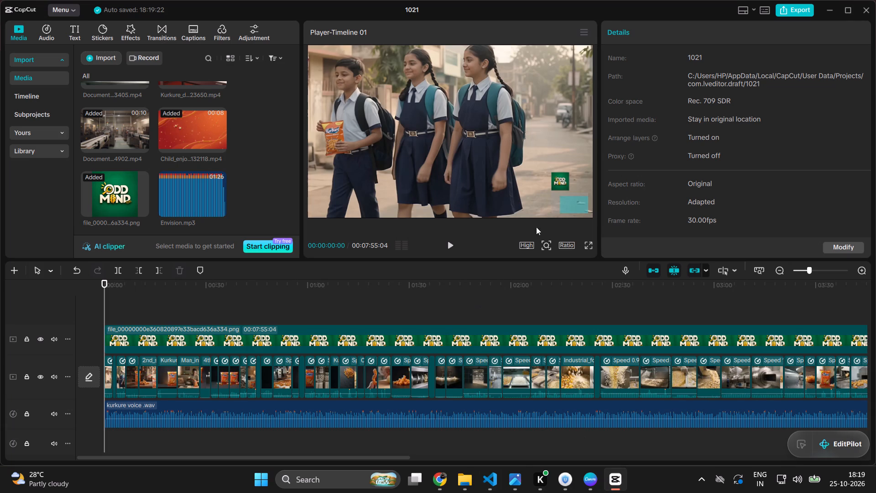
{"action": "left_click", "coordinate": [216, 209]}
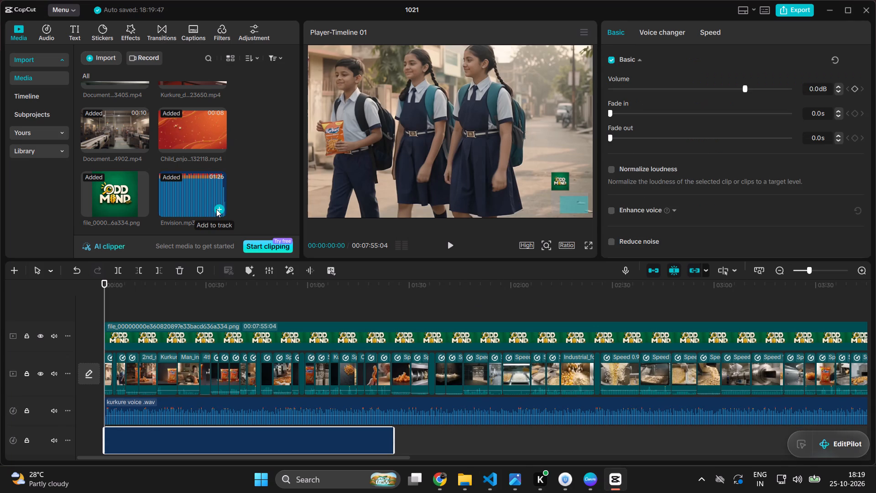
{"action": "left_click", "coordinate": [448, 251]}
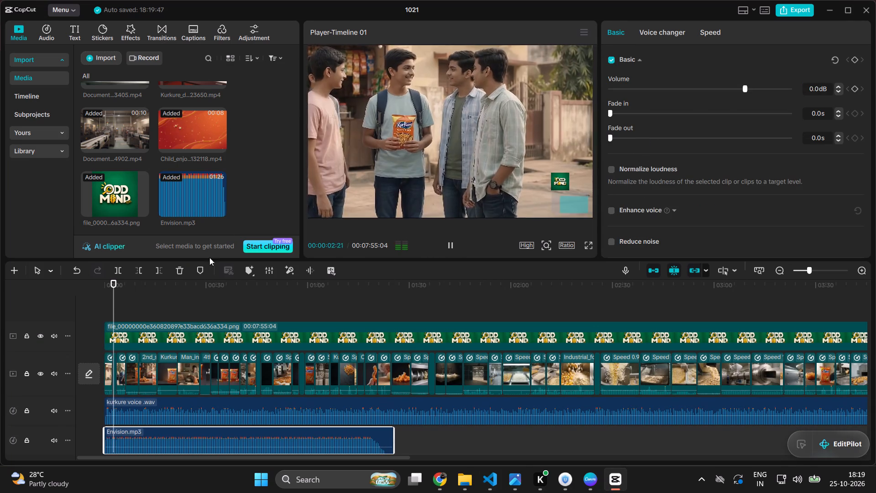
Undo both the newly added Envision.mp3 clip and the earlier deletion of the original one.
{"action": "left_click", "coordinate": [82, 269]}
{"action": "left_click", "coordinate": [82, 269]}
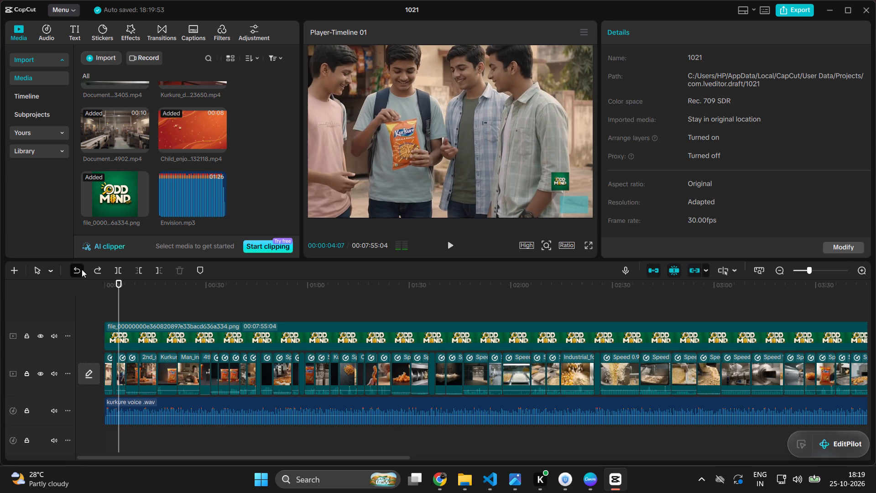
Play the video and set the Envision.mp3 clip's volume to -25.6 dB.
{"action": "left_click", "coordinate": [445, 240]}
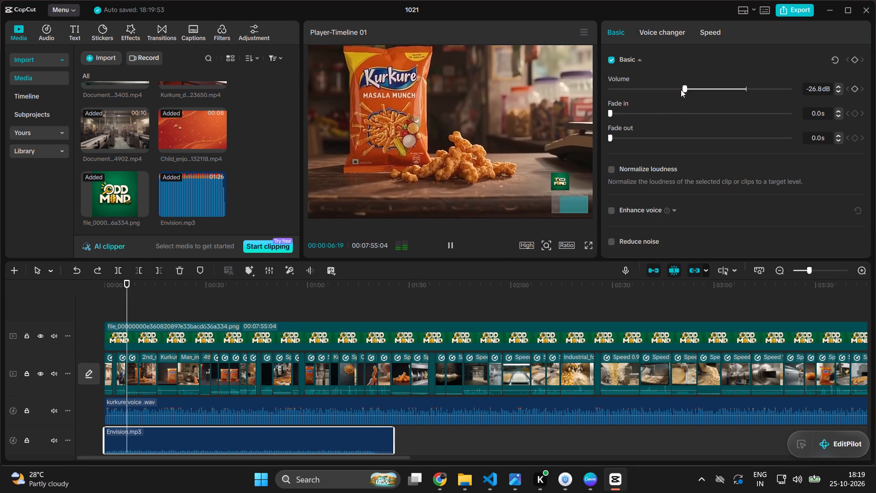
{"action": "left_click", "coordinate": [683, 88]}
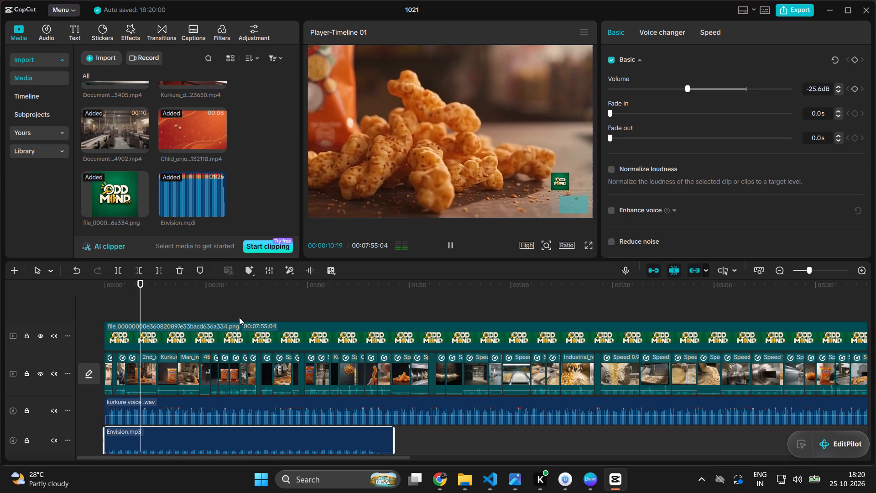
Watch the playback in full screen to judge the music against the voice-over, and return to the editor.
{"action": "left_click", "coordinate": [591, 245]}
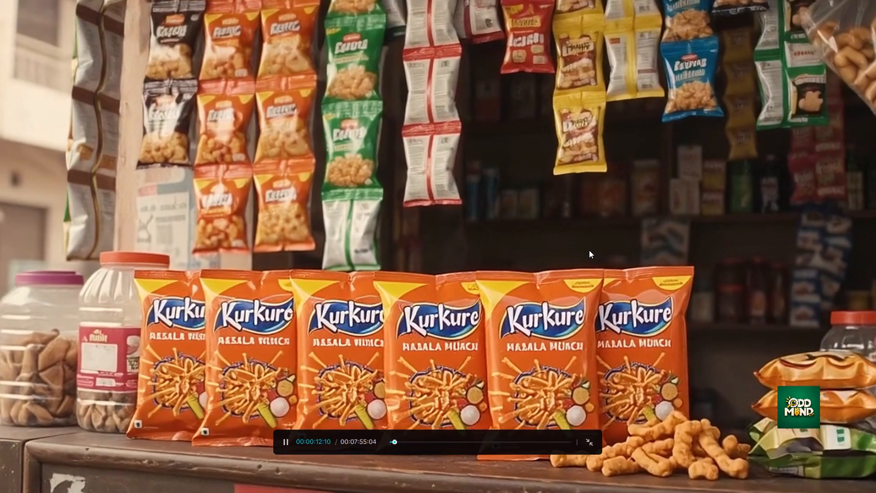
{"action": "left_click", "coordinate": [589, 444]}
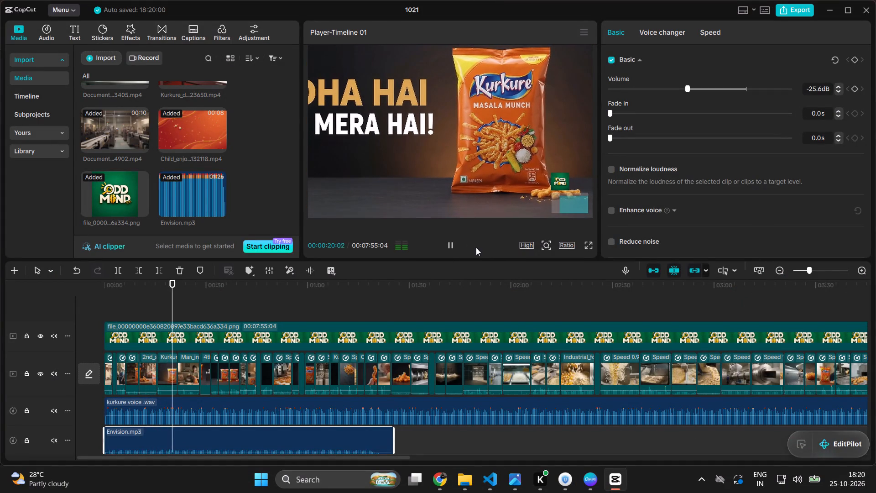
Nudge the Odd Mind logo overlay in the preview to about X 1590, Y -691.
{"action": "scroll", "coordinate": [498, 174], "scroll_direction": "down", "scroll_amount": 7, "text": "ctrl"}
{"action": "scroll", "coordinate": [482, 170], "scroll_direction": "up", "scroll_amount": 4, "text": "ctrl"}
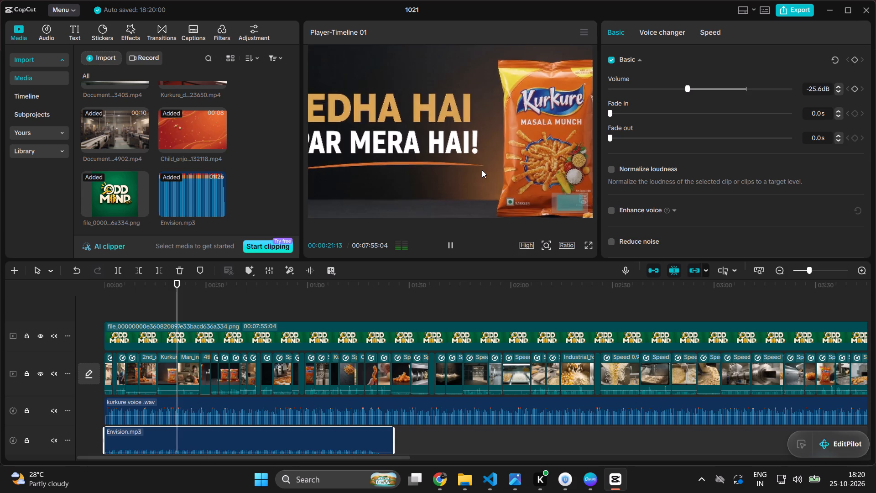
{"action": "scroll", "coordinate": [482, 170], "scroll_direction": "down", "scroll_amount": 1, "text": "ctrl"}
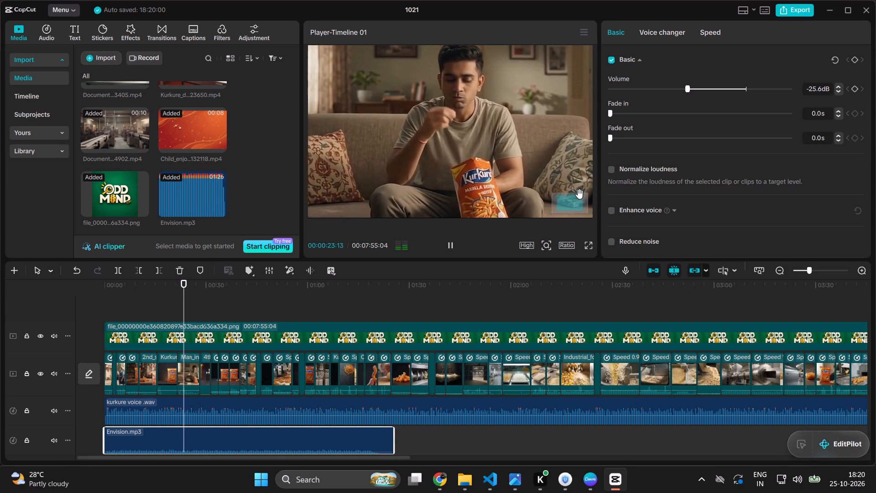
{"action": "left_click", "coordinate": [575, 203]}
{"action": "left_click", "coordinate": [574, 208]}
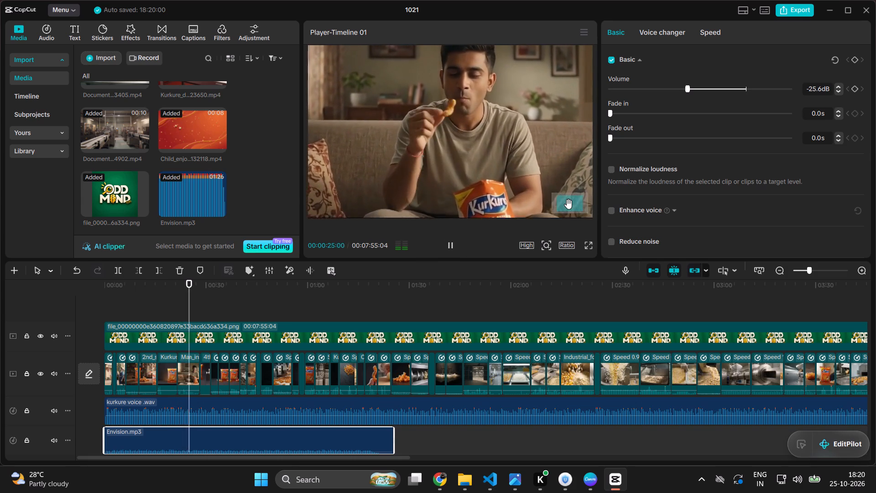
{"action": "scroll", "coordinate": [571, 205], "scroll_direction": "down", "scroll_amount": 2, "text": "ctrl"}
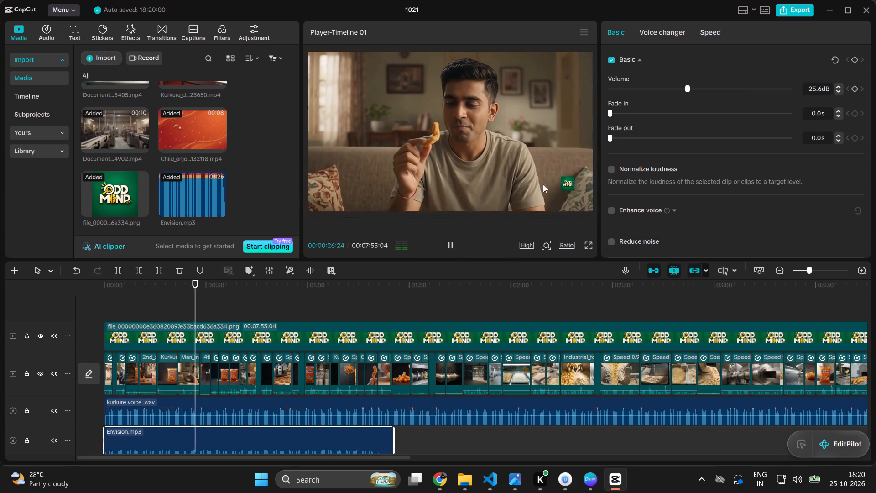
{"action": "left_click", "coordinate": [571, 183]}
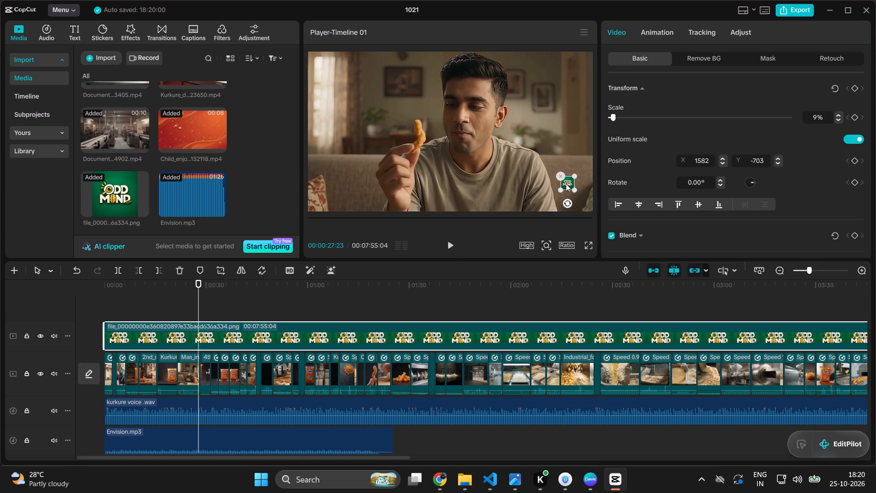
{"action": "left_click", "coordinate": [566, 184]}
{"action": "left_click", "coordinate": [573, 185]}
Move the Odd Mind logo overlay down closer to the frame's lower edge, at about X 1582, Y -735.
{"action": "scroll", "coordinate": [548, 160], "scroll_direction": "up", "scroll_amount": 2, "text": "ctrl"}
{"action": "left_click", "coordinate": [566, 149]}
{"action": "scroll", "coordinate": [576, 180], "scroll_direction": "up", "scroll_amount": 2, "text": "ctrl"}
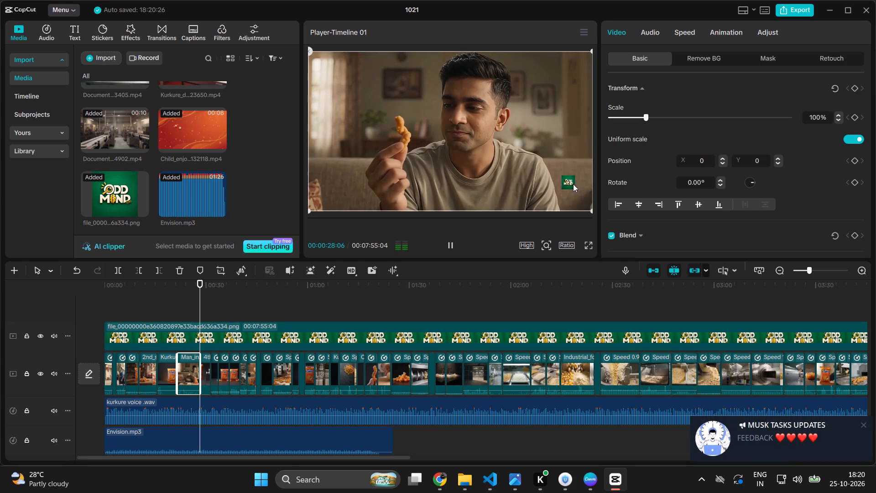
{"action": "scroll", "coordinate": [573, 183], "scroll_direction": "up", "scroll_amount": 4, "text": "ctrl"}
{"action": "scroll", "coordinate": [571, 166], "scroll_direction": "down", "scroll_amount": 1}
{"action": "scroll", "coordinate": [571, 166], "scroll_direction": "left", "scroll_amount": 1}
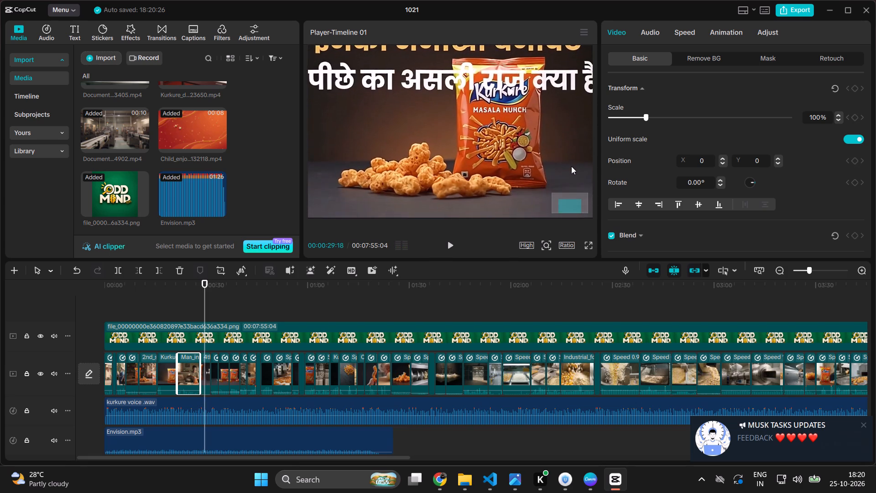
{"action": "scroll", "coordinate": [571, 166], "scroll_direction": "left", "scroll_amount": 3}
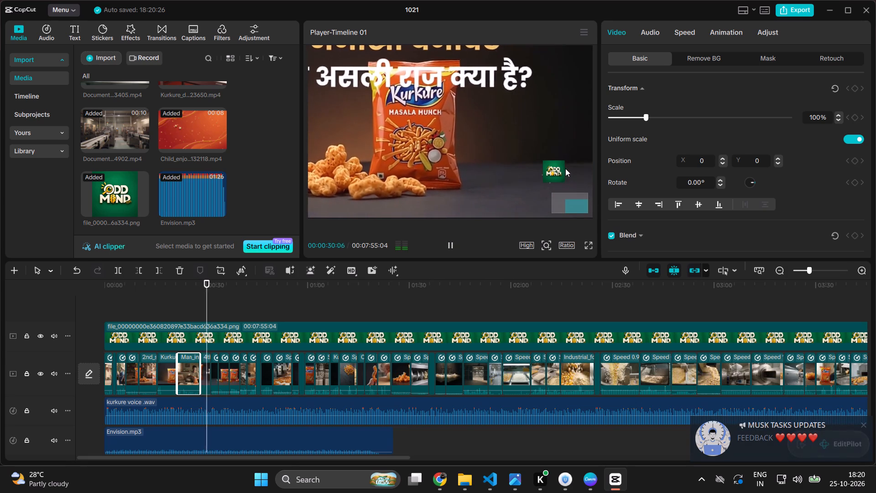
{"action": "left_click", "coordinate": [556, 172]}
{"action": "left_click_drag", "start_coordinate": [555, 170], "coordinate": [554, 175]}
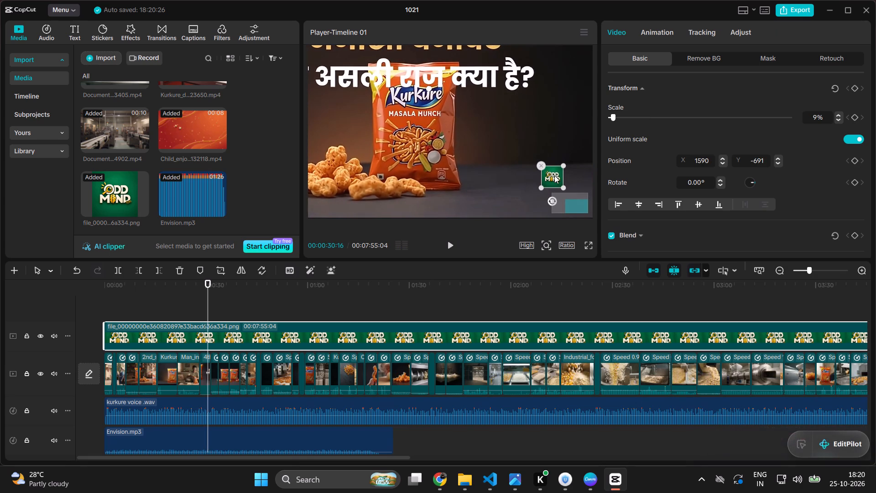
Enlarge the Odd Mind logo overlay very slightly, staying at about 9% scale, and deselect it.
{"action": "scroll", "coordinate": [558, 179], "scroll_direction": "up", "scroll_amount": 3, "text": "ctrl"}
{"action": "scroll", "coordinate": [560, 177], "scroll_direction": "left", "scroll_amount": 1}
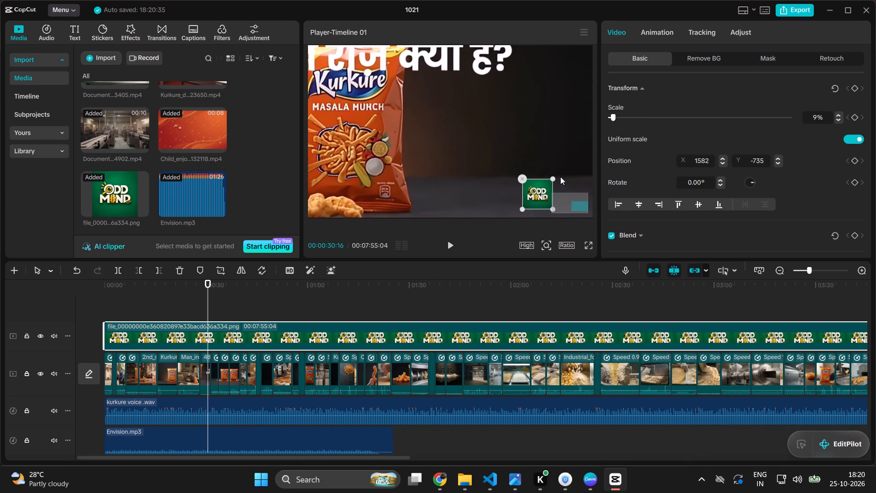
{"action": "scroll", "coordinate": [560, 177], "scroll_direction": "left", "scroll_amount": 1}
{"action": "scroll", "coordinate": [539, 190], "scroll_direction": "down", "scroll_amount": 1}
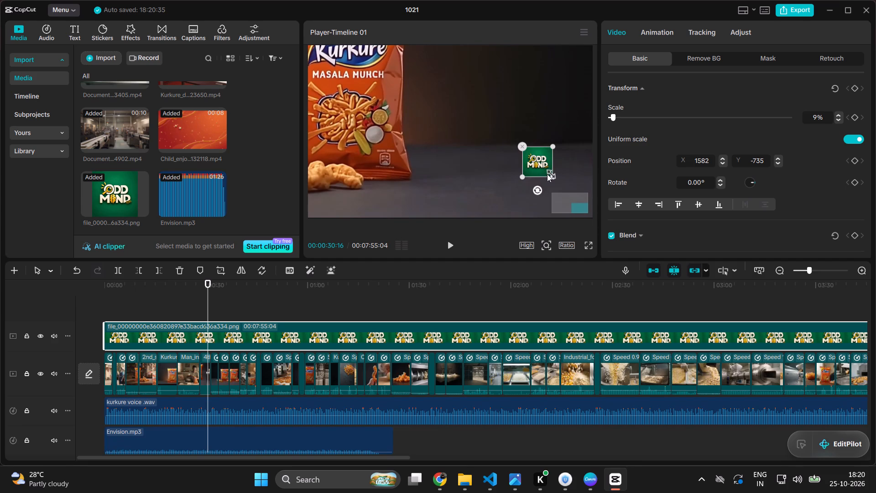
{"action": "left_click", "coordinate": [547, 174]}
{"action": "left_click", "coordinate": [549, 174]}
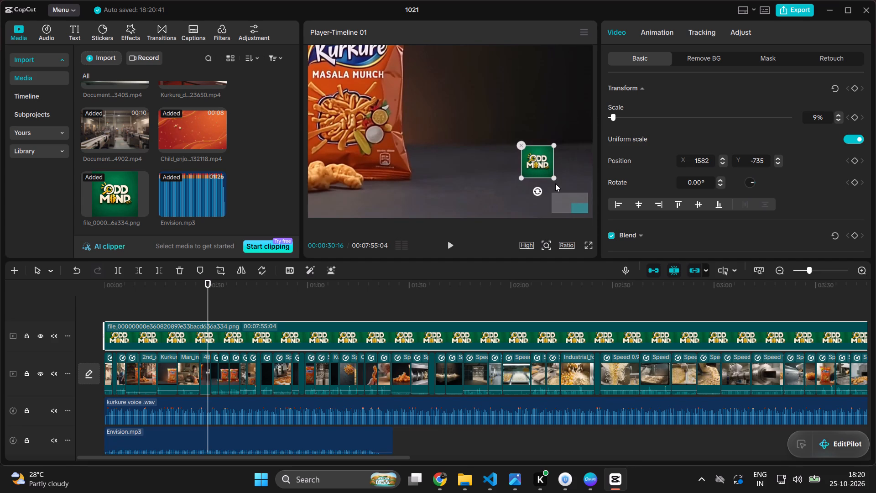
{"action": "scroll", "coordinate": [559, 200], "scroll_direction": "down", "scroll_amount": 9, "text": "ctrl"}
{"action": "scroll", "coordinate": [532, 185], "scroll_direction": "up", "scroll_amount": 2, "text": "ctrl"}
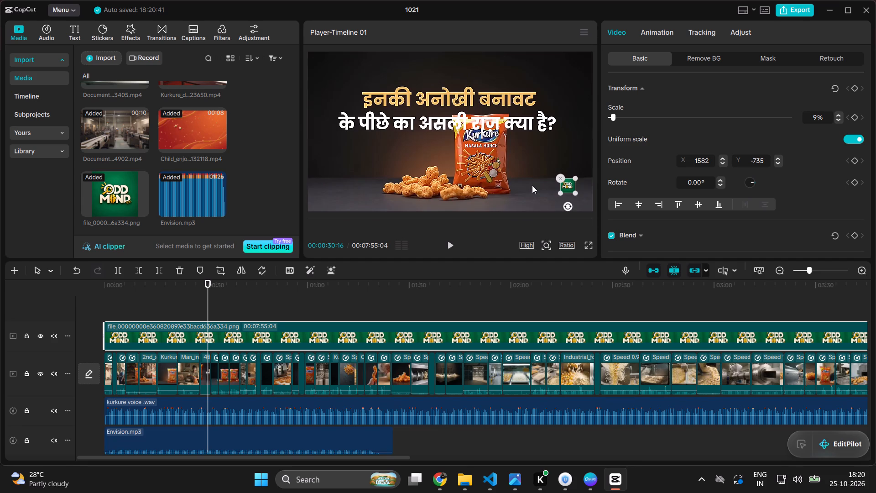
{"action": "left_click", "coordinate": [491, 191]}
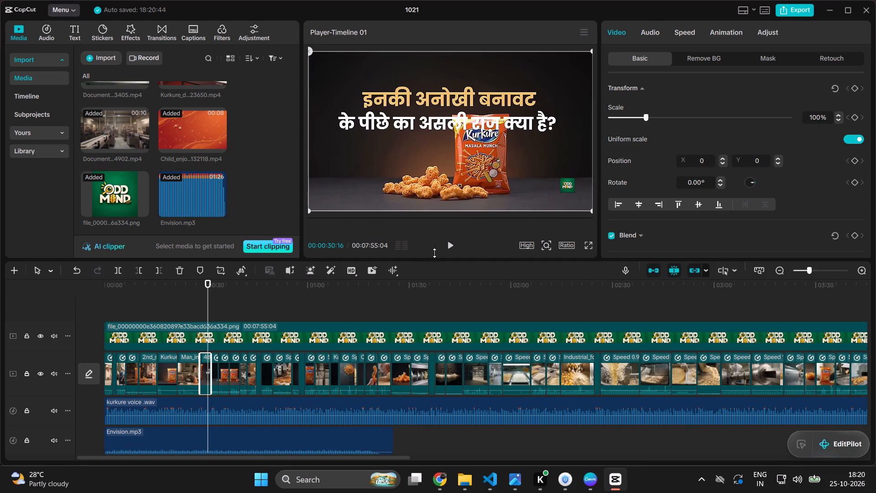
Play the video on from the 30-second mark to check the music and logo, and return the playhead to the start.
{"action": "left_click", "coordinate": [446, 241]}
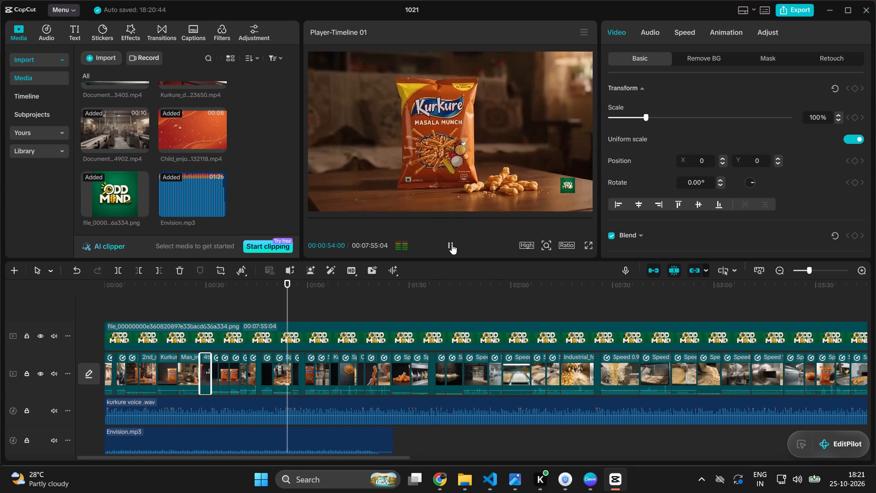
{"action": "left_click", "coordinate": [452, 244]}
{"action": "scroll", "coordinate": [349, 332], "scroll_direction": "down", "scroll_amount": 4}
{"action": "left_click_drag", "start_coordinate": [291, 283], "coordinate": [63, 351]}
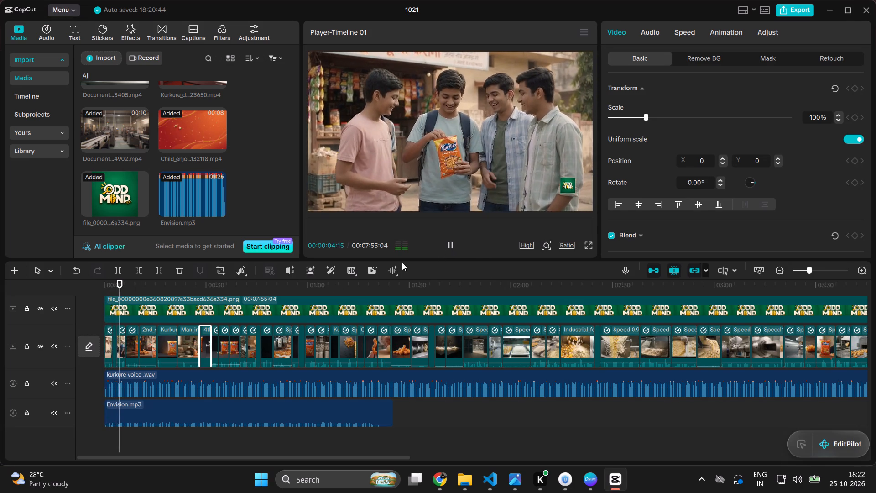
Play the video from about 0:55 to 1:06, return the playhead to the start, and select the Envision music clip.
{"action": "left_click_drag", "start_coordinate": [123, 283], "coordinate": [193, 294]}
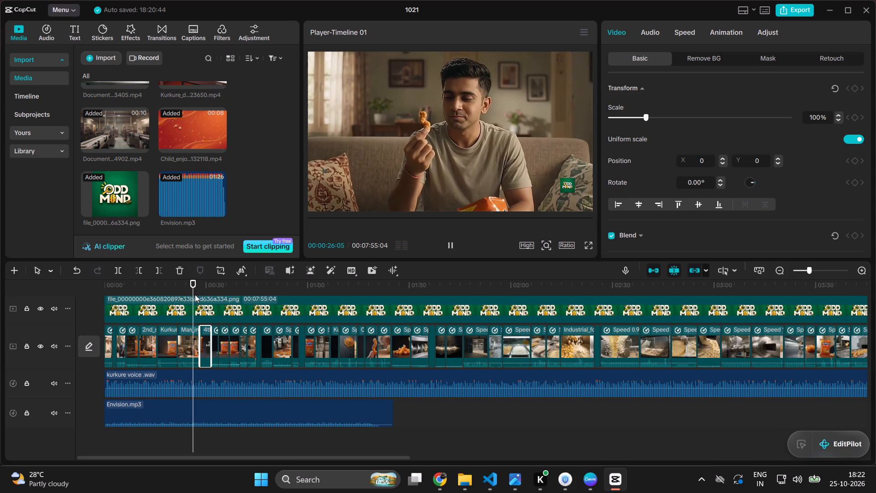
{"action": "left_click_drag", "start_coordinate": [189, 288], "coordinate": [312, 306]}
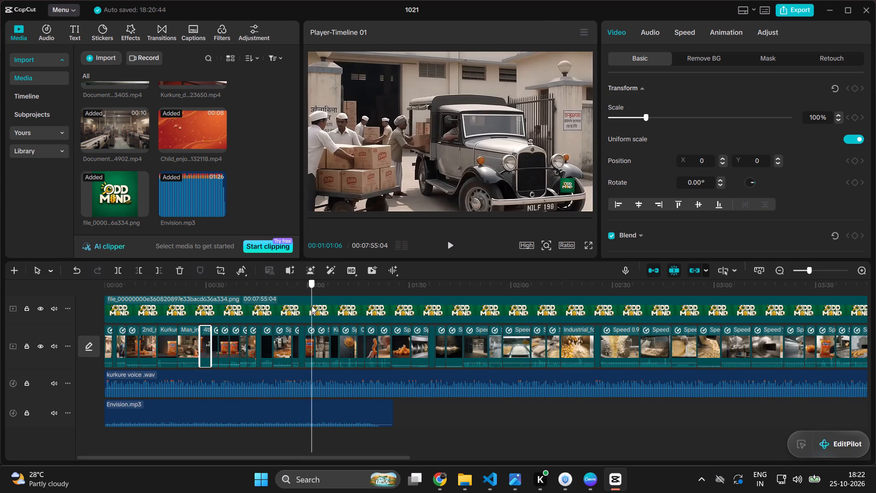
{"action": "left_click_drag", "start_coordinate": [312, 306], "coordinate": [290, 307]}
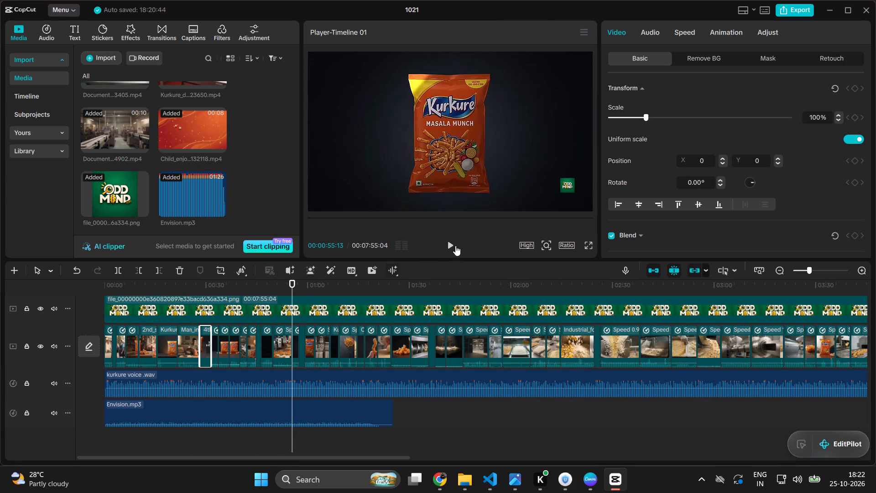
{"action": "left_click", "coordinate": [448, 244]}
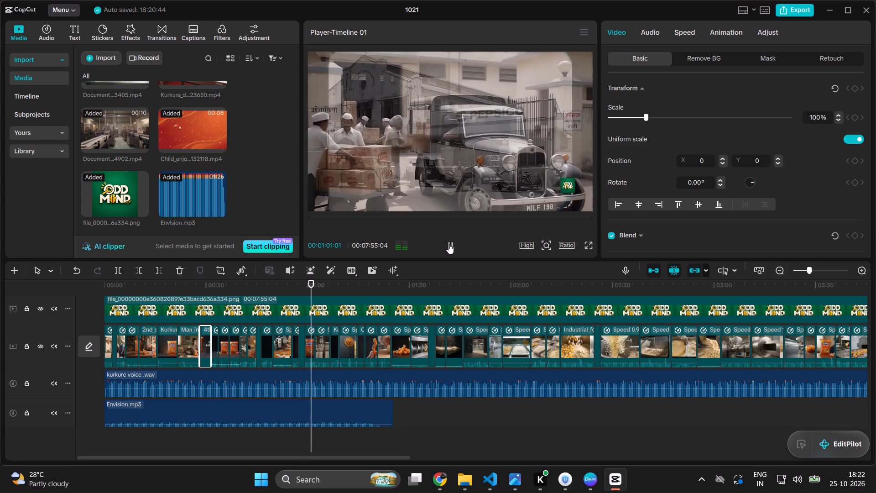
{"action": "left_click", "coordinate": [448, 244]}
{"action": "left_click", "coordinate": [448, 244]}
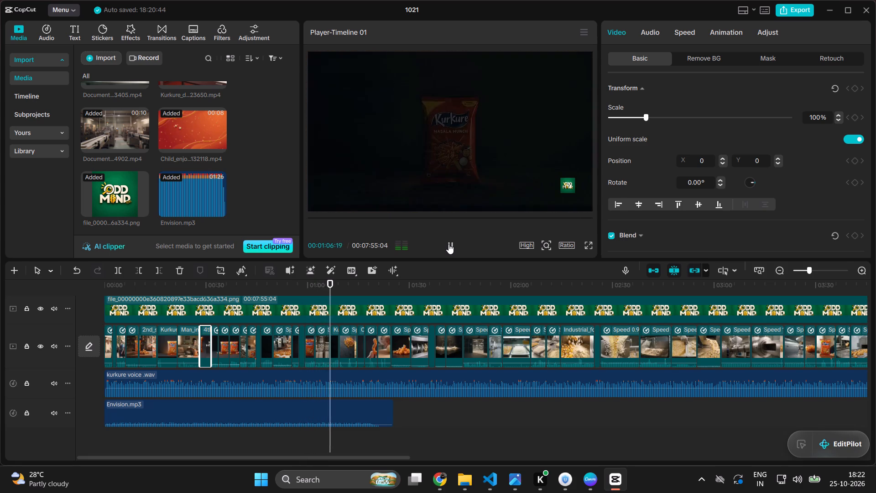
{"action": "left_click", "coordinate": [448, 244]}
{"action": "left_click_drag", "start_coordinate": [332, 282], "coordinate": [156, 319]}
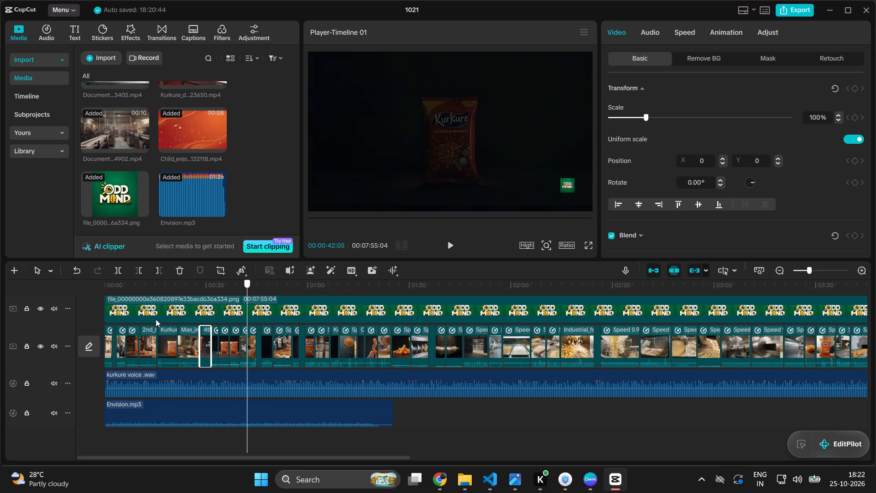
{"action": "left_click_drag", "start_coordinate": [156, 319], "coordinate": [27, 352]}
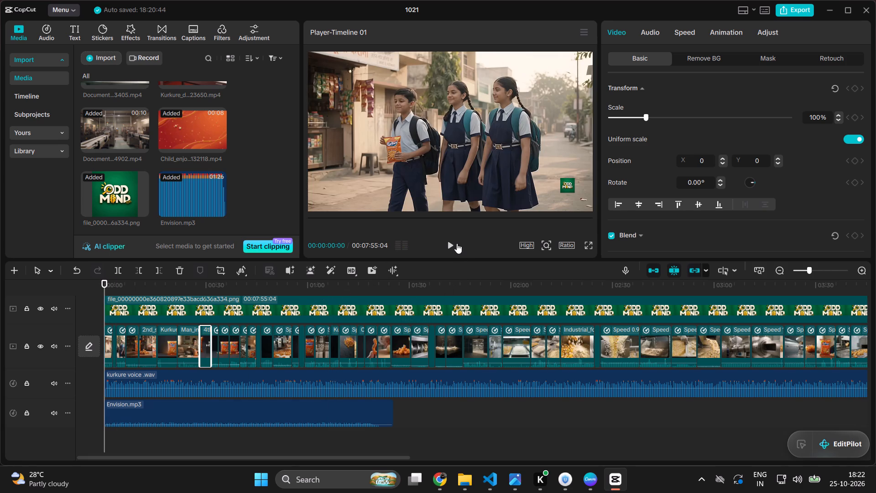
{"action": "left_click", "coordinate": [343, 411]}
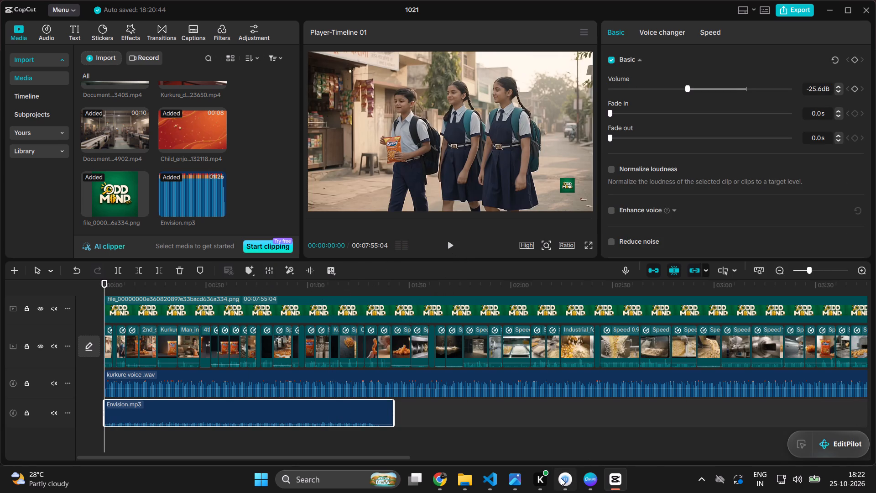
Switch to Chrome, open the Brain Dance track page from Part 2's music options, and pause the Deep Haze preview.
{"action": "left_click", "coordinate": [444, 483]}
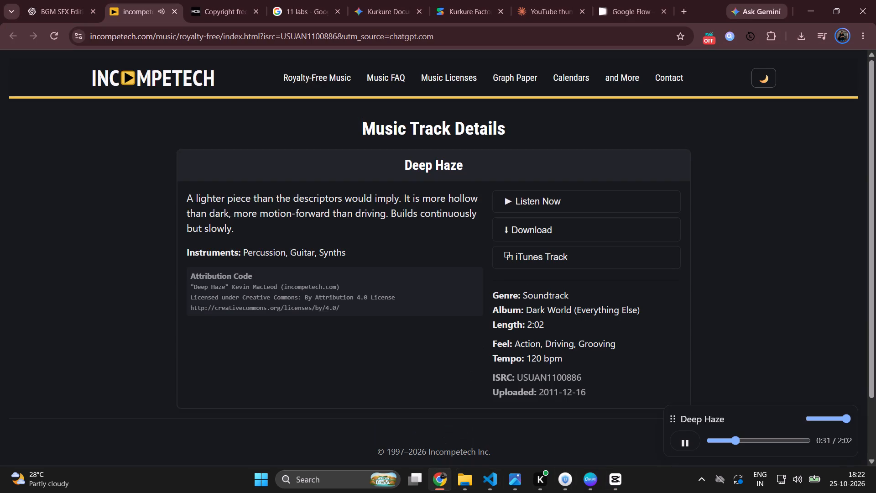
{"action": "left_click", "coordinate": [58, 8]}
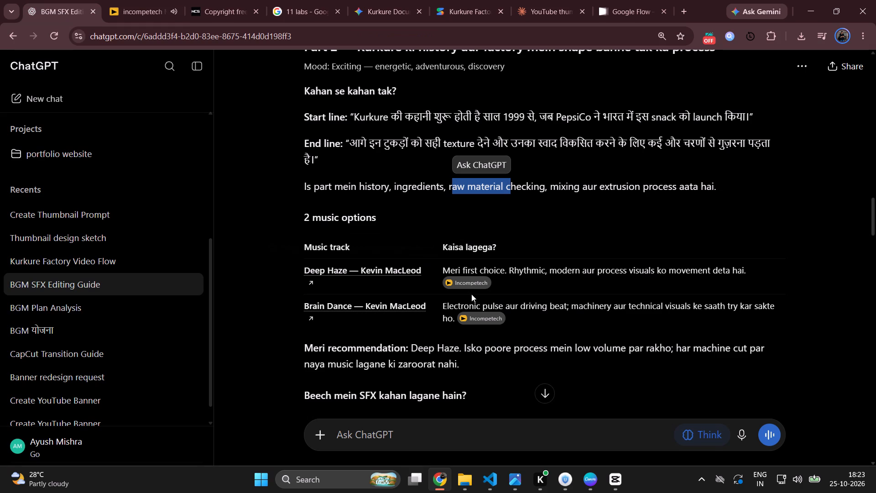
{"action": "left_click", "coordinate": [344, 309]}
{"action": "left_click", "coordinate": [209, 6]}
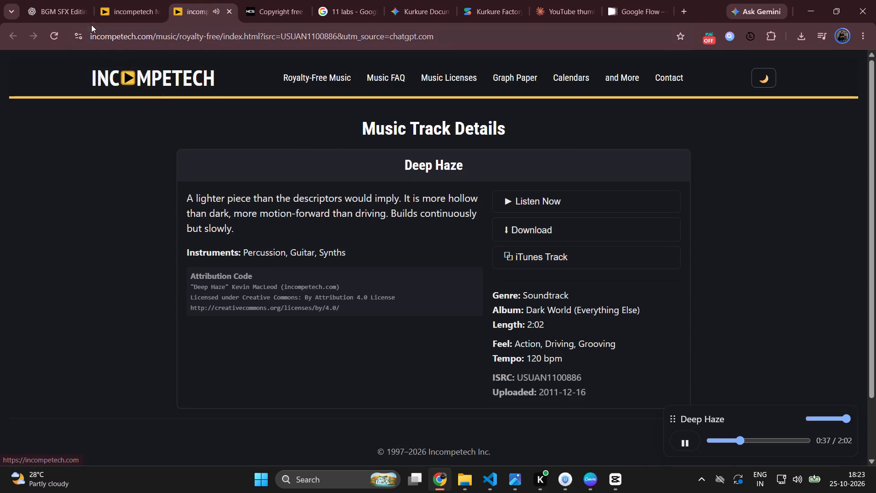
{"action": "left_click", "coordinate": [681, 444]}
{"action": "scroll", "coordinate": [721, 315], "scroll_direction": "down", "scroll_amount": 4}
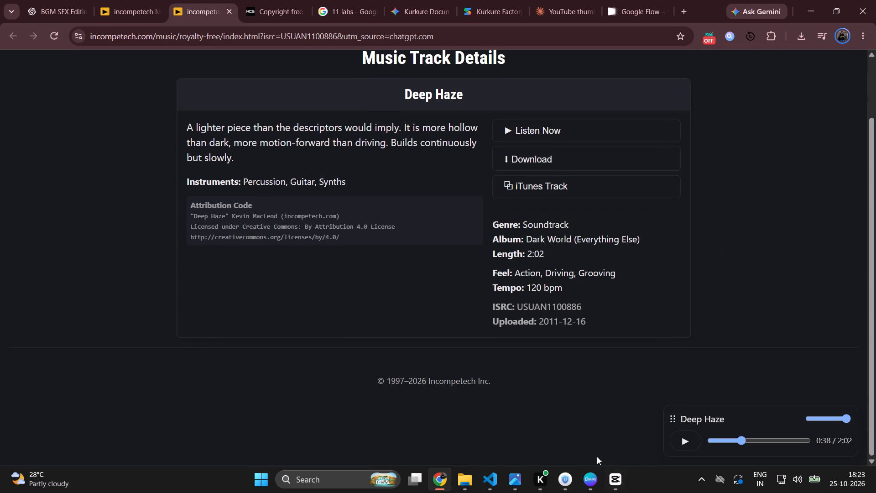
Switch back to CapCut, zoom the timeline in slightly, and play the opening up to about the 5-second mark.
{"action": "left_click", "coordinate": [626, 479]}
{"action": "left_click", "coordinate": [453, 247]}
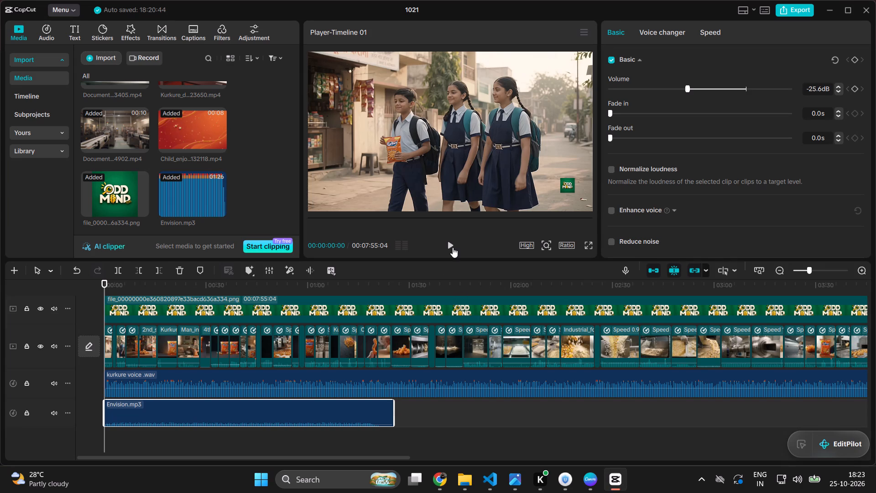
{"action": "scroll", "coordinate": [345, 290], "scroll_direction": "up", "scroll_amount": 6, "text": "ctrl"}
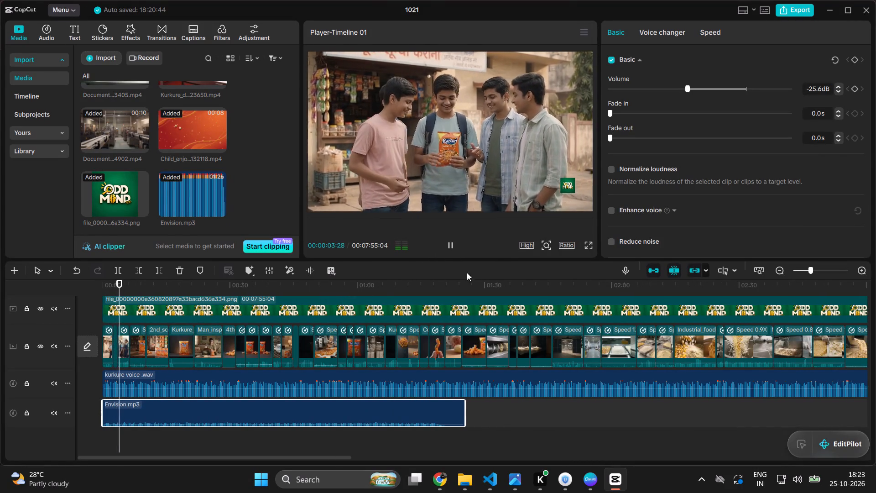
{"action": "left_click", "coordinate": [453, 246]}
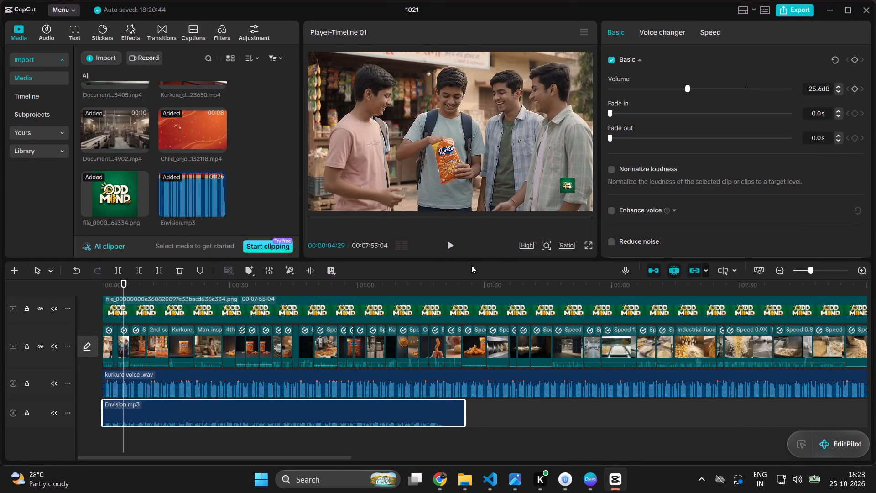
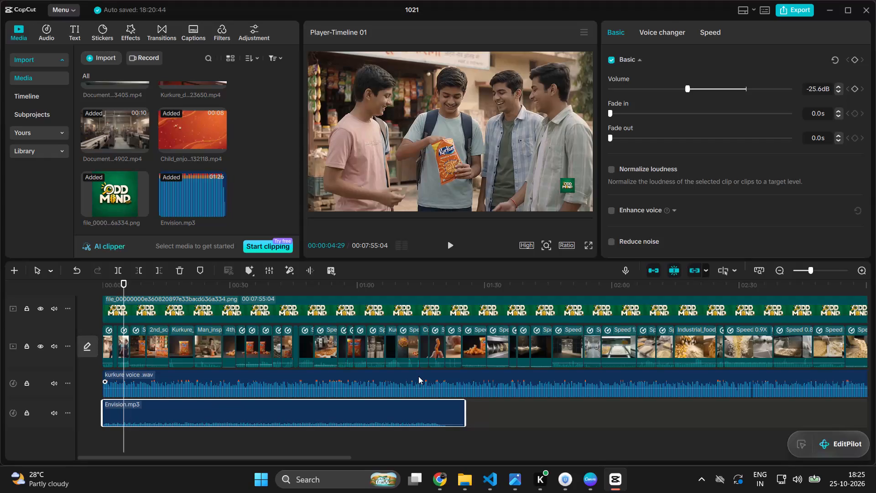
Switch to Chrome, replay the Deep Haze preview from the start, and pause it.
{"action": "left_click", "coordinate": [441, 482]}
{"action": "left_click_drag", "start_coordinate": [489, 139], "coordinate": [473, 116]}
{"action": "left_click", "coordinate": [515, 132]}
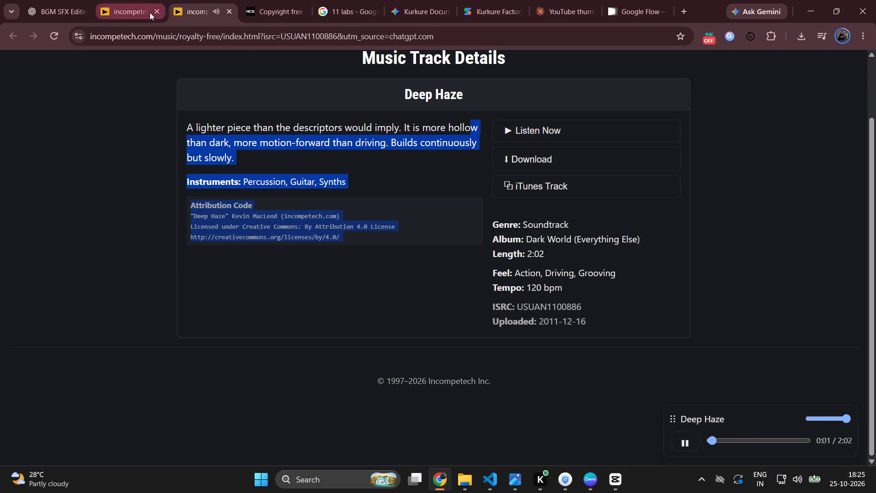
{"action": "left_click", "coordinate": [507, 132]}
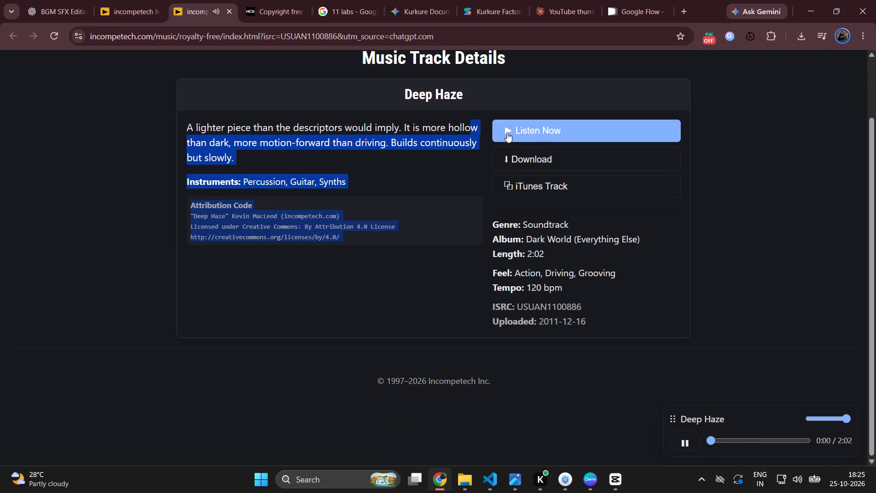
{"action": "left_click", "coordinate": [507, 132]}
{"action": "left_click", "coordinate": [683, 448]}
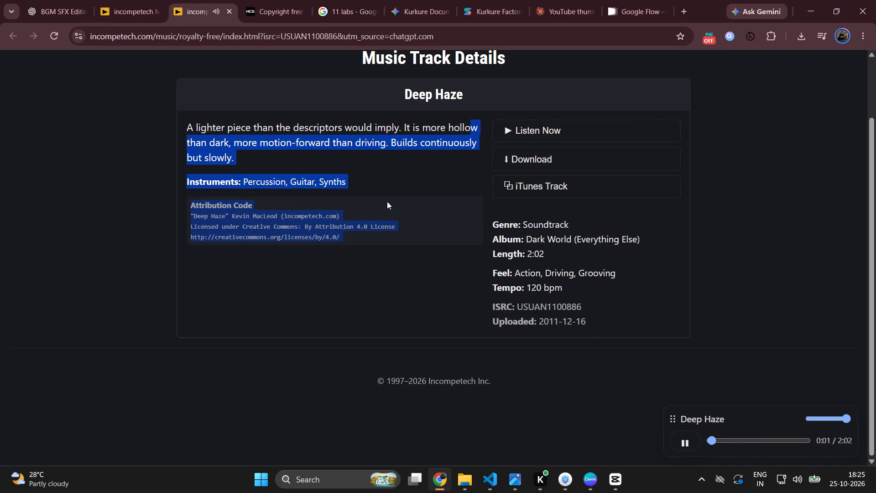
Go to the open Brain Dance track page and start its audio preview.
{"action": "left_click", "coordinate": [145, 4]}
{"action": "left_click", "coordinate": [508, 214]}
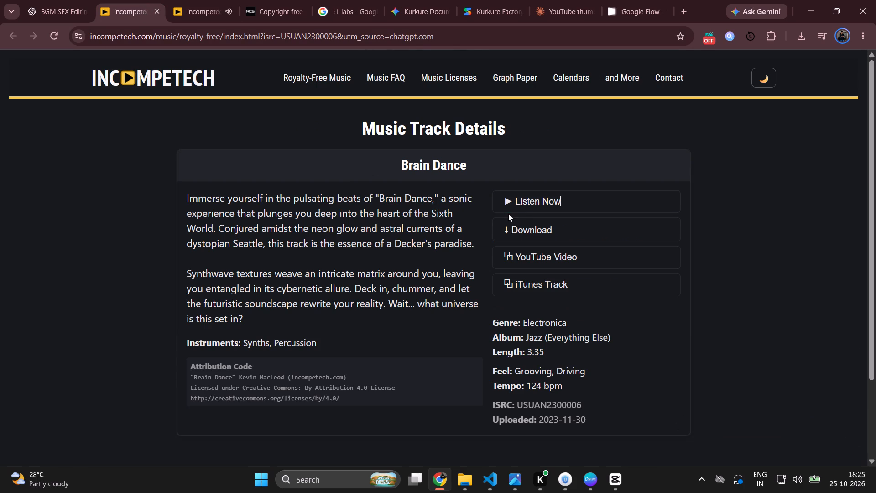
{"action": "left_click", "coordinate": [508, 213]}
{"action": "left_click", "coordinate": [509, 203]}
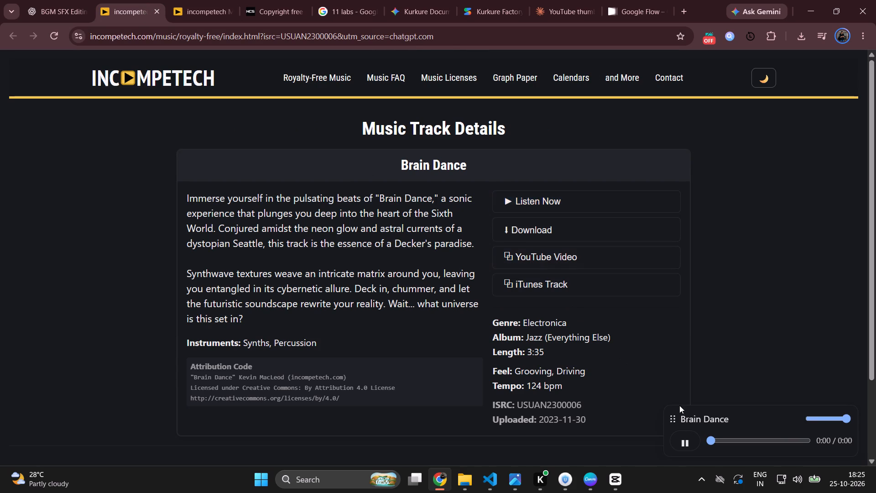
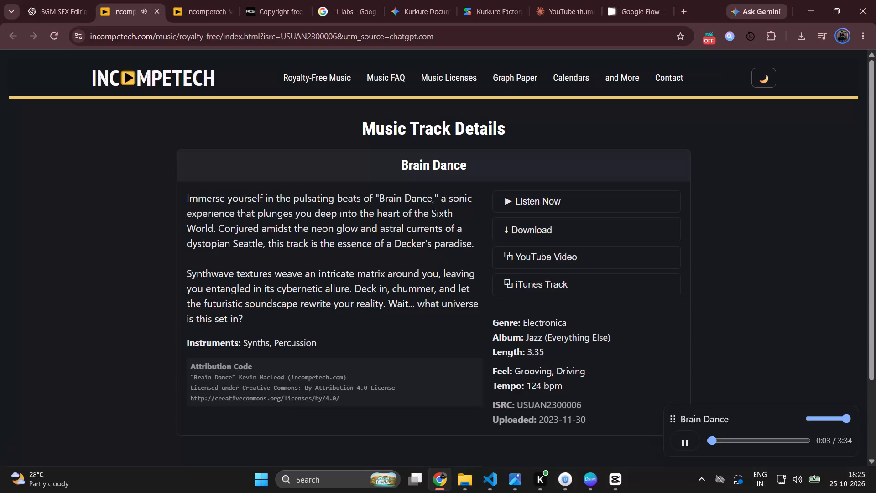
Skip the Brain Dance preview ahead to about 0:35, listen briefly, and pause it.
{"action": "left_click", "coordinate": [726, 438]}
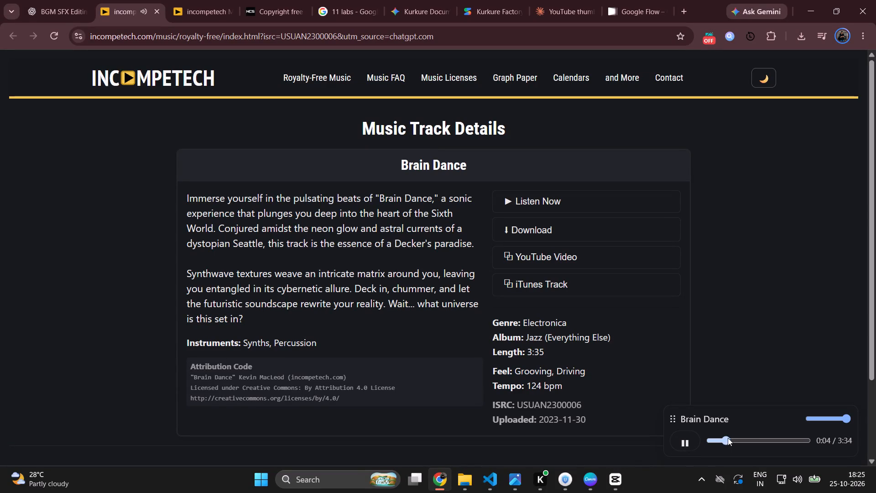
{"action": "left_click", "coordinate": [686, 441]}
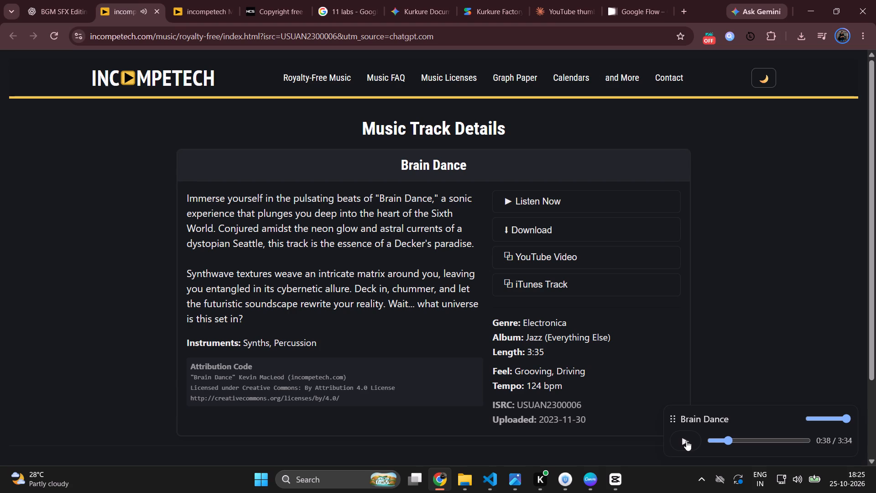
{"action": "left_click", "coordinate": [184, 0]}
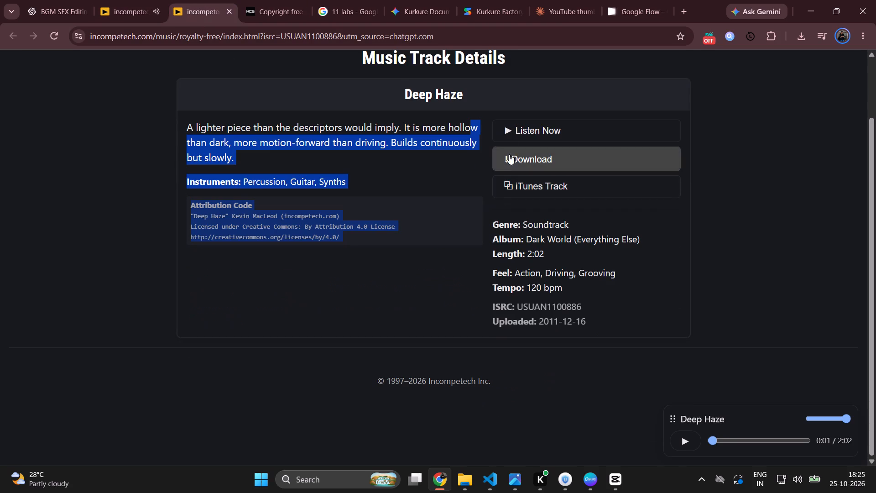
{"action": "left_click", "coordinate": [511, 134]}
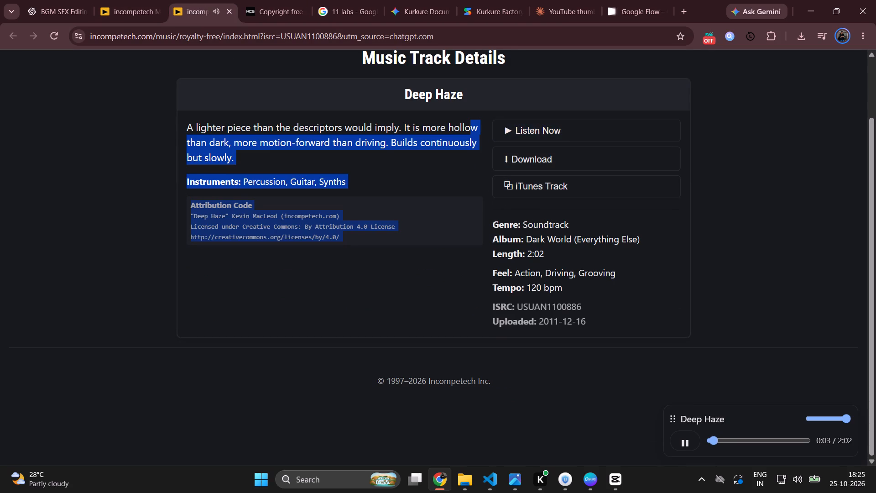
{"action": "left_click_drag", "start_coordinate": [527, 220], "coordinate": [546, 224]}
{"action": "left_click", "coordinate": [540, 240]}
{"action": "left_click_drag", "start_coordinate": [533, 240], "coordinate": [565, 240]}
{"action": "left_click_drag", "start_coordinate": [589, 240], "coordinate": [628, 240]}
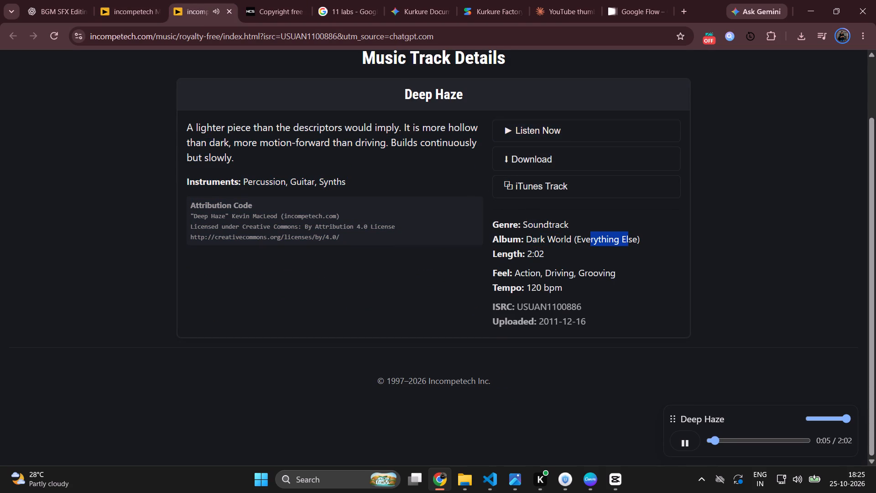
{"action": "left_click", "coordinate": [594, 256]}
{"action": "left_click_drag", "start_coordinate": [530, 275], "coordinate": [565, 275]}
{"action": "left_click_drag", "start_coordinate": [597, 275], "coordinate": [615, 274]}
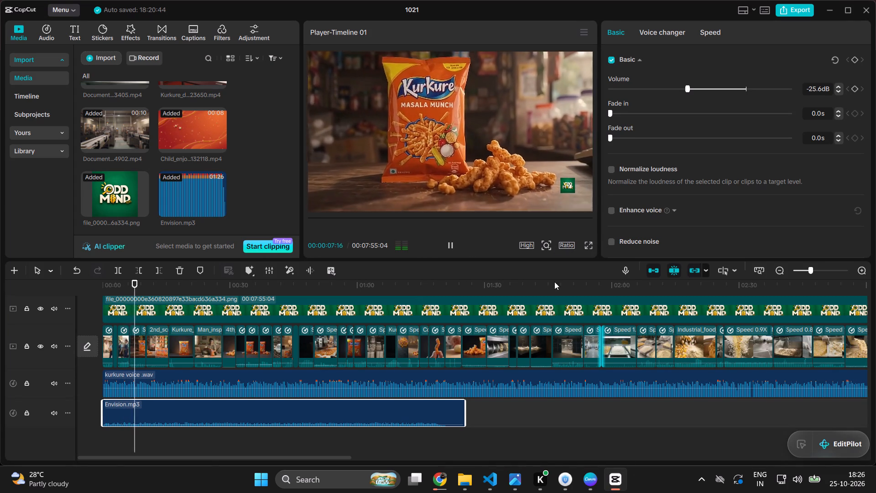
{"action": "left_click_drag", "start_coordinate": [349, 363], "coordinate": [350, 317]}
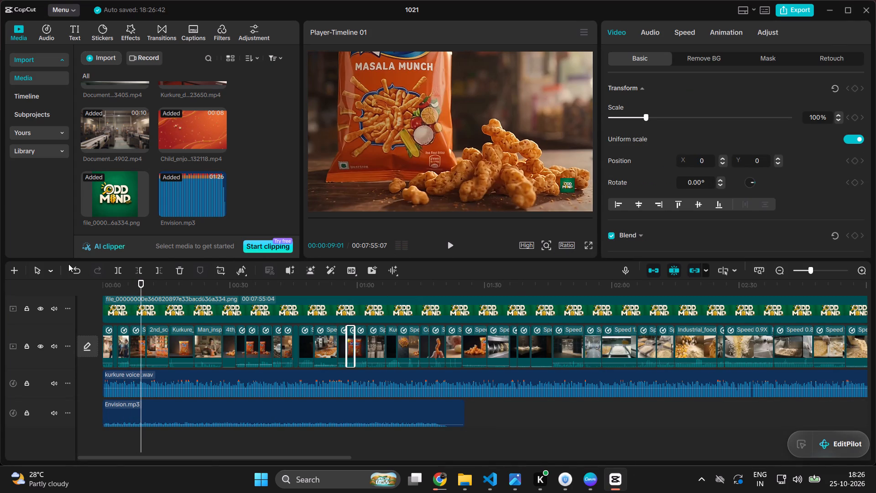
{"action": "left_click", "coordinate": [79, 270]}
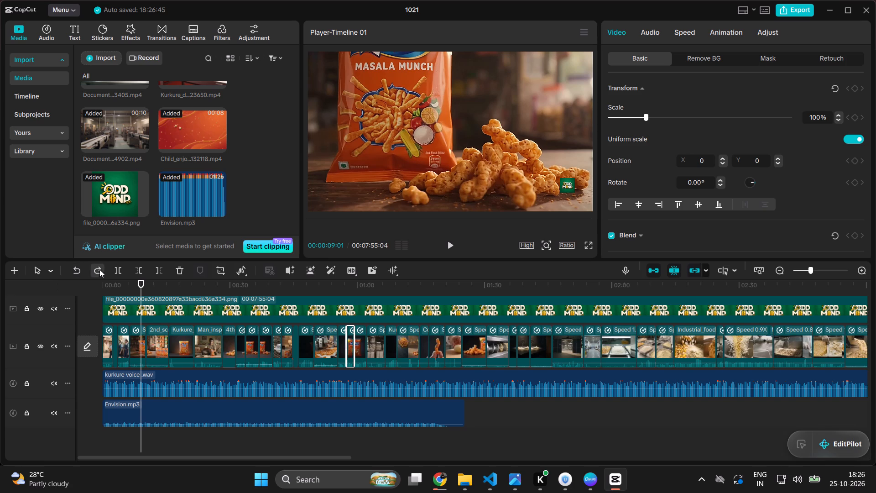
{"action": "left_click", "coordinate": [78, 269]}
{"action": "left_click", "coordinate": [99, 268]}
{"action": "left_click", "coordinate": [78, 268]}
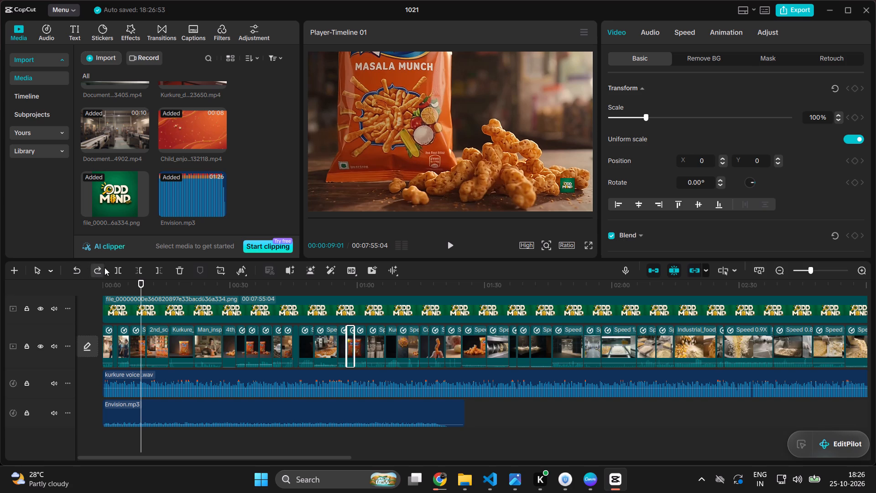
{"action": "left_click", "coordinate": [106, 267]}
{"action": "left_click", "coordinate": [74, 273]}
Play the documentary preview in full screen from about 00:09, and return to the editing view at about 00:27.
{"action": "left_click", "coordinate": [448, 273]}
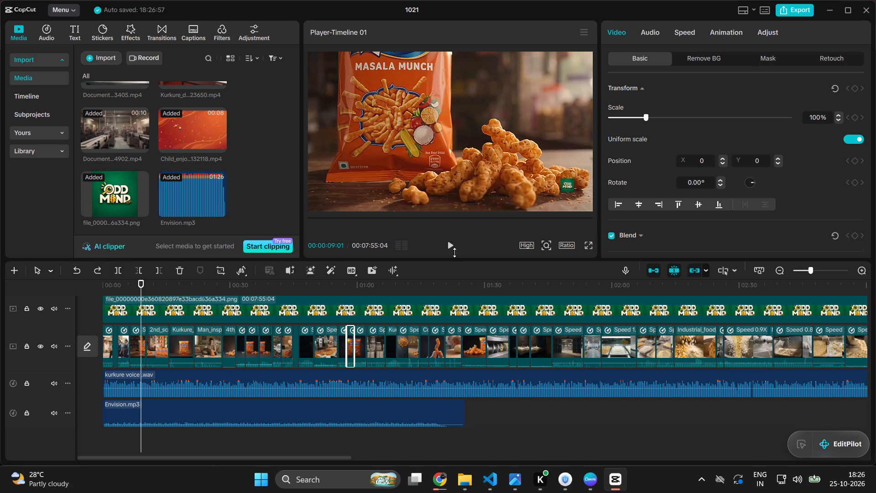
{"action": "left_click", "coordinate": [450, 244]}
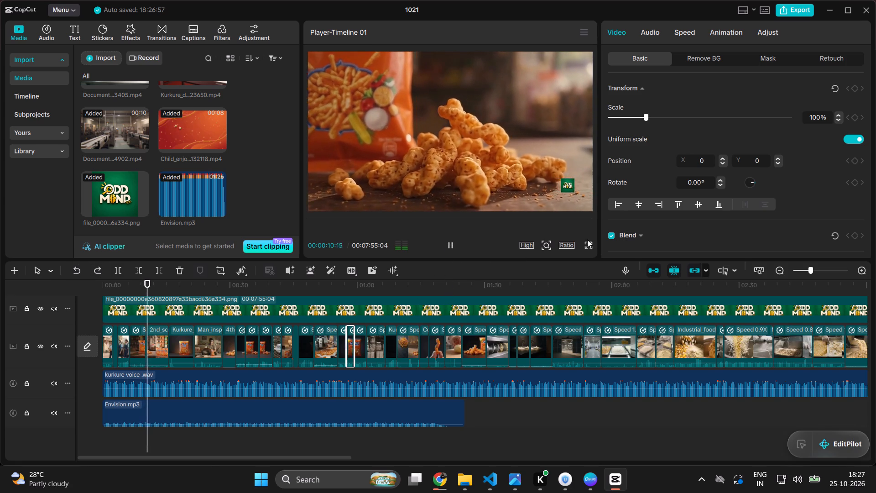
{"action": "left_click", "coordinate": [593, 246]}
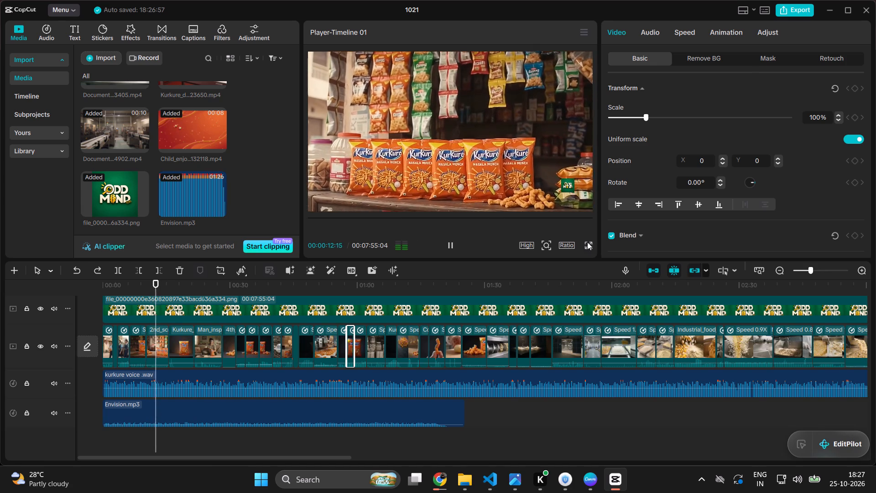
{"action": "left_click", "coordinate": [587, 242]}
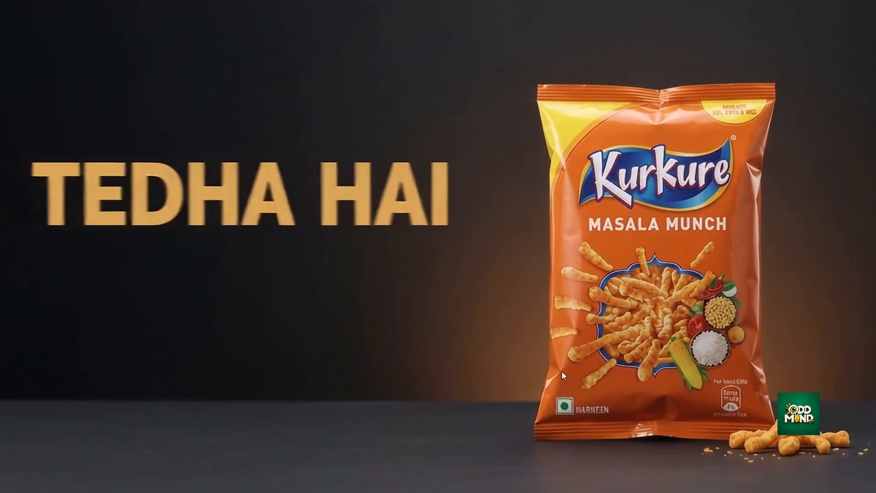
{"action": "left_click", "coordinate": [523, 338]}
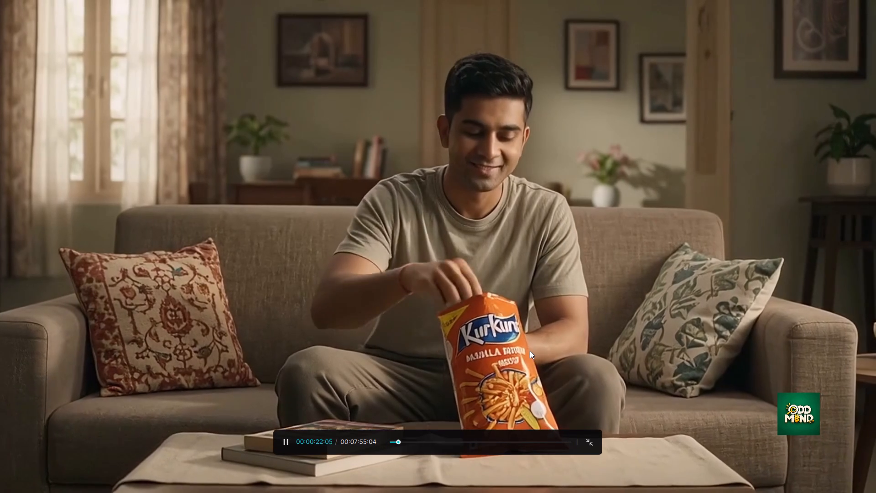
{"action": "left_click", "coordinate": [530, 351]}
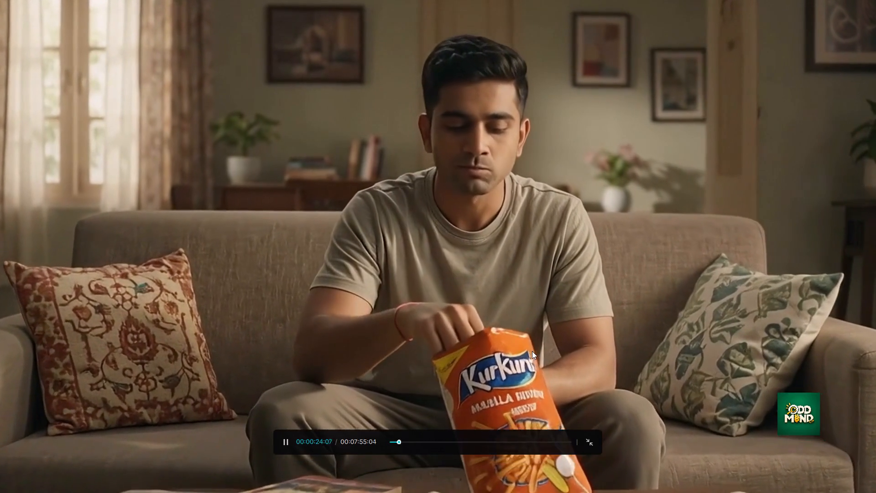
{"action": "left_click", "coordinate": [590, 439]}
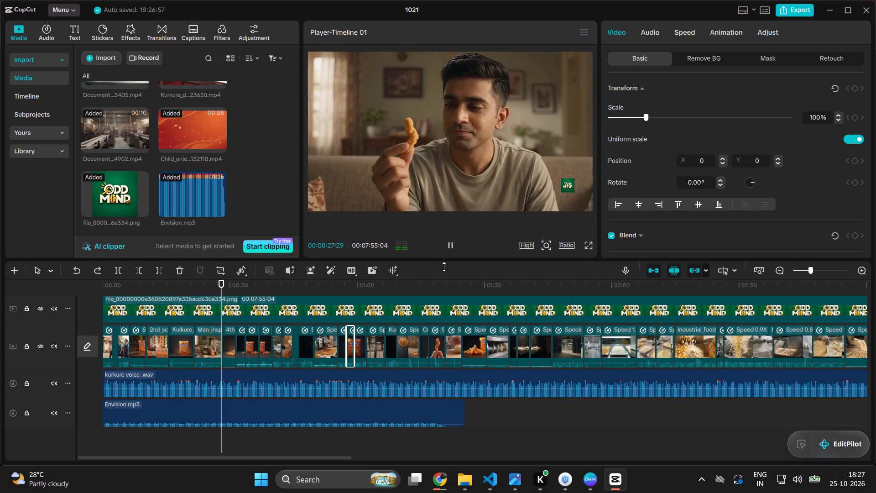
Check playback of the Kurkure pack shots leading into the 1999 factory clip, starting from about 00:55 on the timeline.
{"action": "scroll", "coordinate": [430, 286], "scroll_direction": "up", "scroll_amount": 1, "text": "ctrl"}
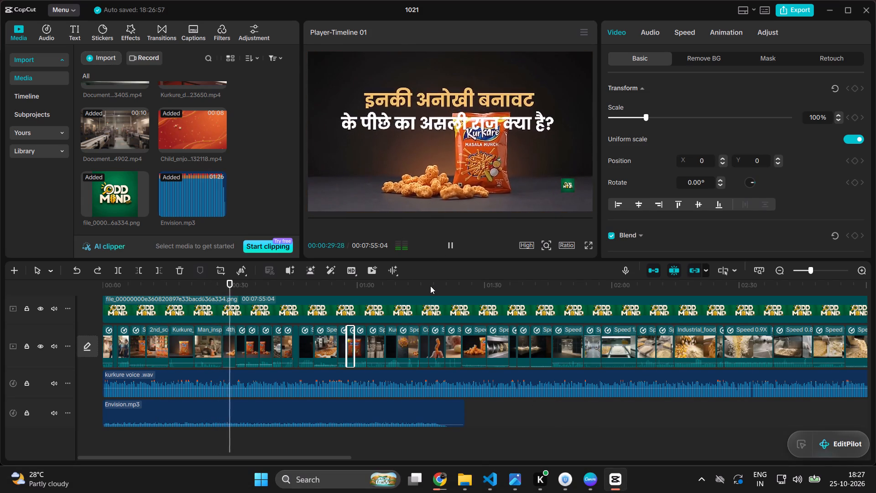
{"action": "left_click", "coordinate": [438, 278]}
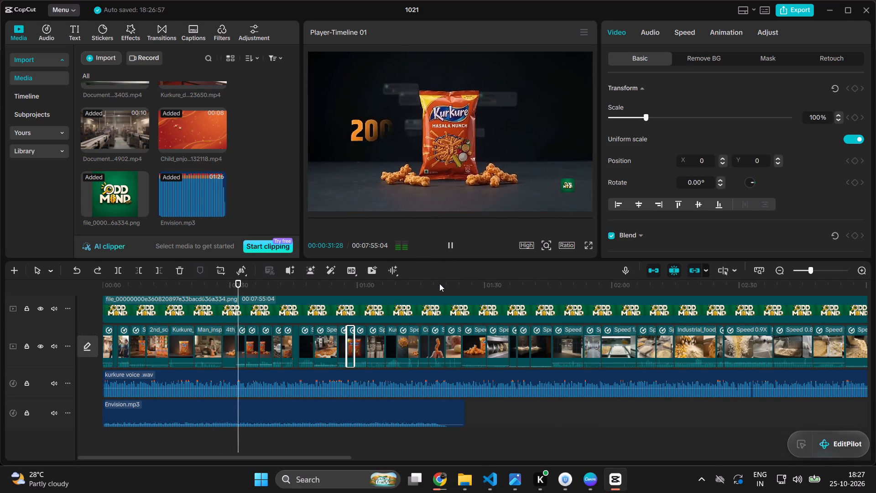
{"action": "left_click", "coordinate": [439, 283]}
{"action": "left_click", "coordinate": [445, 285]}
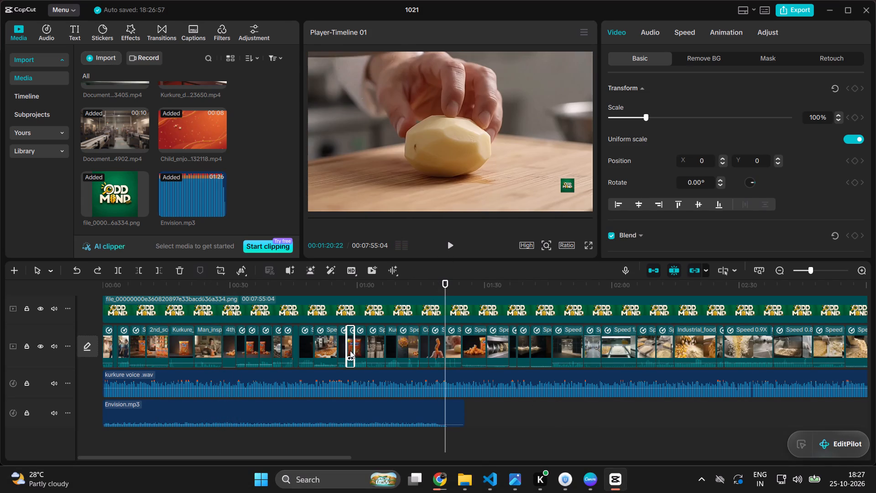
{"action": "left_click", "coordinate": [350, 351]}
{"action": "left_click", "coordinate": [436, 272]}
{"action": "scroll", "coordinate": [406, 315], "scroll_direction": "up", "scroll_amount": 4, "text": "ctrl"}
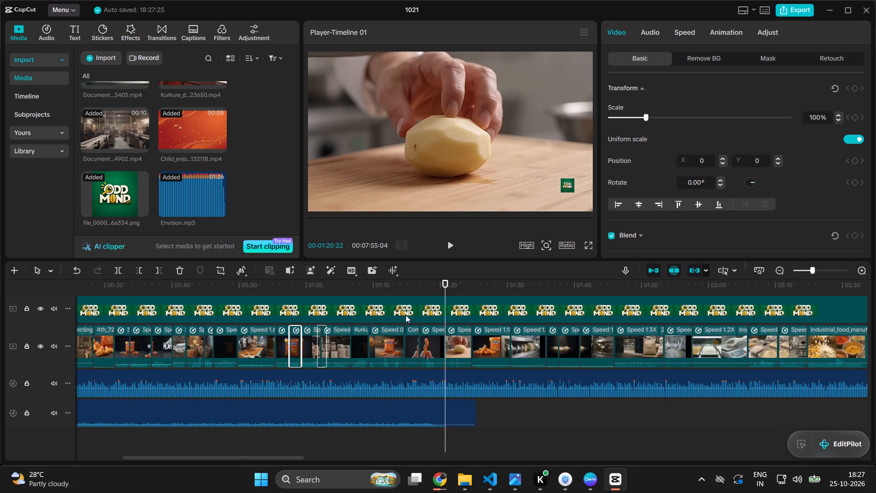
{"action": "scroll", "coordinate": [367, 331], "scroll_direction": "up", "scroll_amount": 6, "text": "ctrl"}
{"action": "scroll", "coordinate": [421, 312], "scroll_direction": "right", "scroll_amount": 1}
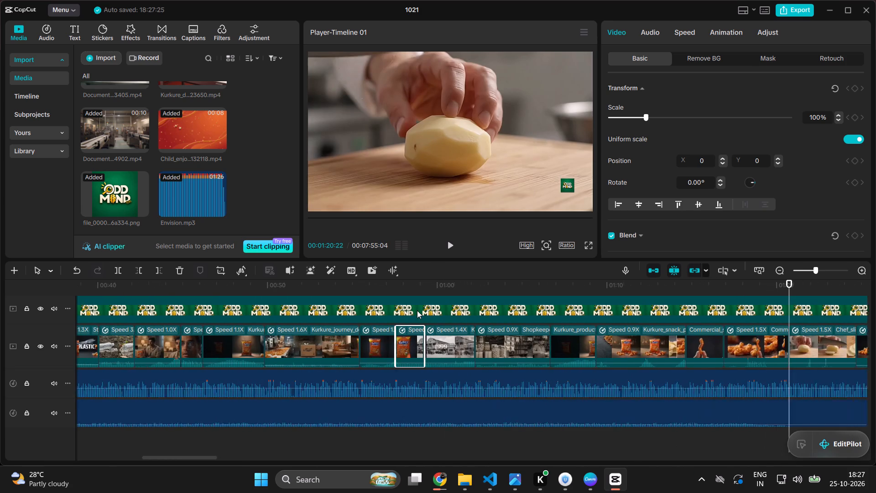
{"action": "scroll", "coordinate": [417, 310], "scroll_direction": "right", "scroll_amount": 1}
{"action": "left_click", "coordinate": [368, 288]}
{"action": "left_click", "coordinate": [456, 245]}
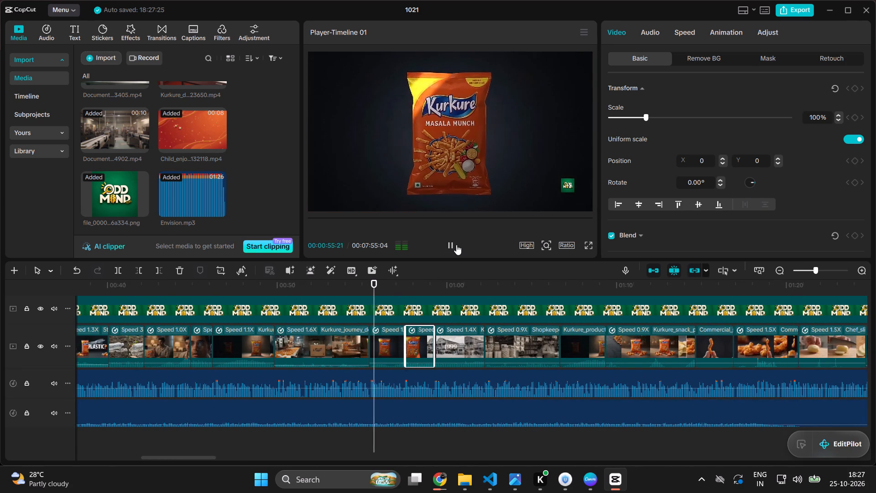
{"action": "left_click", "coordinate": [451, 247]}
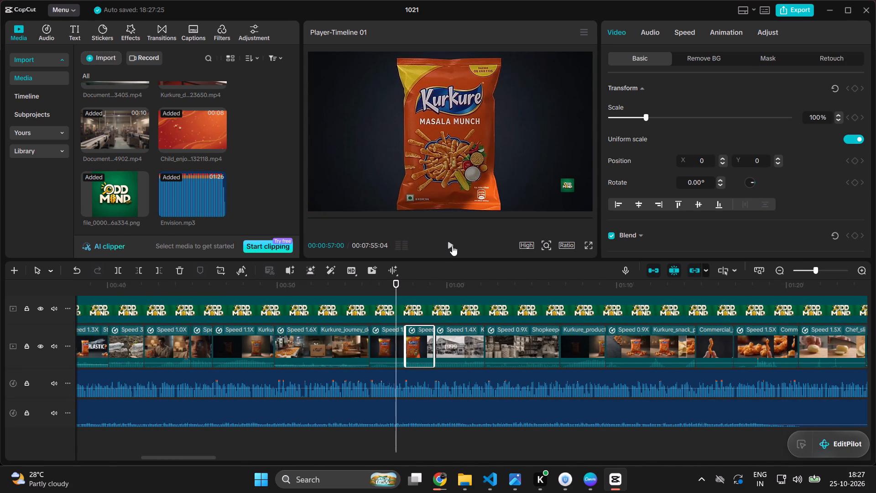
{"action": "left_click", "coordinate": [453, 244]}
{"action": "left_click", "coordinate": [453, 244]}
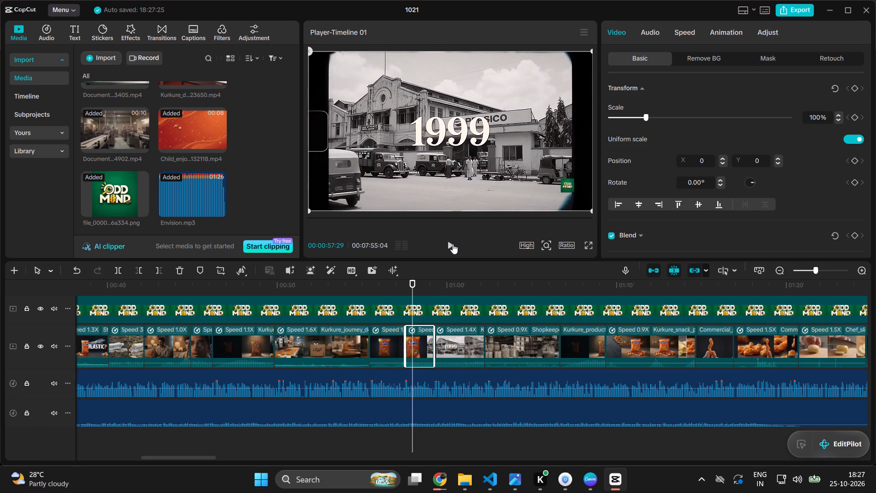
Replay the lead-in to the 1999 factory clip from about 00:55, and the preceding living-room shots from about 00:52.
{"action": "left_click_drag", "start_coordinate": [410, 287], "coordinate": [369, 303]}
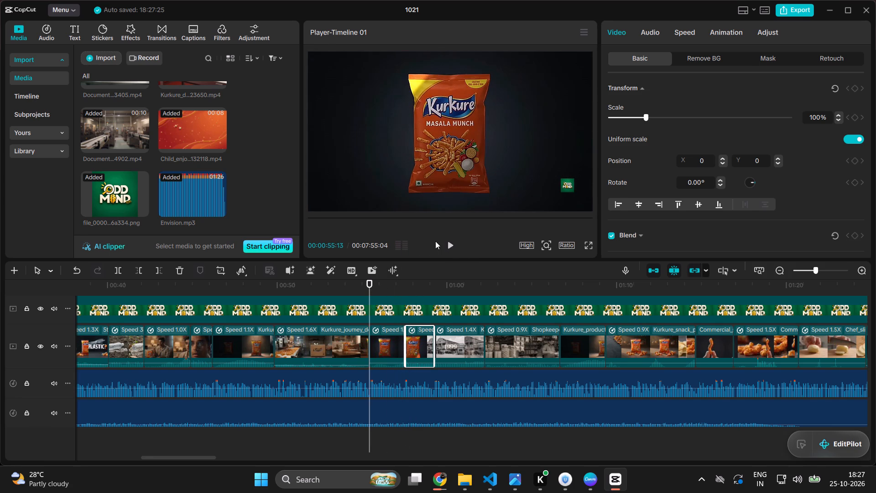
{"action": "left_click", "coordinate": [447, 244]}
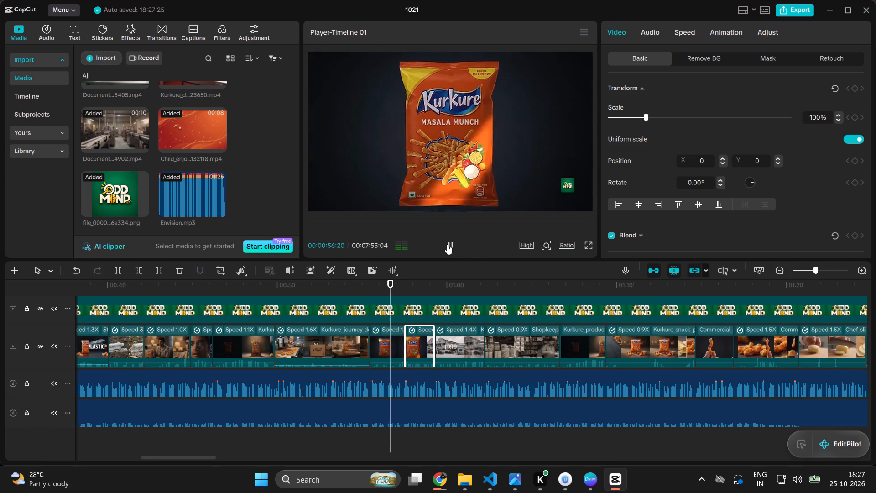
{"action": "left_click", "coordinate": [447, 244]}
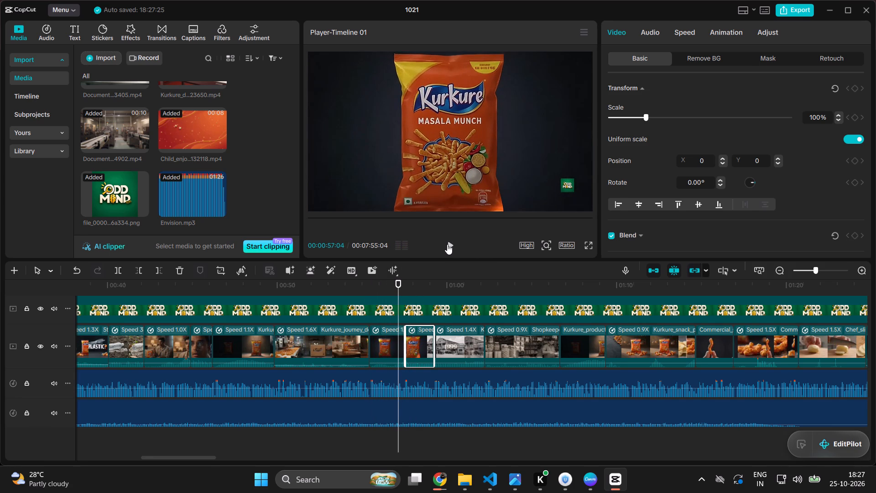
{"action": "left_click", "coordinate": [447, 244]}
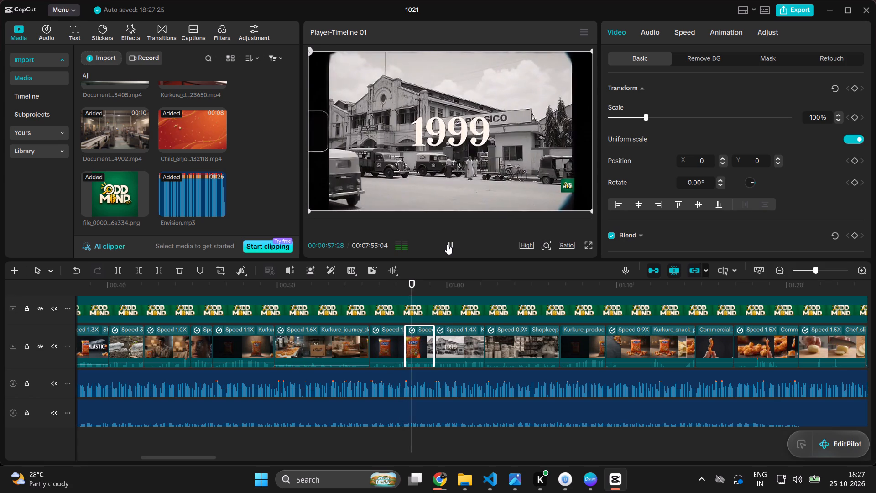
{"action": "left_click", "coordinate": [447, 244]}
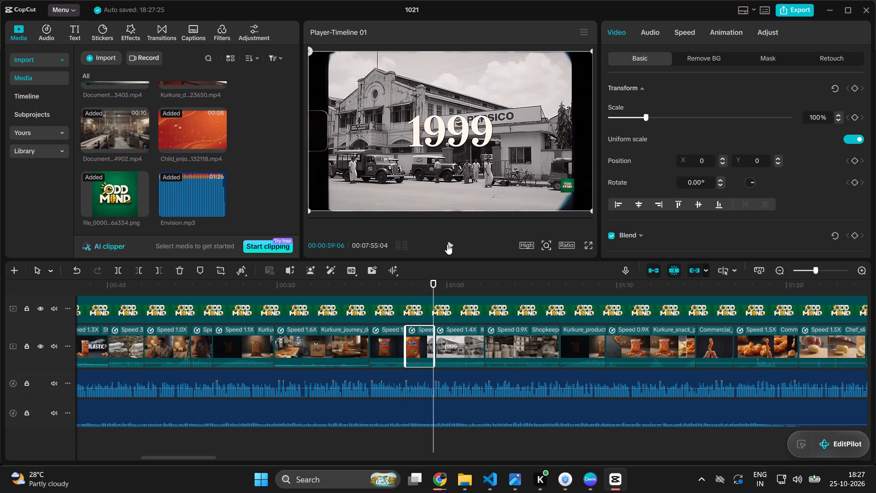
{"action": "left_click_drag", "start_coordinate": [433, 282], "coordinate": [341, 313]}
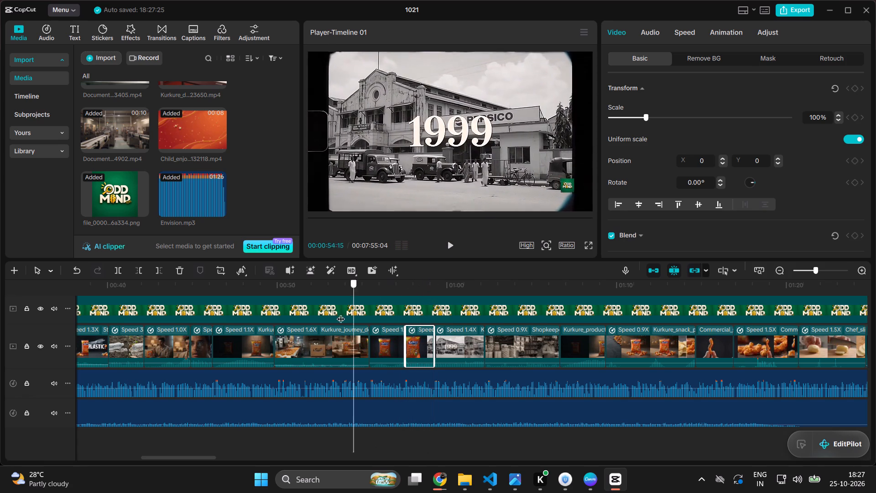
{"action": "left_click_drag", "start_coordinate": [341, 313], "coordinate": [307, 318]}
{"action": "left_click", "coordinate": [457, 243]}
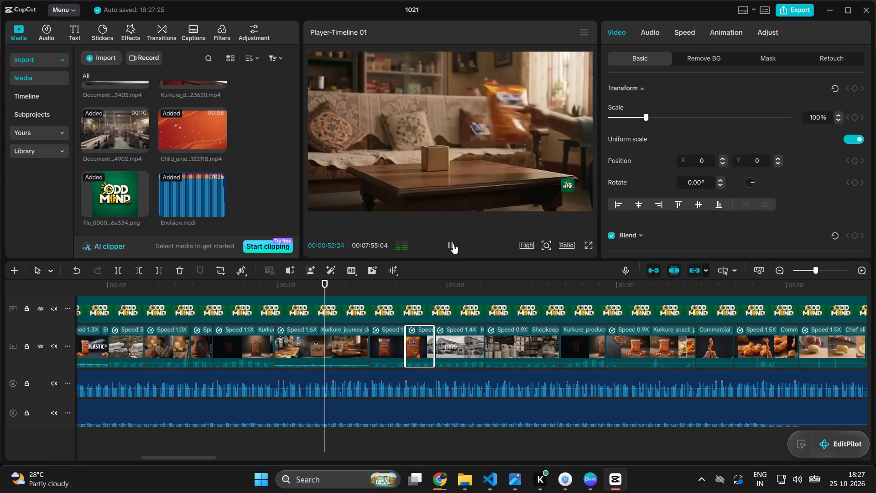
{"action": "left_click", "coordinate": [453, 244]}
Give the Envision.mp3 background music a 4.0 s fade-in and a 9.4 s fade-out.
{"action": "scroll", "coordinate": [336, 402], "scroll_direction": "down", "scroll_amount": 2}
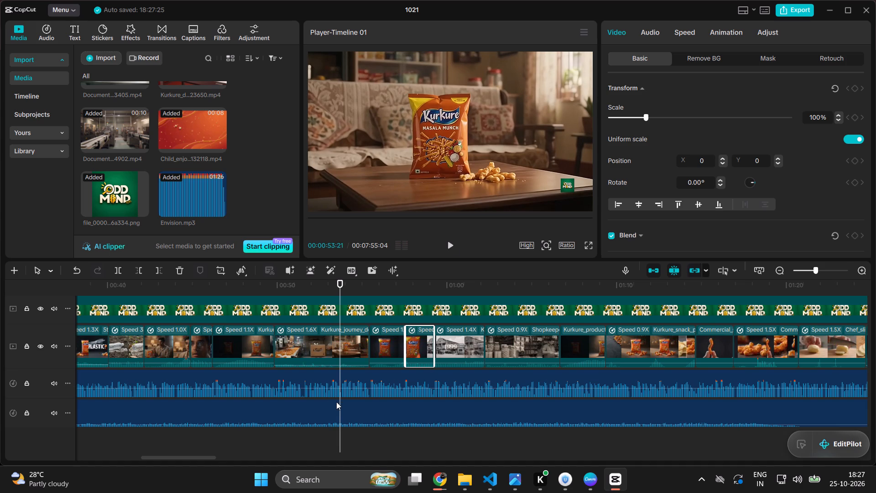
{"action": "scroll", "coordinate": [336, 402], "scroll_direction": "down", "scroll_amount": 1}
{"action": "left_click", "coordinate": [343, 414]}
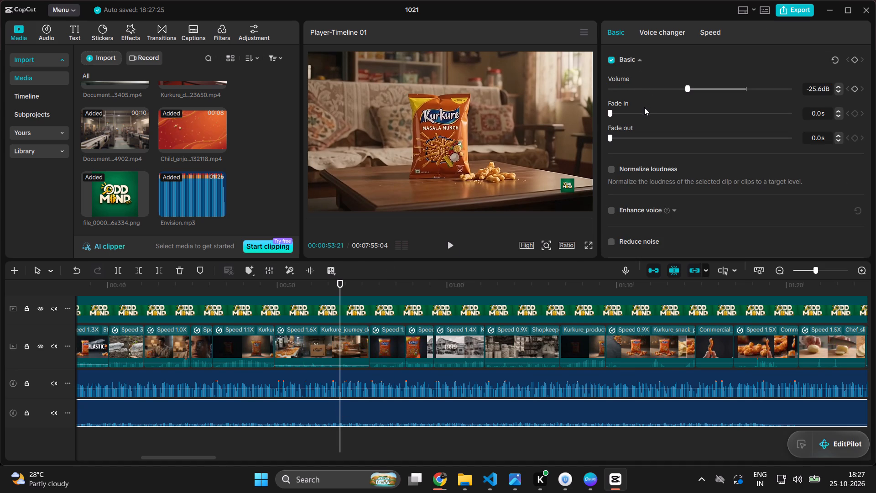
{"action": "left_click_drag", "start_coordinate": [610, 114], "coordinate": [612, 114]}
{"action": "left_click_drag", "start_coordinate": [612, 114], "coordinate": [626, 127]}
{"action": "left_click_drag", "start_coordinate": [626, 127], "coordinate": [645, 133]}
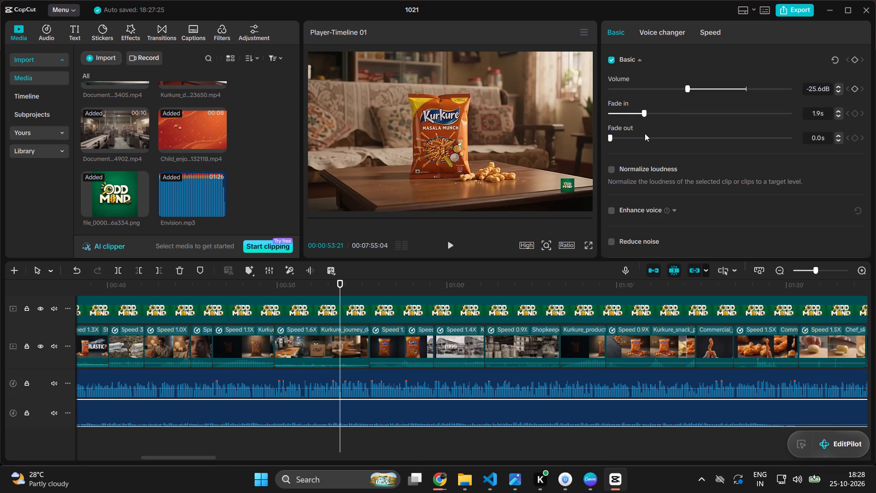
{"action": "left_click_drag", "start_coordinate": [645, 133], "coordinate": [681, 136]}
{"action": "left_click_drag", "start_coordinate": [609, 136], "coordinate": [787, 143]}
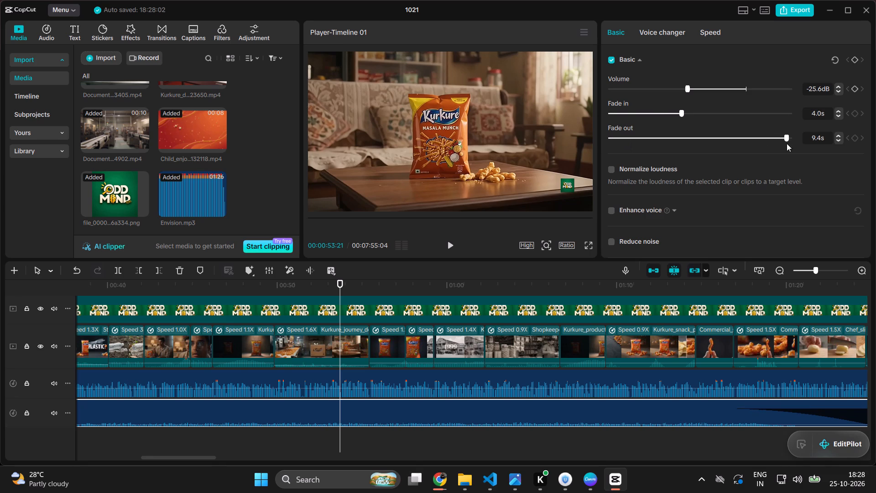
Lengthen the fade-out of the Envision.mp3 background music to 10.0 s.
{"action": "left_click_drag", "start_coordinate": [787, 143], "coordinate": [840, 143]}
Play the documentary from about 00:06 to about 00:56 to review the Envision music under the voice-over.
{"action": "left_click_drag", "start_coordinate": [339, 285], "coordinate": [35, 323]}
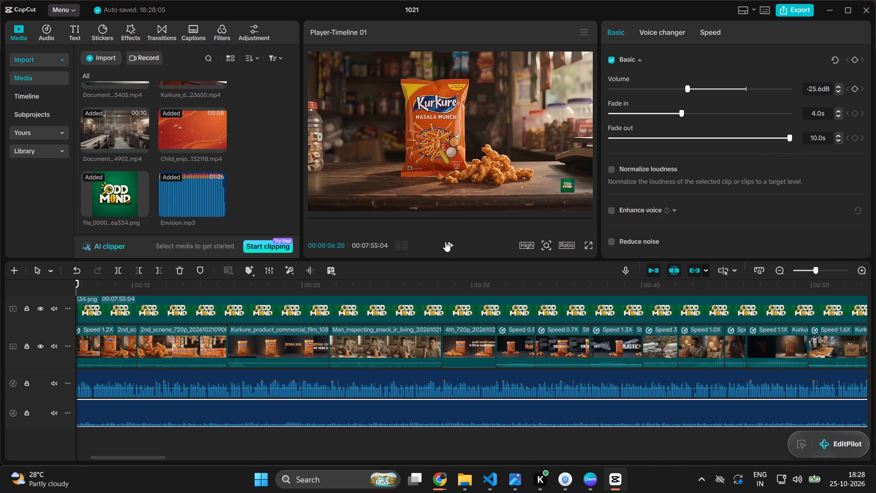
{"action": "left_click_drag", "start_coordinate": [425, 247], "coordinate": [445, 247]}
{"action": "left_click", "coordinate": [451, 246]}
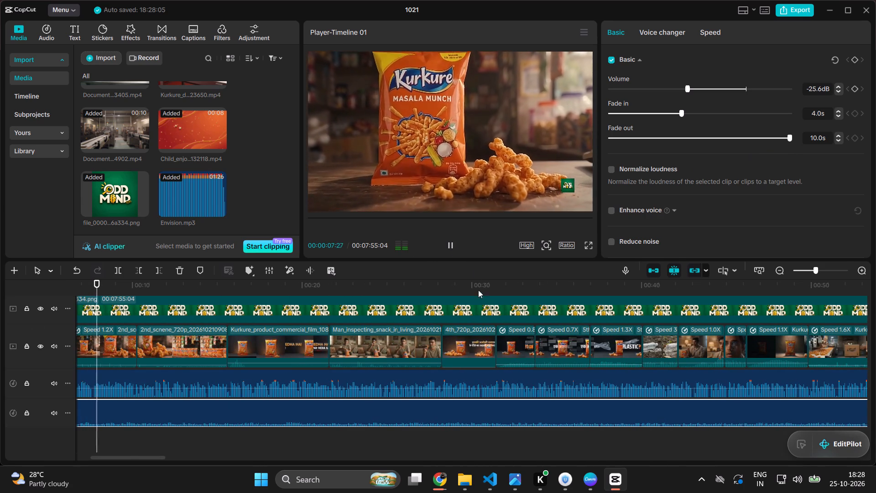
{"action": "scroll", "coordinate": [487, 303], "scroll_direction": "left", "scroll_amount": 1}
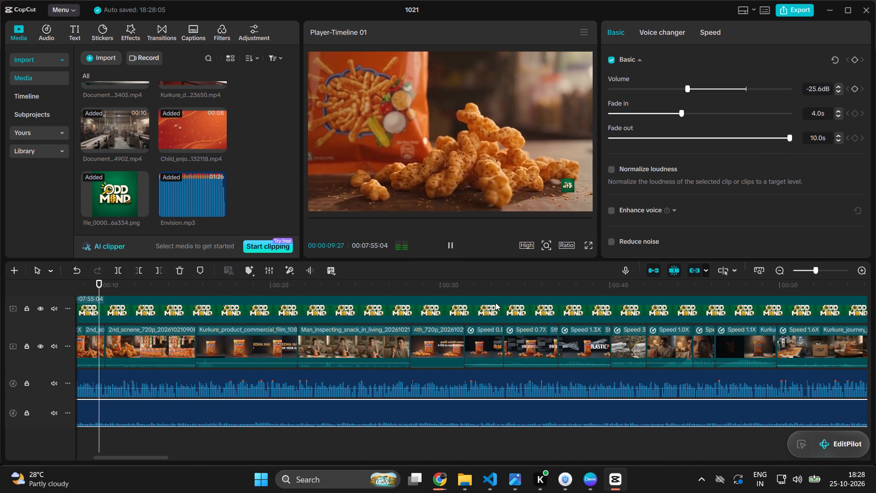
{"action": "scroll", "coordinate": [495, 303], "scroll_direction": "left", "scroll_amount": 2}
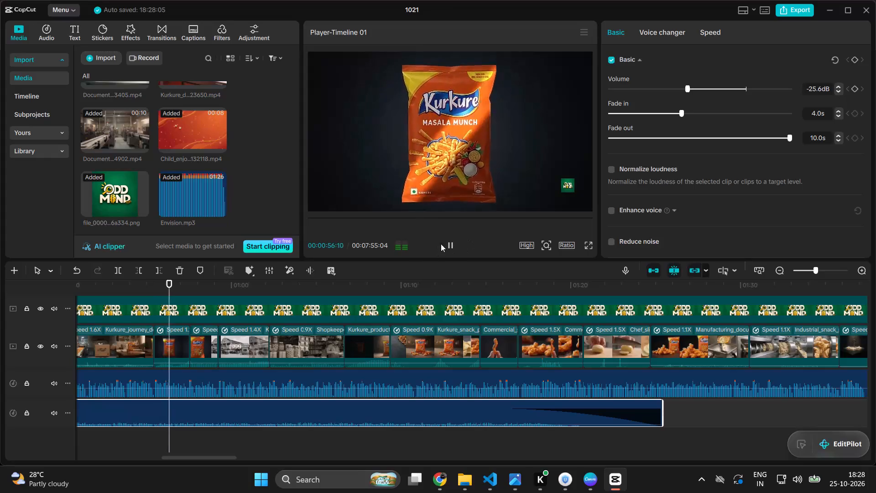
{"action": "left_click", "coordinate": [454, 247]}
Split Envision.mp3 at 00:00:55:13, where the pack shot after the Kurkure journey clip begins, and delete the part after the cut.
{"action": "left_click_drag", "start_coordinate": [179, 285], "coordinate": [164, 291]}
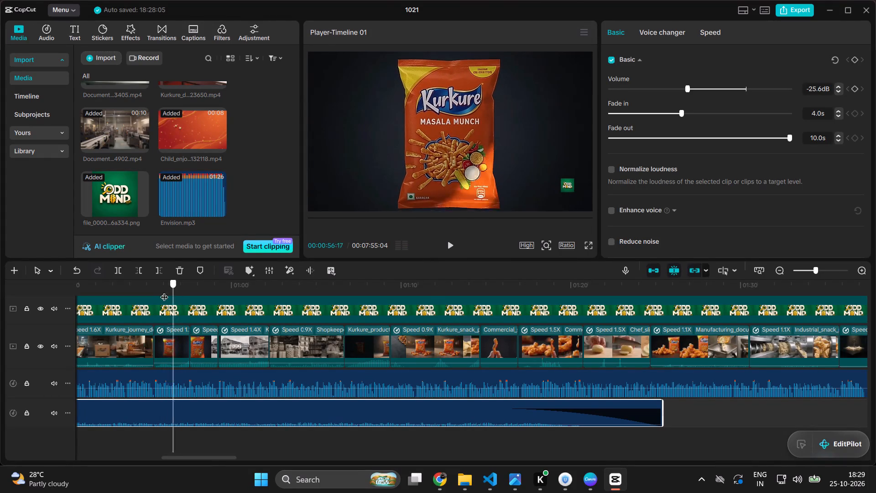
{"action": "left_click_drag", "start_coordinate": [164, 291], "coordinate": [156, 297]}
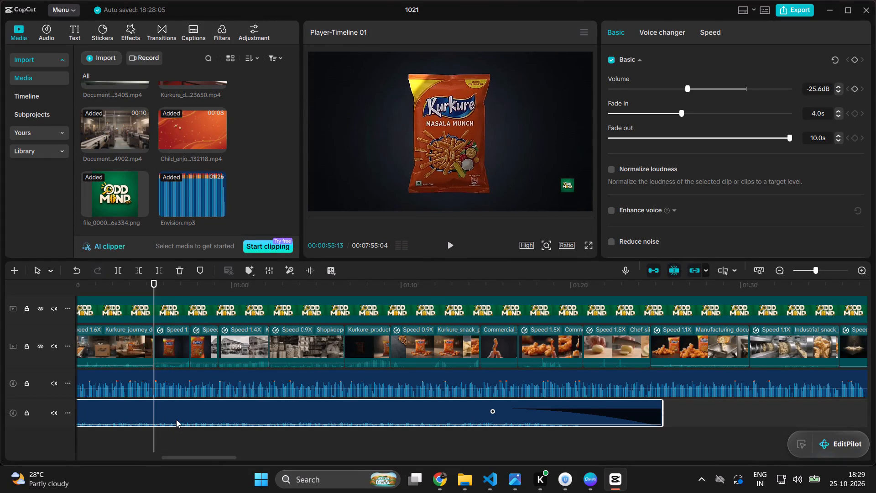
{"action": "key", "text": "ctrl+b"}
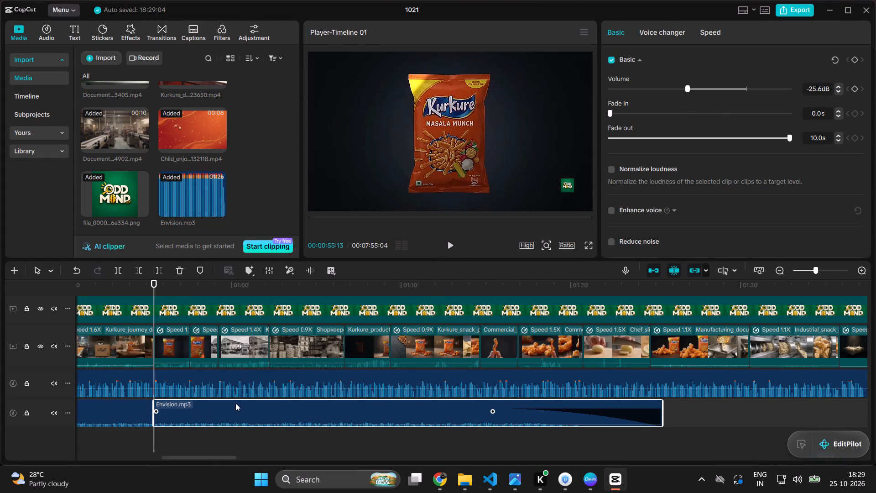
{"action": "key", "text": "BackSpace"}
Play the documentary preview in full screen from the beginning of the timeline.
{"action": "left_click_drag", "start_coordinate": [157, 284], "coordinate": [51, 309]}
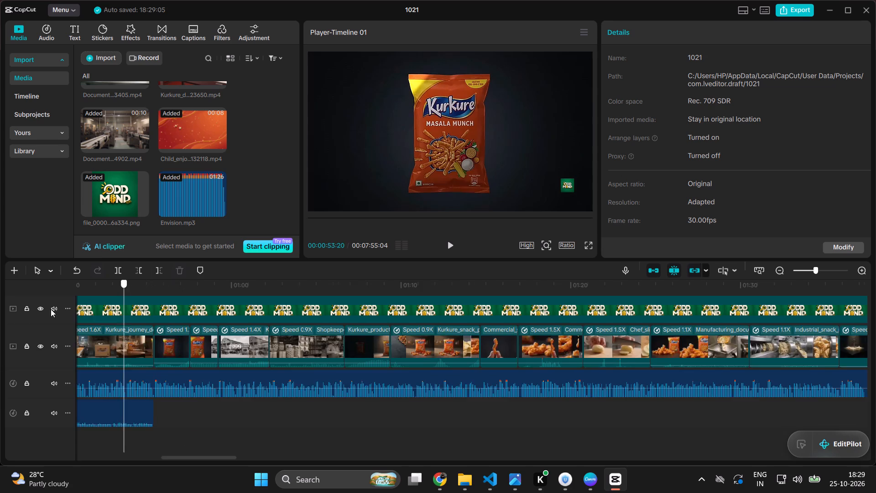
{"action": "left_click_drag", "start_coordinate": [51, 309], "coordinate": [9, 423]}
{"action": "left_click", "coordinate": [591, 242]}
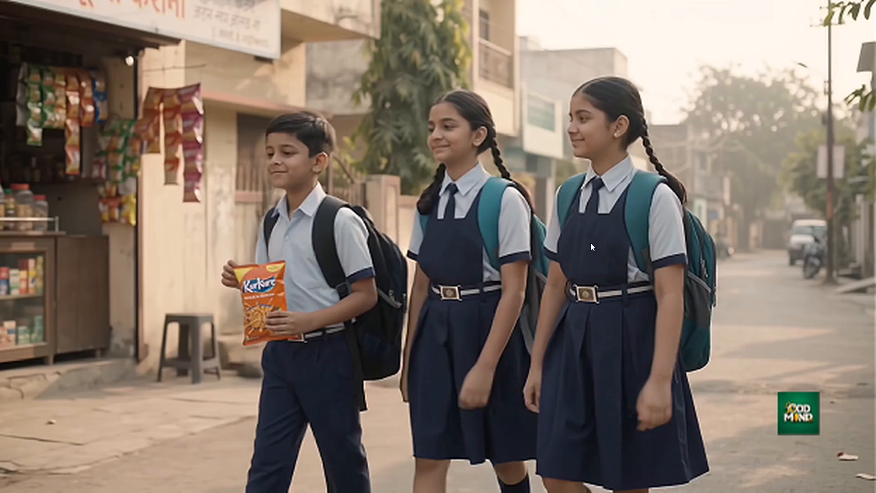
{"action": "left_click", "coordinate": [288, 438]}
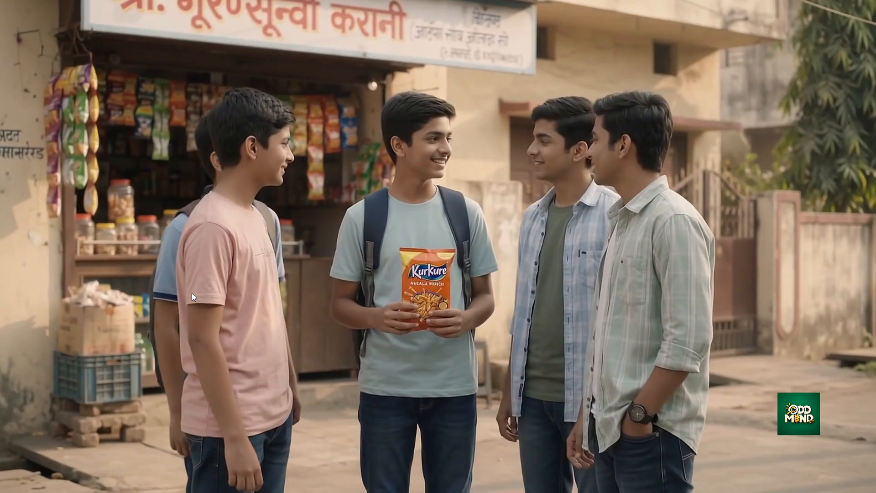
{"action": "left_click", "coordinate": [192, 293]}
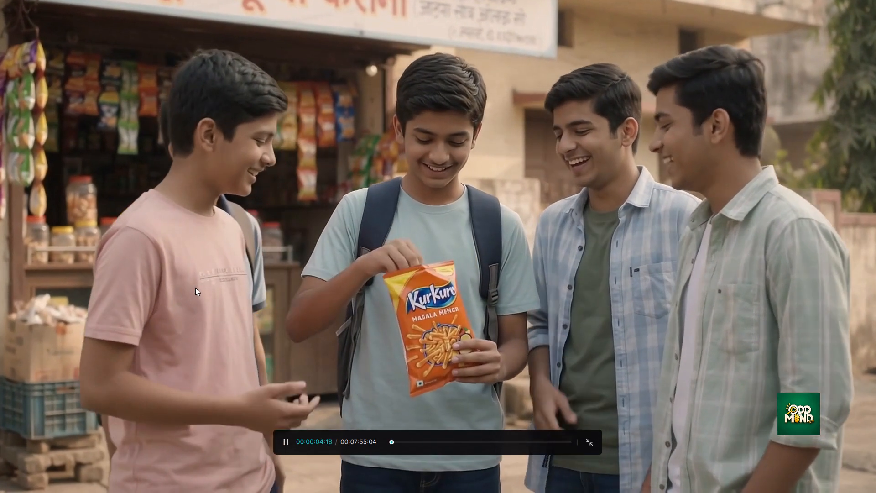
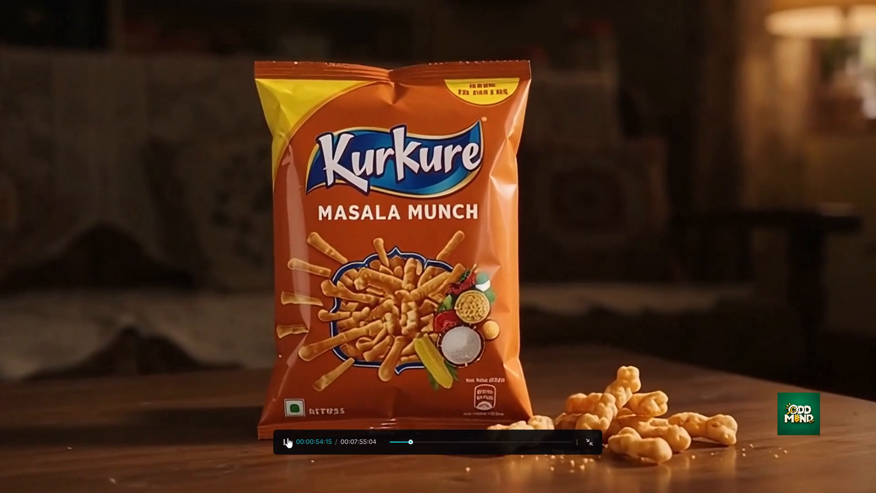
Stop the full-screen preview and set the playhead at 00:00:55:13, where the Envision music ends.
{"action": "left_click", "coordinate": [285, 441]}
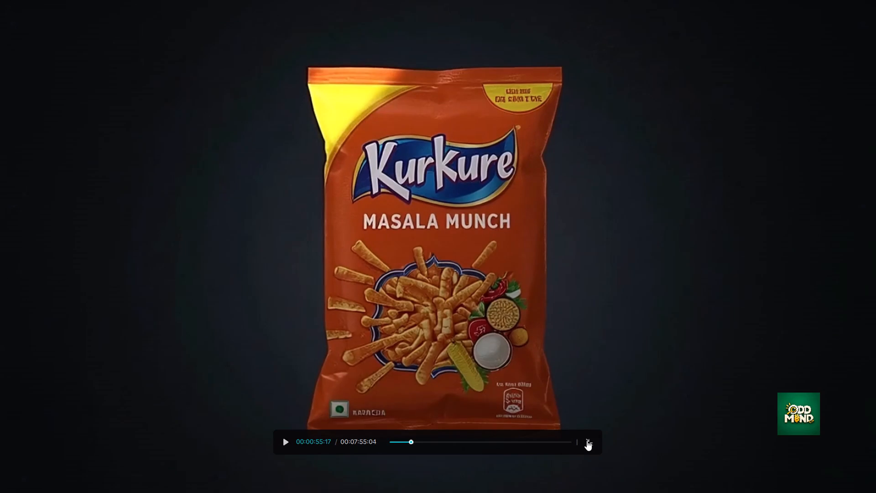
{"action": "left_click", "coordinate": [587, 441]}
{"action": "left_click", "coordinate": [335, 288]}
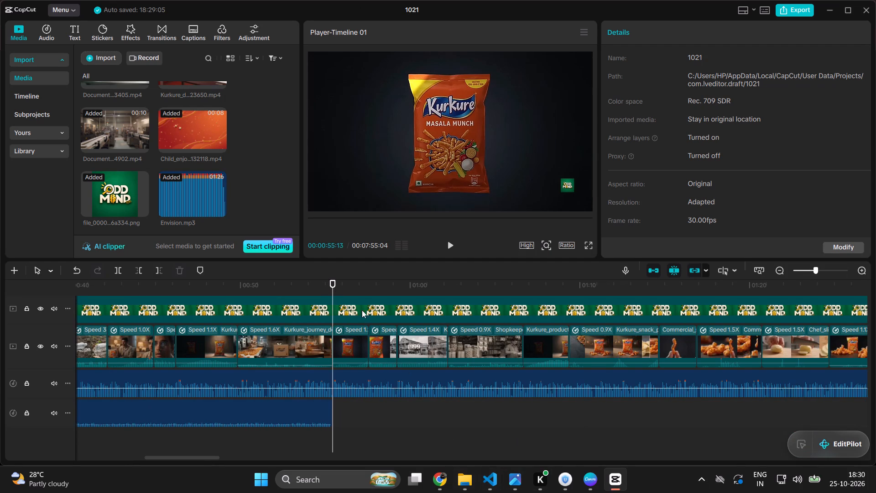
Import the Deep%20Haze audio file from the Downloads folder into the project media.
{"action": "left_click", "coordinate": [99, 57]}
{"action": "left_click", "coordinate": [115, 77]}
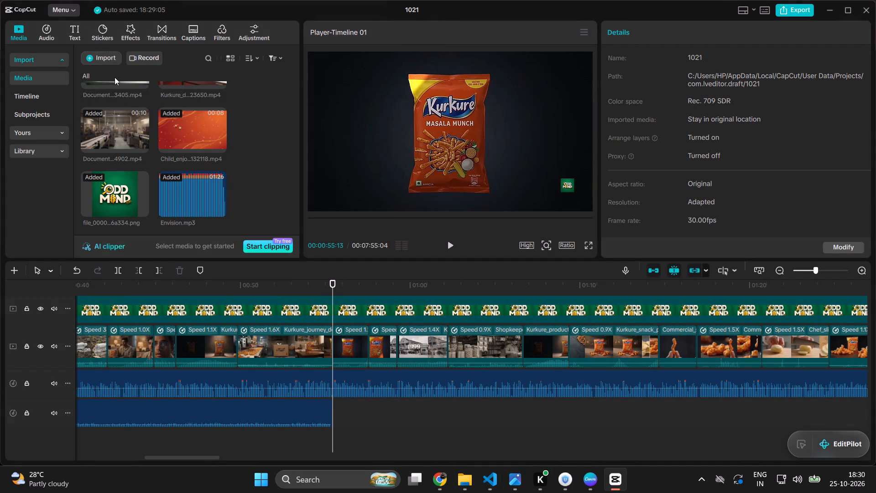
{"action": "left_click", "coordinate": [316, 126]}
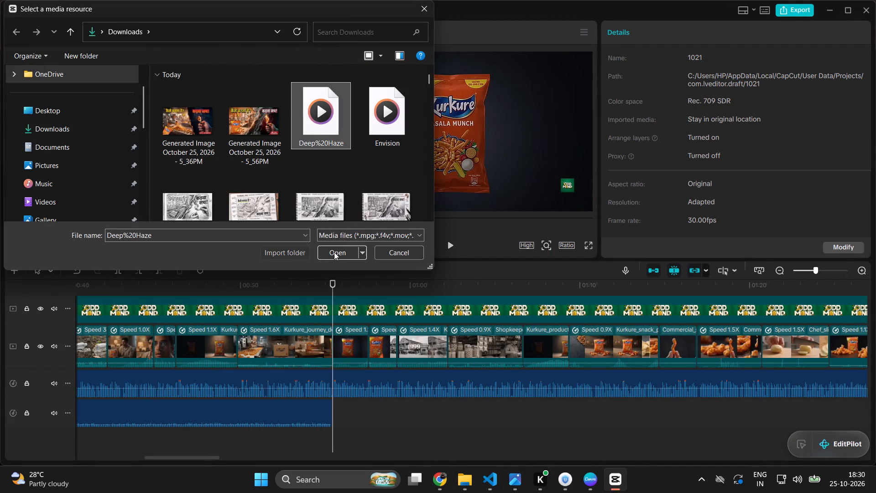
{"action": "left_click", "coordinate": [333, 255]}
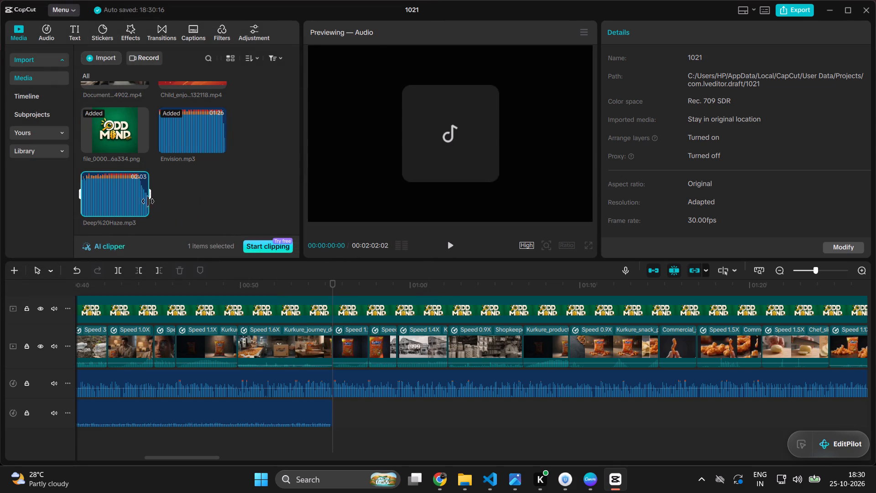
Add Deep%20Haze.mp3 to the timeline at 00:00:55:13 and move it to its own audio track below Envision.
{"action": "left_click", "coordinate": [143, 208]}
{"action": "left_click_drag", "start_coordinate": [356, 415], "coordinate": [356, 416]}
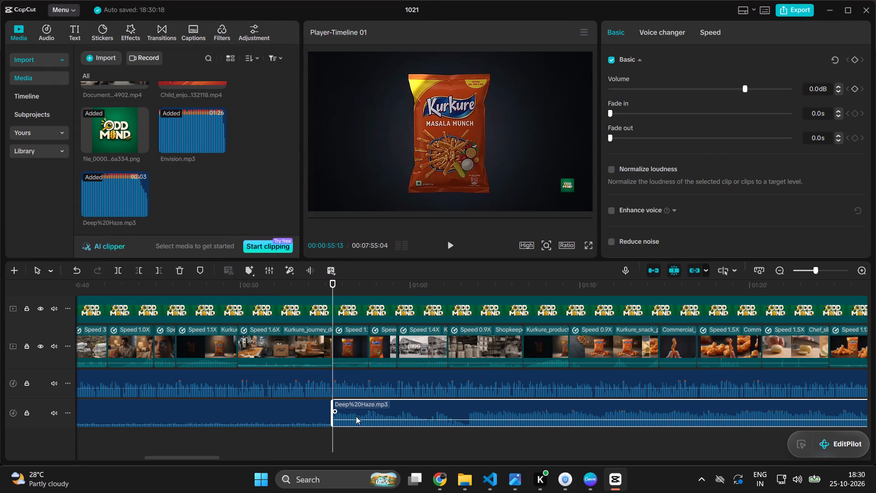
{"action": "left_click_drag", "start_coordinate": [356, 416], "coordinate": [354, 445]}
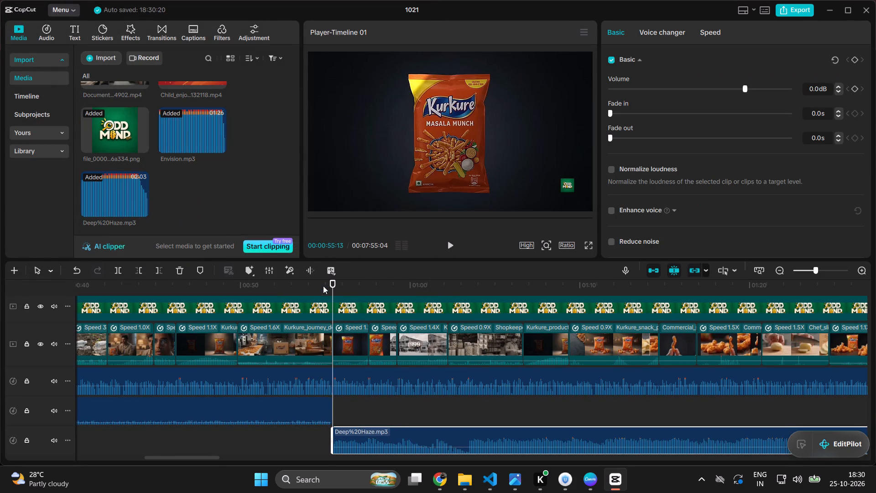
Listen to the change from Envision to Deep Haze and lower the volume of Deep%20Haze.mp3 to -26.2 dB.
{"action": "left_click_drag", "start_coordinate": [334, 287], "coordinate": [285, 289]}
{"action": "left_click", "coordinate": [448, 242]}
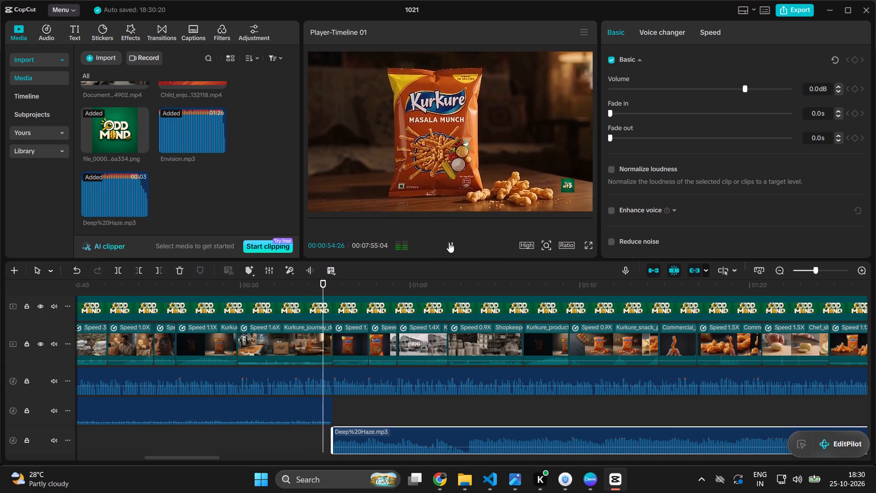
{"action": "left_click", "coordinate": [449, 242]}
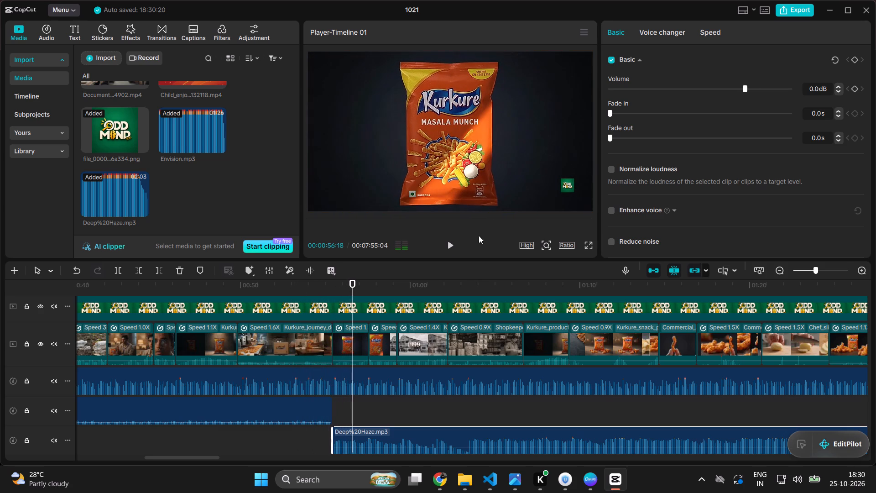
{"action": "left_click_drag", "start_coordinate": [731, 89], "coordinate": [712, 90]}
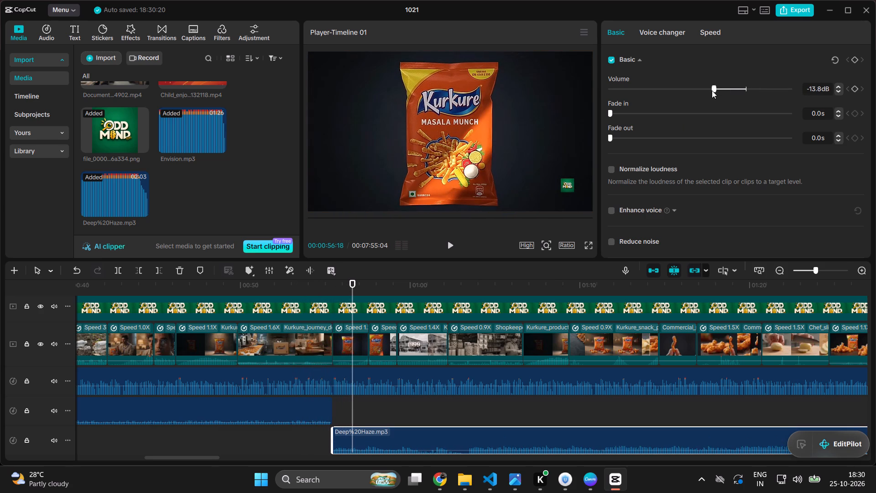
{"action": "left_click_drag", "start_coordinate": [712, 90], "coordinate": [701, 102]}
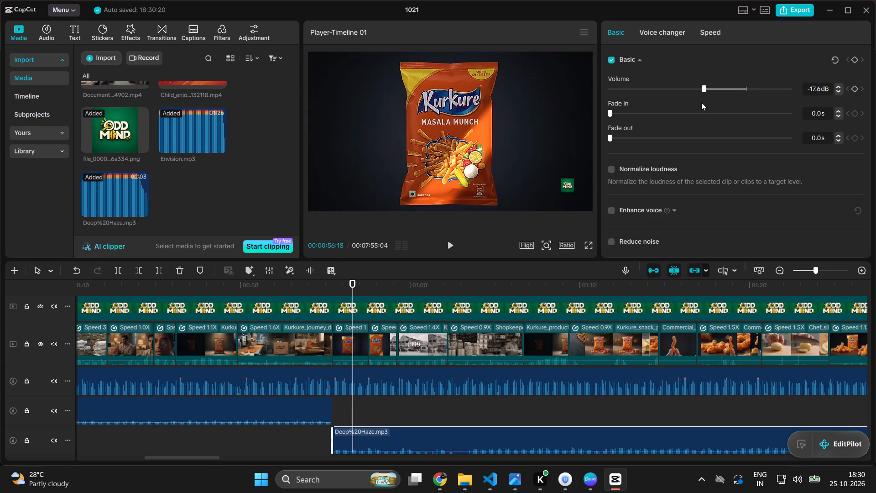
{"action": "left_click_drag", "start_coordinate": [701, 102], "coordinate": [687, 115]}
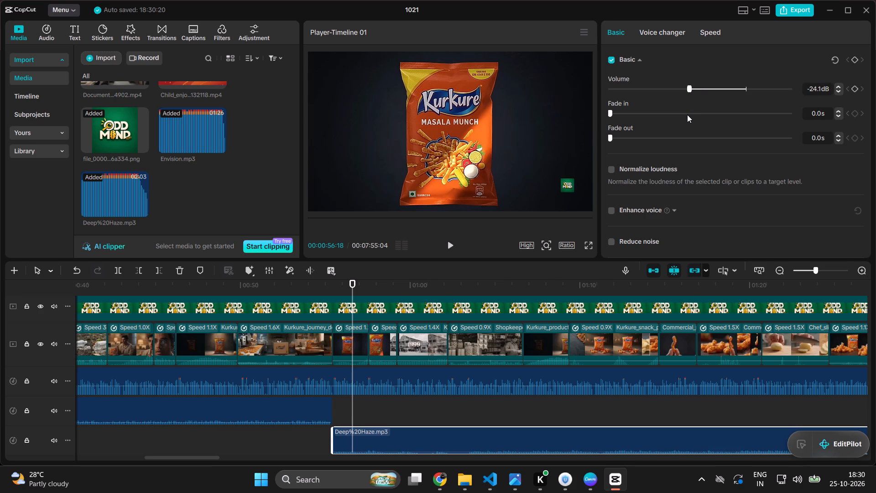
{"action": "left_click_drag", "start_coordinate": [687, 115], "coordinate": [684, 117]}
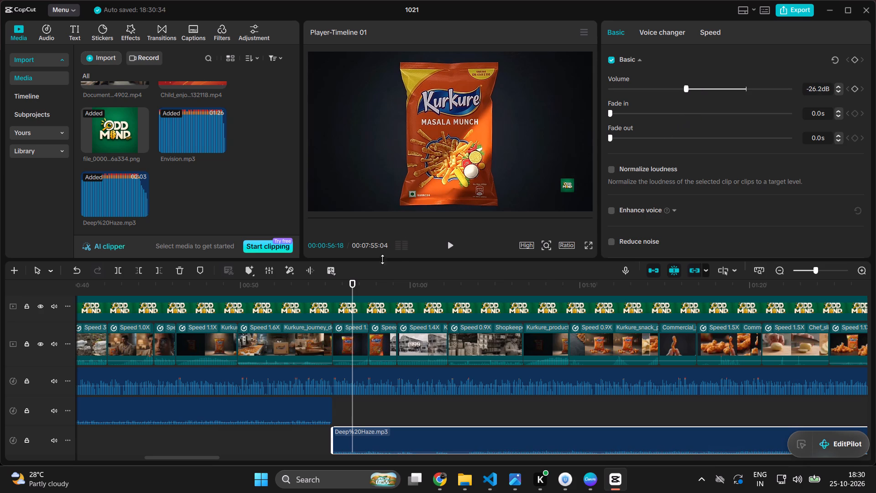
Review Deep Haze under the voice-over from just before it starts, partly in full screen, and set its volume to -25.2 dB.
{"action": "left_click_drag", "start_coordinate": [352, 283], "coordinate": [318, 284]}
{"action": "left_click", "coordinate": [451, 242]}
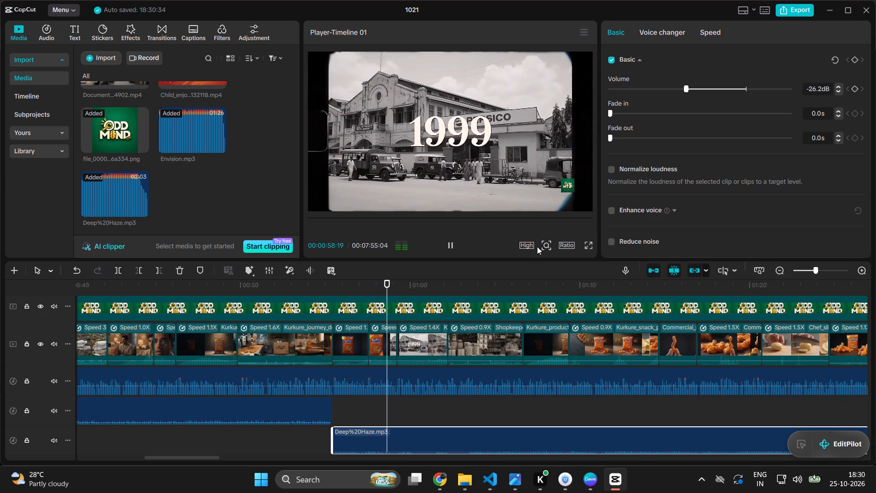
{"action": "left_click", "coordinate": [590, 247]}
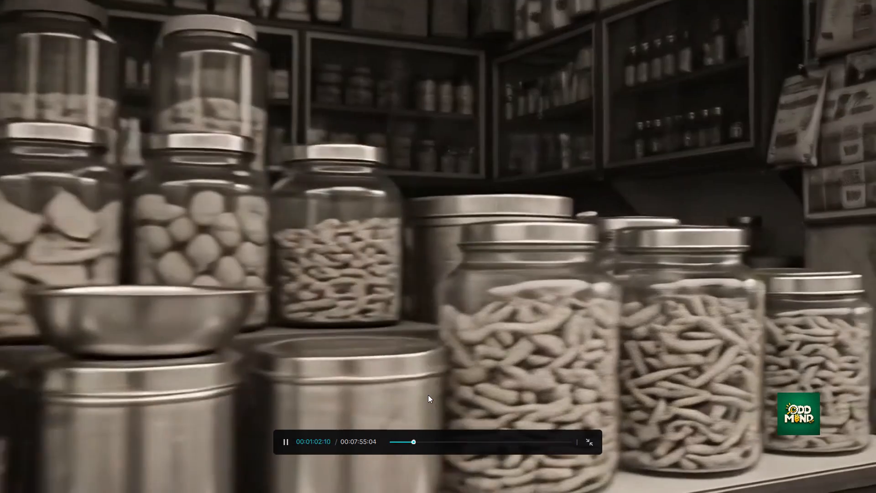
{"action": "left_click", "coordinate": [546, 399]}
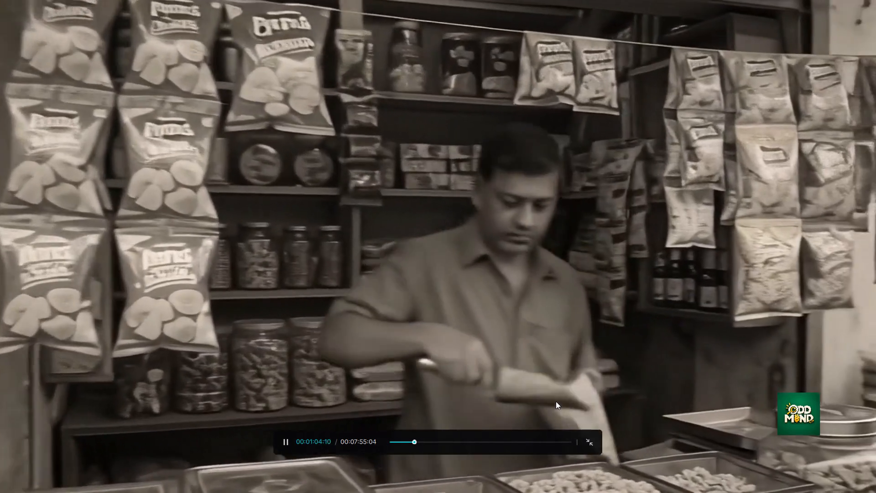
{"action": "left_click", "coordinate": [586, 436]}
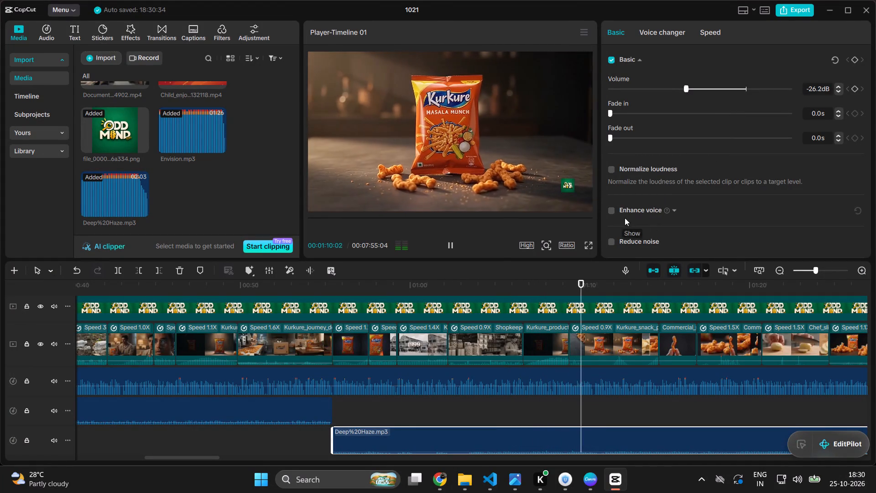
{"action": "left_click", "coordinate": [686, 89]}
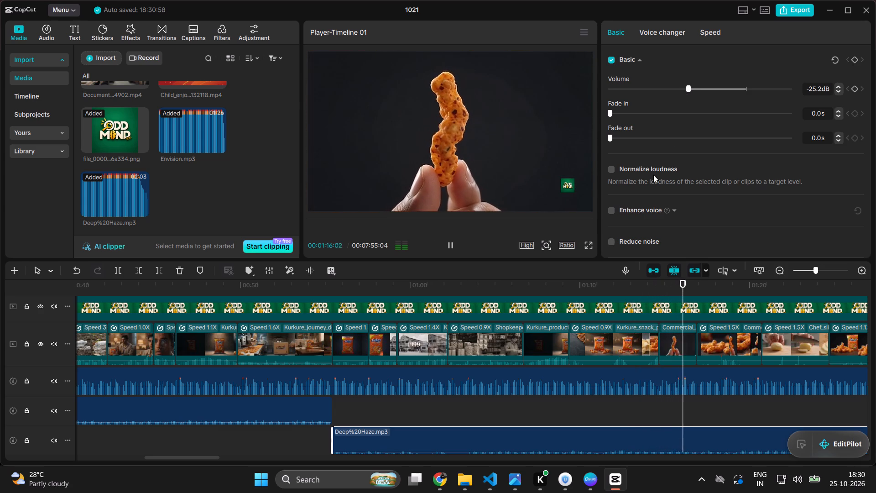
Follow the playback from about 01:16 to about 01:34 to review the Deep Haze music under the voice-over.
{"action": "scroll", "coordinate": [524, 334], "scroll_direction": "left", "scroll_amount": 1}
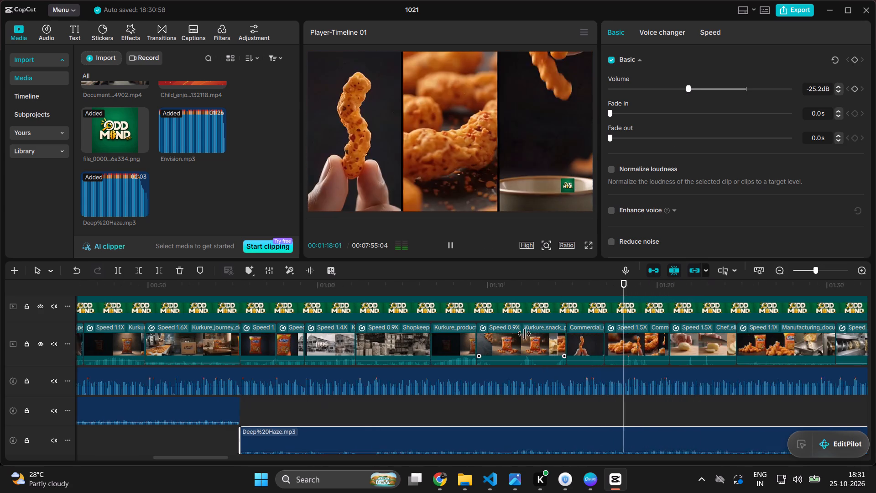
{"action": "scroll", "coordinate": [524, 334], "scroll_direction": "left", "scroll_amount": 1}
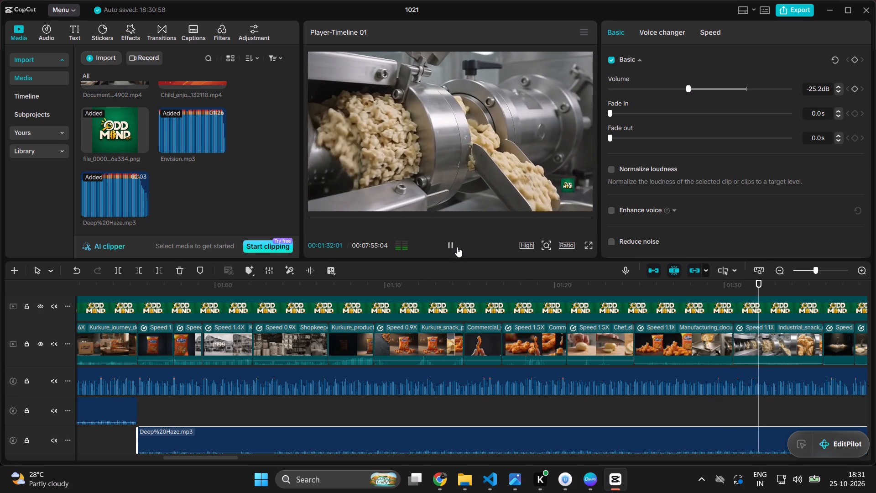
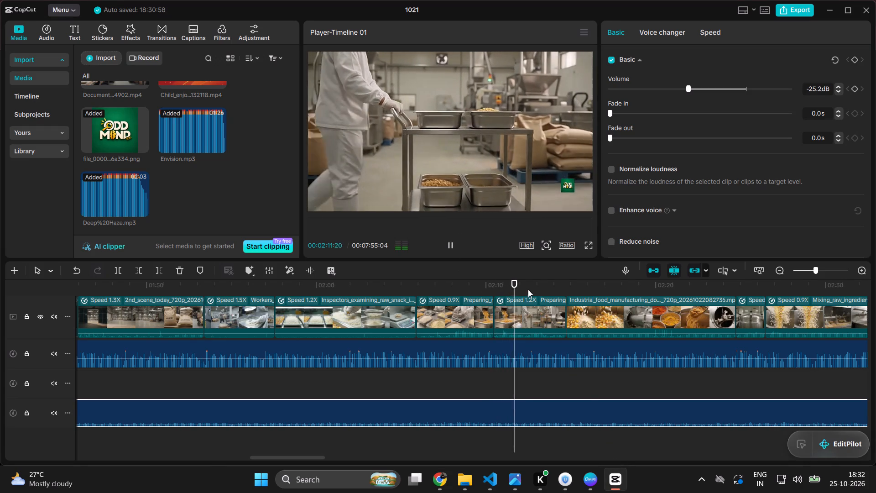
{"action": "scroll", "coordinate": [565, 293], "scroll_direction": "left", "scroll_amount": 2}
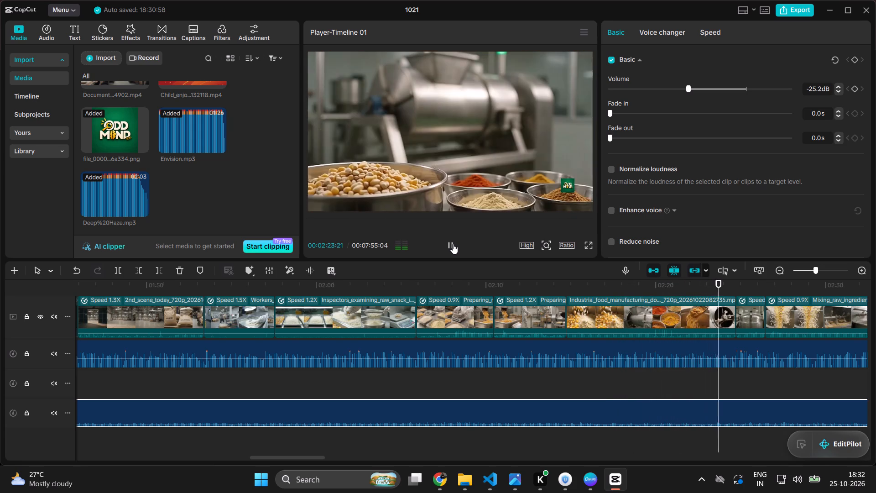
{"action": "left_click", "coordinate": [453, 244]}
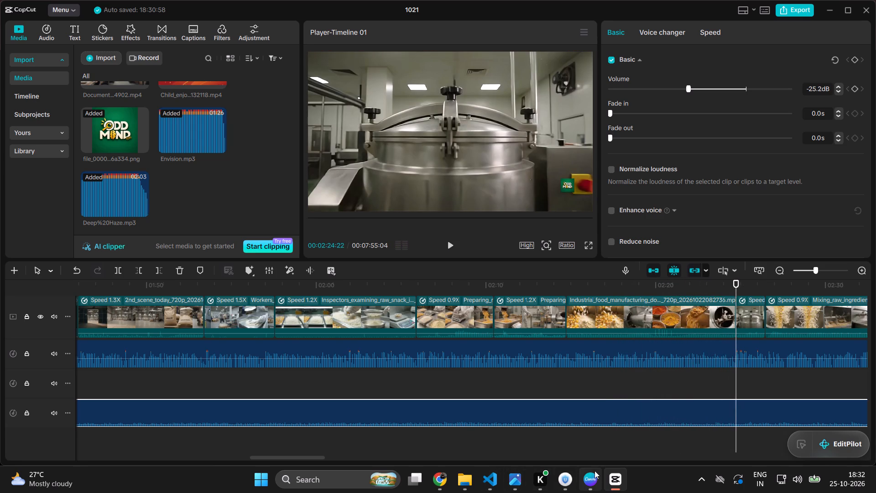
Reread the Part 2 start and end lines, its SFX cues, and the Part 3 start line in the ChatGPT guide.
{"action": "left_click", "coordinate": [621, 478]}
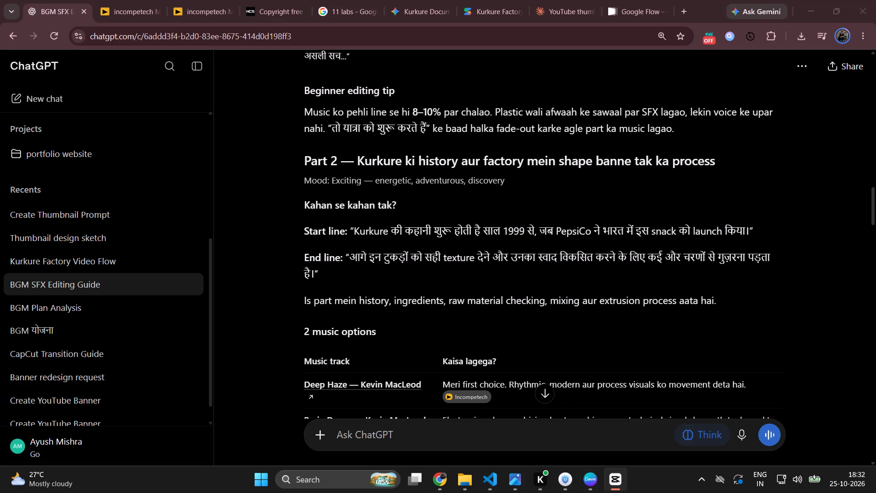
{"action": "left_click_drag", "start_coordinate": [381, 233], "coordinate": [430, 235]}
{"action": "left_click_drag", "start_coordinate": [474, 236], "coordinate": [539, 236]}
{"action": "left_click_drag", "start_coordinate": [612, 236], "coordinate": [670, 236]}
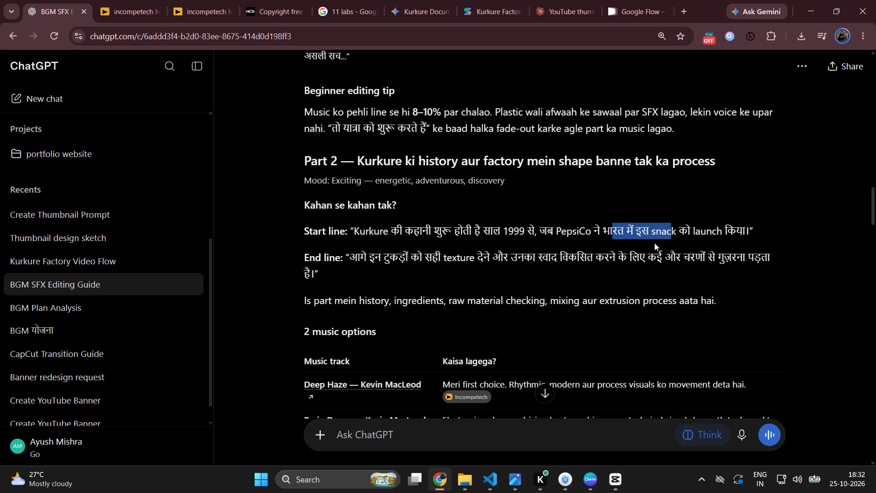
{"action": "left_click_drag", "start_coordinate": [581, 259], "coordinate": [626, 257]}
{"action": "left_click_drag", "start_coordinate": [709, 257], "coordinate": [774, 257]}
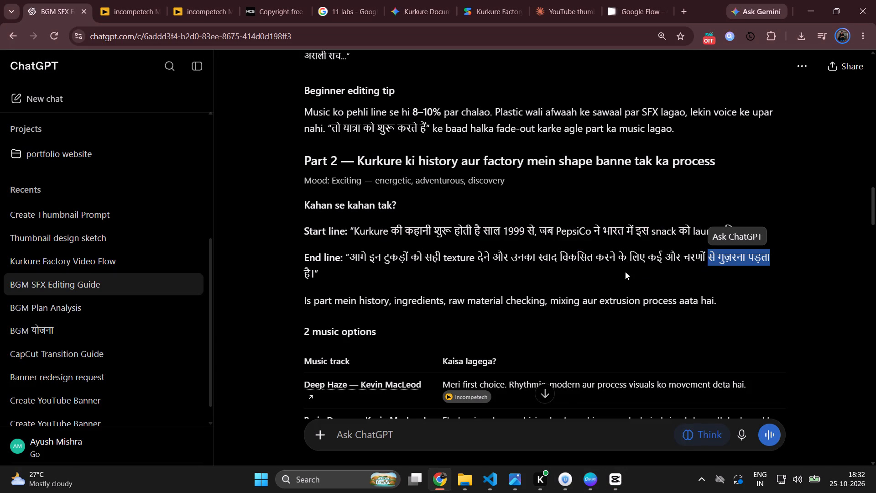
{"action": "left_click", "coordinate": [355, 273]}
{"action": "scroll", "coordinate": [402, 281], "scroll_direction": "down", "scroll_amount": 11}
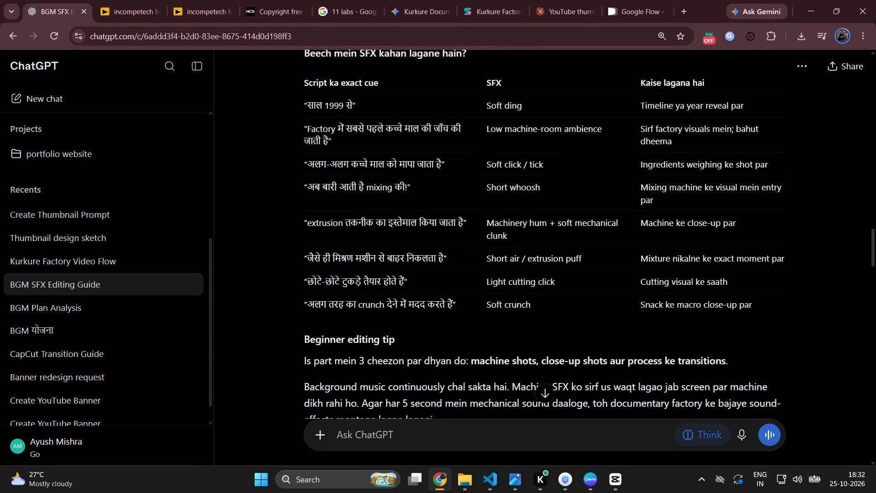
{"action": "scroll", "coordinate": [402, 280], "scroll_direction": "down", "scroll_amount": 4}
{"action": "scroll", "coordinate": [387, 278], "scroll_direction": "up", "scroll_amount": 3}
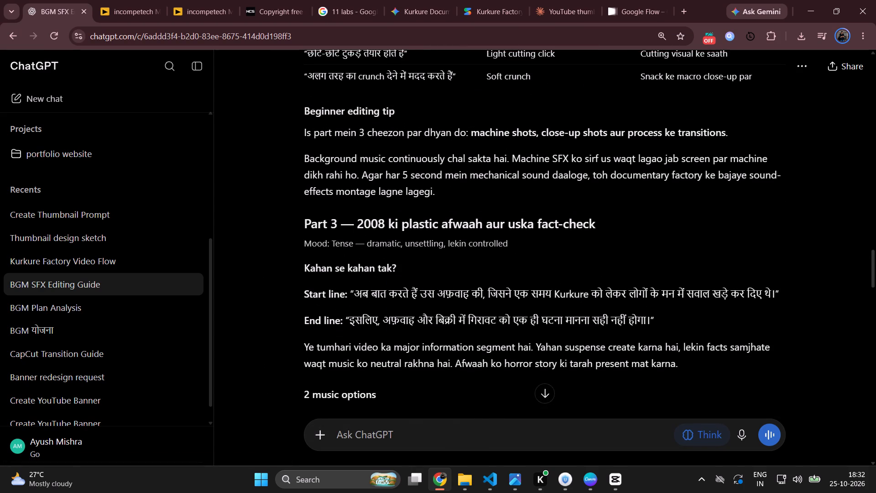
{"action": "left_click_drag", "start_coordinate": [350, 292], "coordinate": [411, 294]}
{"action": "left_click_drag", "start_coordinate": [431, 294], "coordinate": [453, 294]}
{"action": "left_click_drag", "start_coordinate": [472, 294], "coordinate": [516, 294]}
{"action": "left_click_drag", "start_coordinate": [529, 294], "coordinate": [592, 295]}
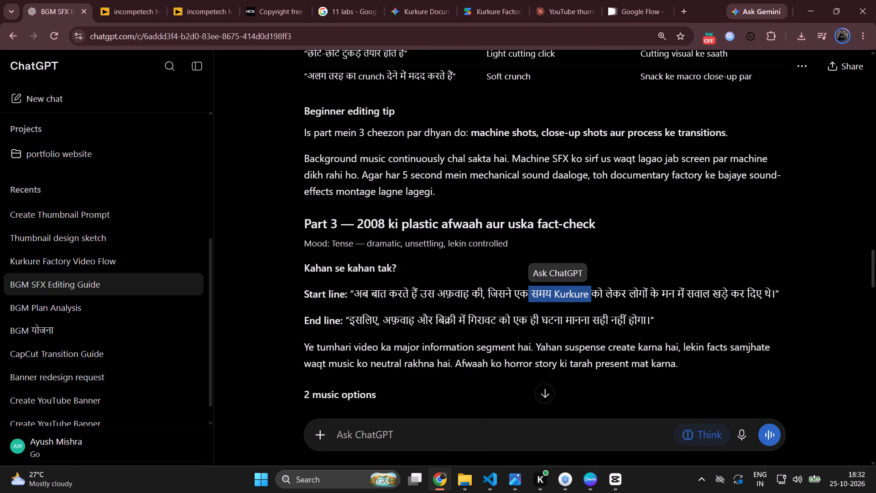
In CapCut, follow the playback from 02:24:22 to about 03:03, past the end of the Deep Haze music.
{"action": "left_click", "coordinate": [615, 472]}
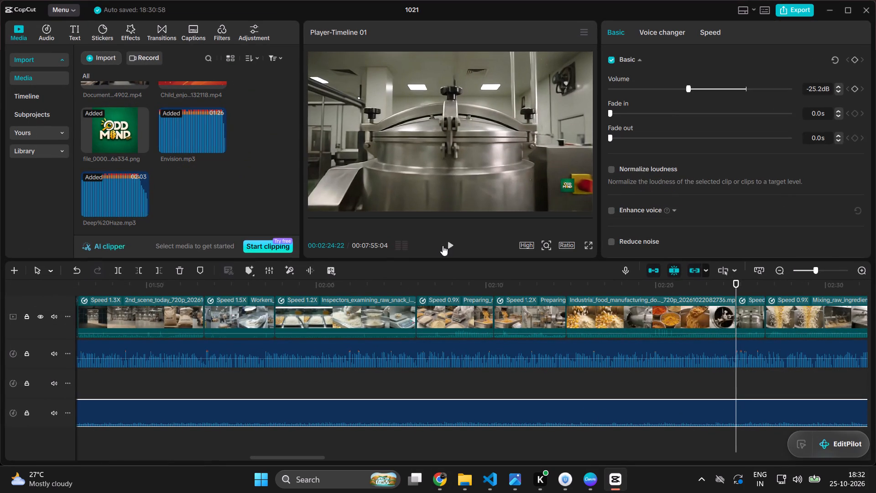
{"action": "left_click", "coordinate": [447, 244]}
{"action": "scroll", "coordinate": [529, 304], "scroll_direction": "left", "scroll_amount": 1}
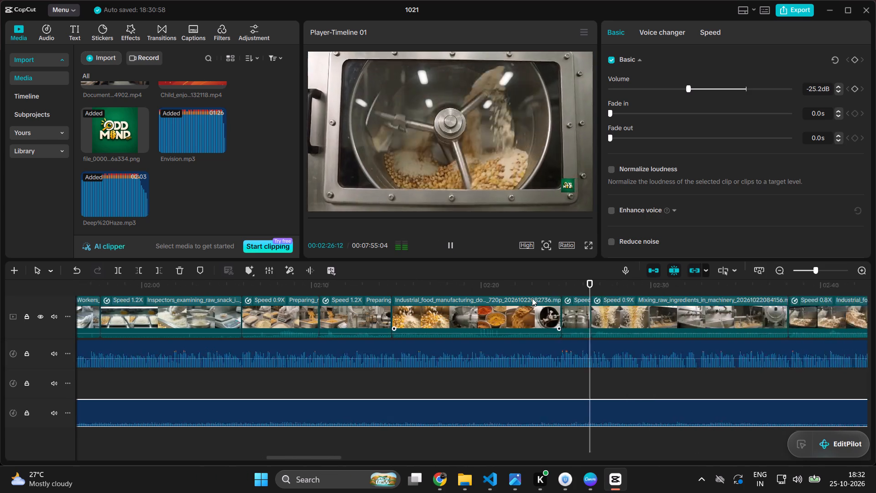
{"action": "scroll", "coordinate": [532, 298], "scroll_direction": "left", "scroll_amount": 3}
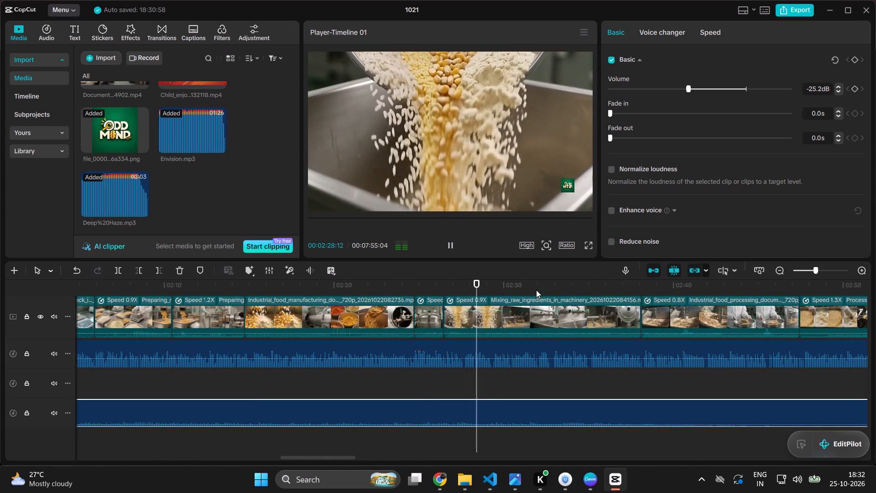
{"action": "scroll", "coordinate": [516, 278], "scroll_direction": "down", "scroll_amount": 3}
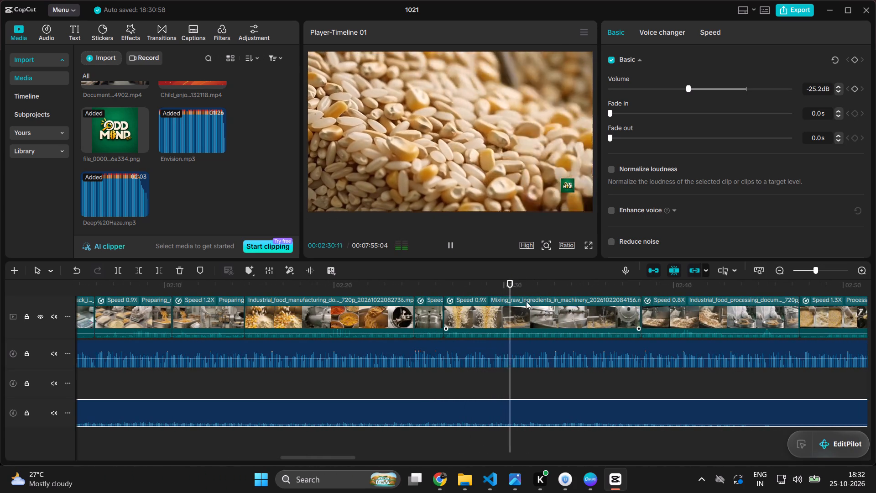
{"action": "scroll", "coordinate": [583, 334], "scroll_direction": "left", "scroll_amount": 1}
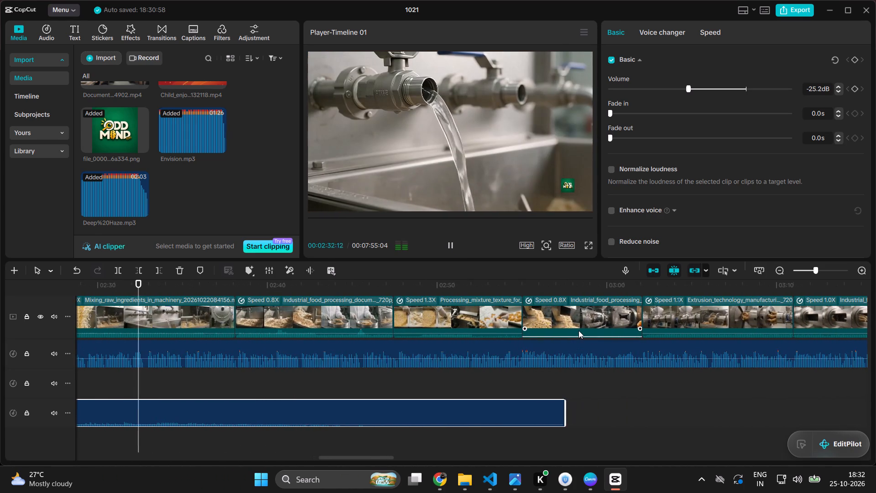
{"action": "scroll", "coordinate": [579, 330], "scroll_direction": "left", "scroll_amount": 1}
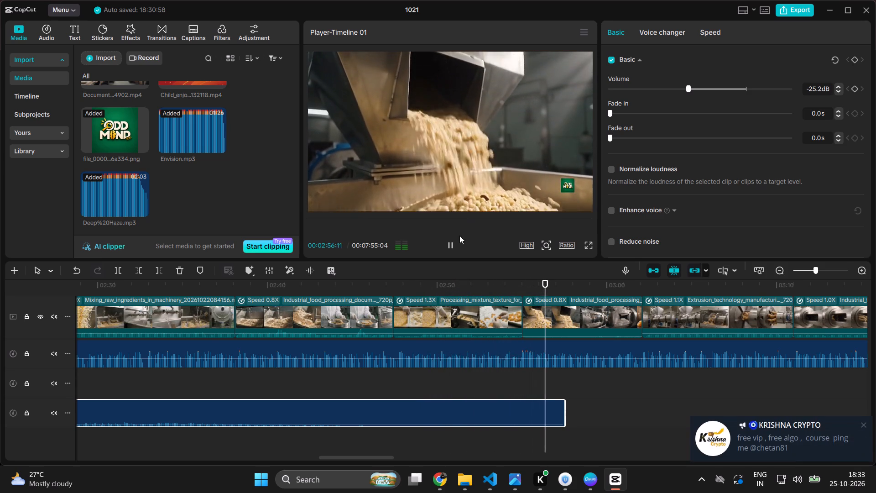
{"action": "left_click", "coordinate": [446, 244]}
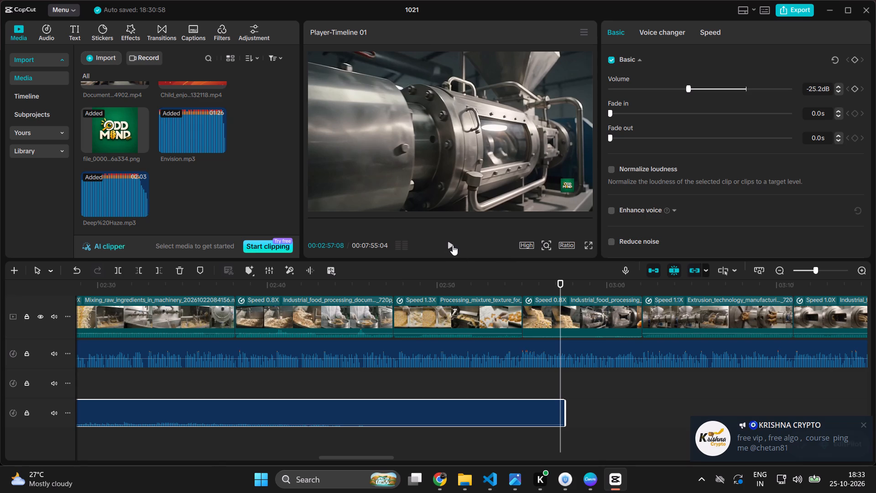
{"action": "left_click", "coordinate": [453, 245]}
{"action": "scroll", "coordinate": [464, 386], "scroll_direction": "down", "scroll_amount": 4}
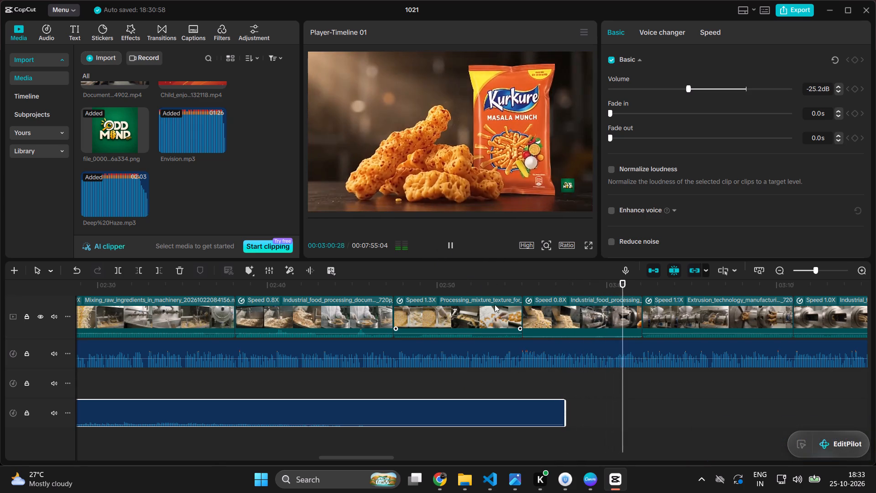
{"action": "scroll", "coordinate": [495, 304], "scroll_direction": "left", "scroll_amount": 1}
{"action": "double_click", "coordinate": [450, 244]}
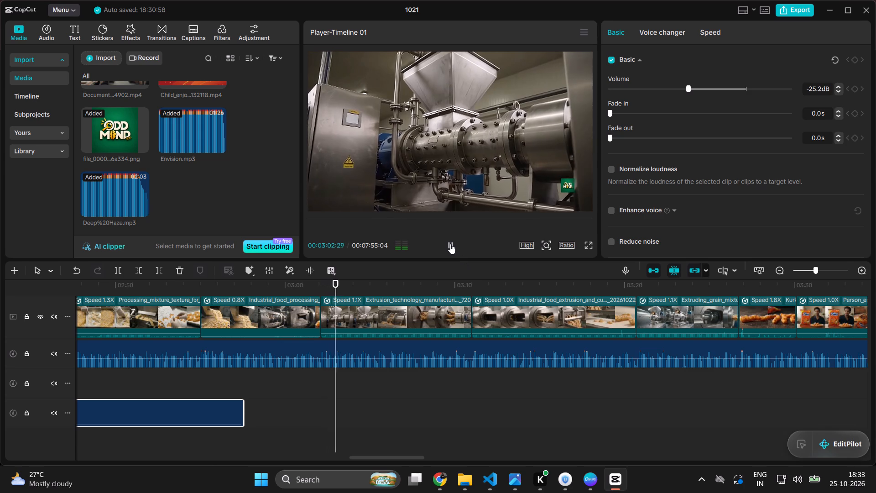
Lower the volume of the Extrusion_technology video clip to -10.7 dB and listen to it from about 03:00 to 03:12.
{"action": "left_click", "coordinate": [372, 307]}
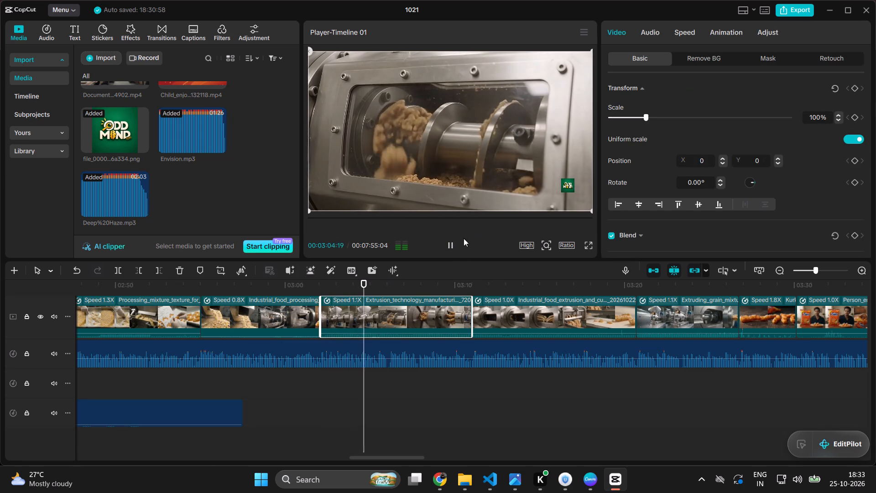
{"action": "left_click", "coordinate": [452, 242]}
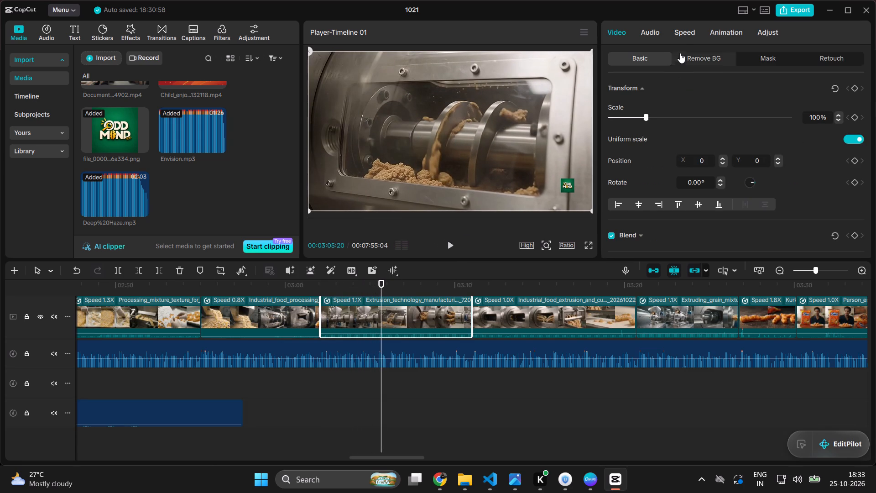
{"action": "left_click", "coordinate": [686, 30]}
{"action": "left_click", "coordinate": [650, 31]}
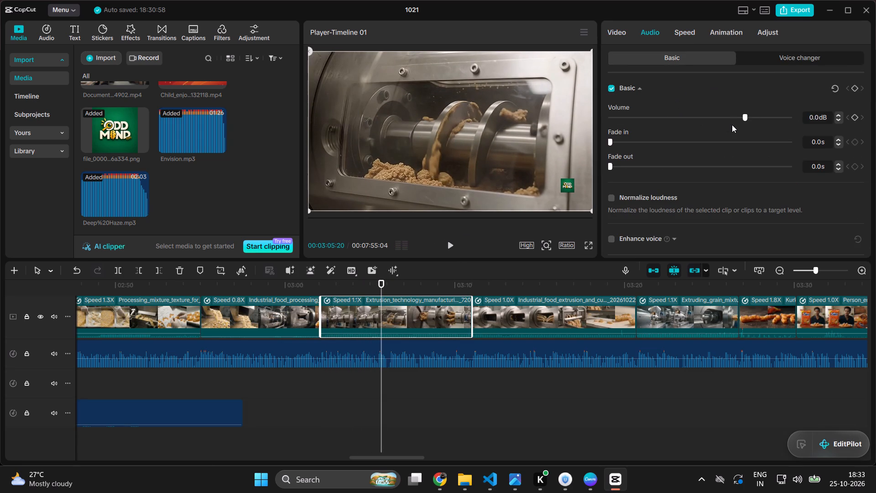
{"action": "left_click_drag", "start_coordinate": [744, 115], "coordinate": [722, 131]}
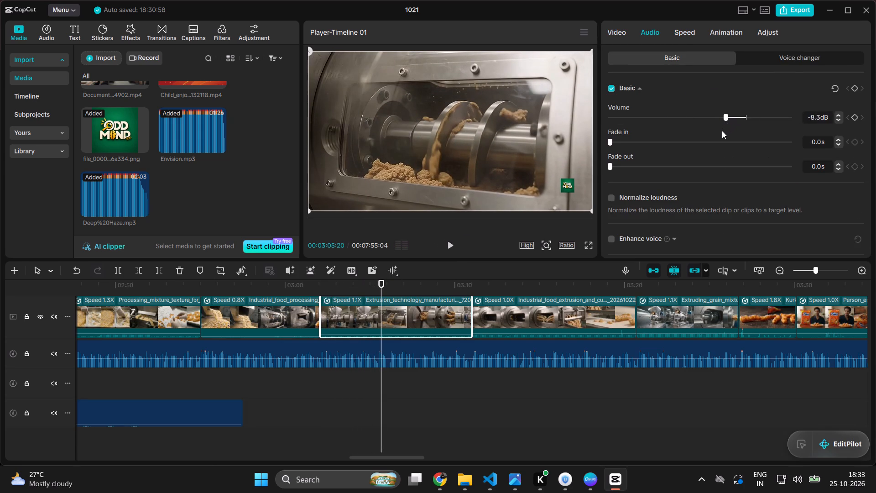
{"action": "left_click_drag", "start_coordinate": [722, 131], "coordinate": [717, 140]}
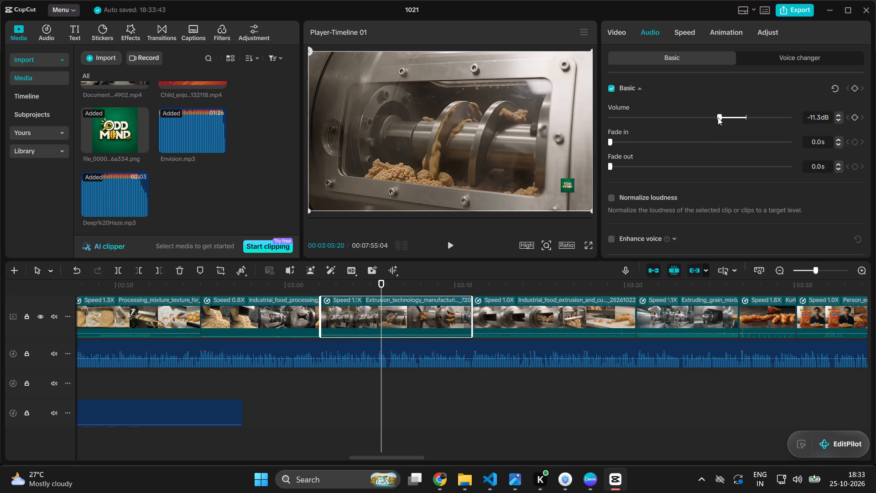
{"action": "left_click", "coordinate": [718, 117]}
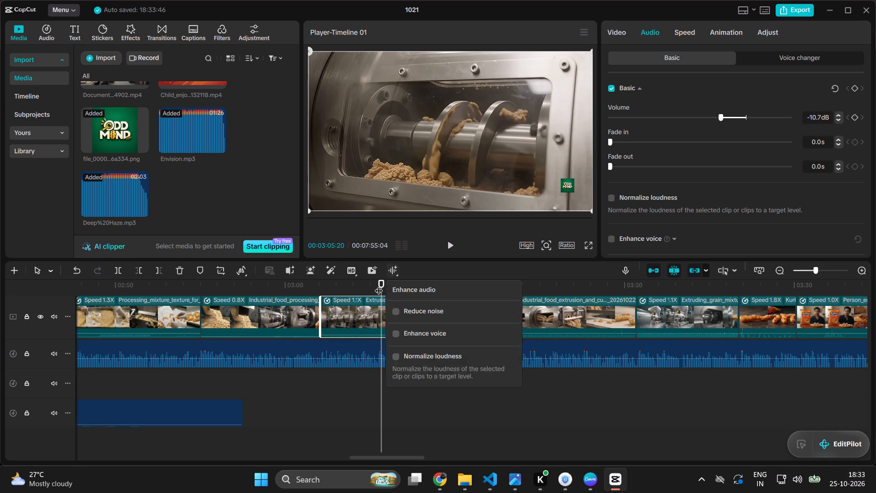
{"action": "left_click_drag", "start_coordinate": [376, 288], "coordinate": [288, 295]}
{"action": "left_click", "coordinate": [446, 244]}
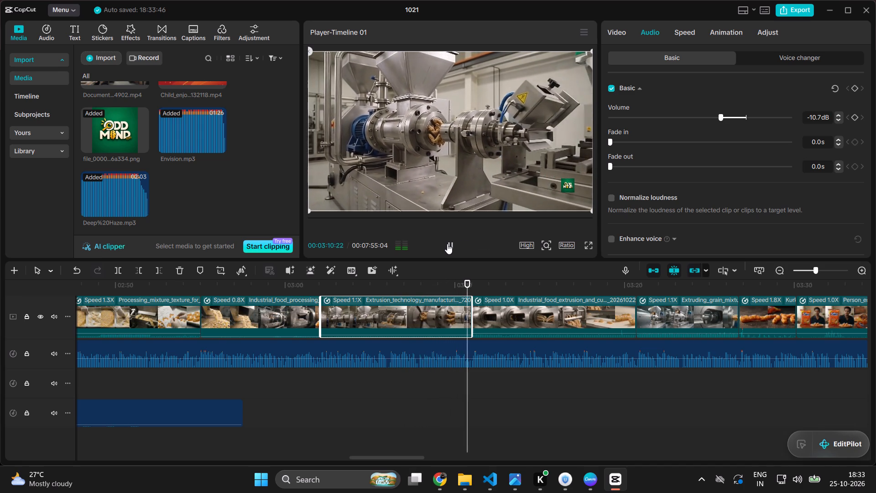
{"action": "left_click", "coordinate": [447, 244]}
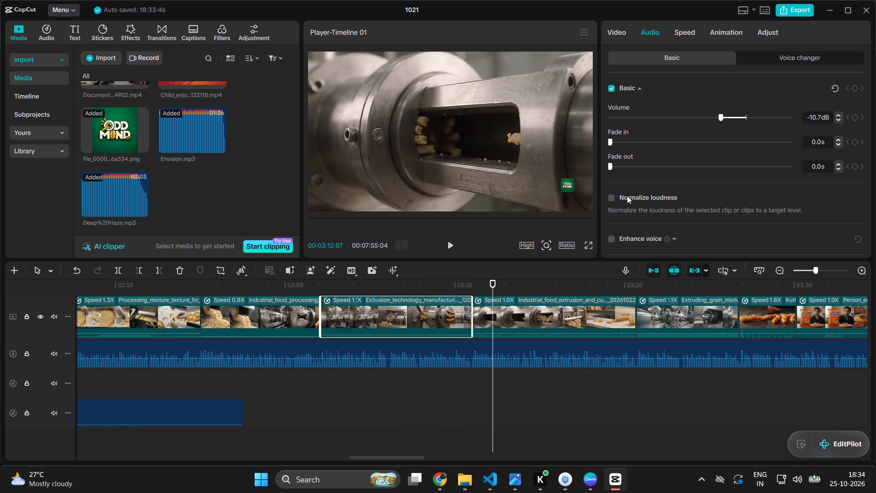
Lower the volume of the following Industrial_food_extrusion video clip to -12.2 dB.
{"action": "left_click", "coordinate": [560, 309]}
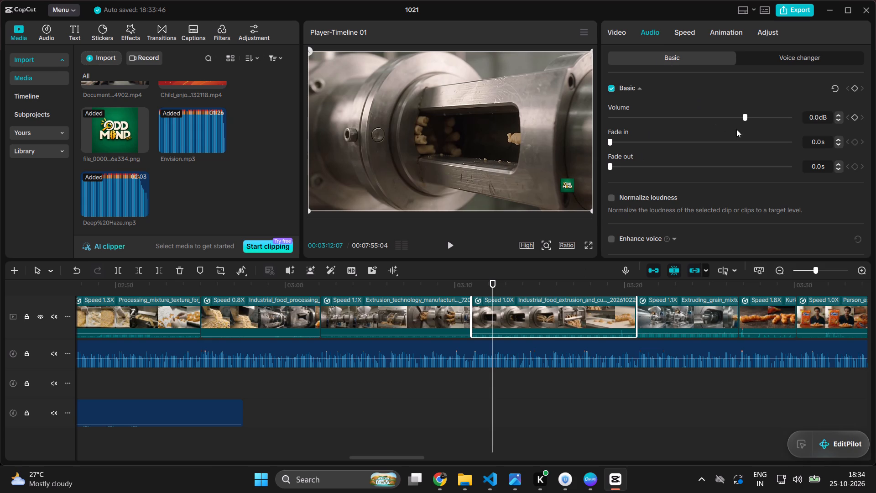
{"action": "left_click_drag", "start_coordinate": [747, 117], "coordinate": [723, 128]}
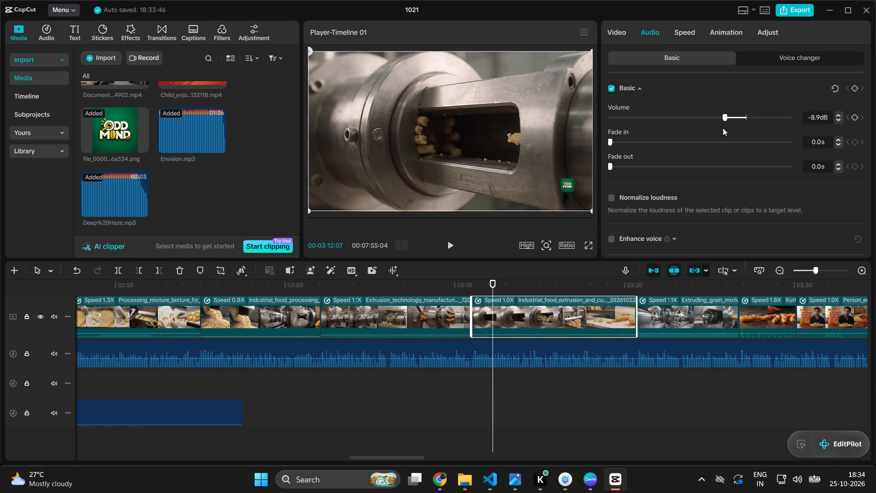
{"action": "left_click_drag", "start_coordinate": [723, 128], "coordinate": [716, 139]}
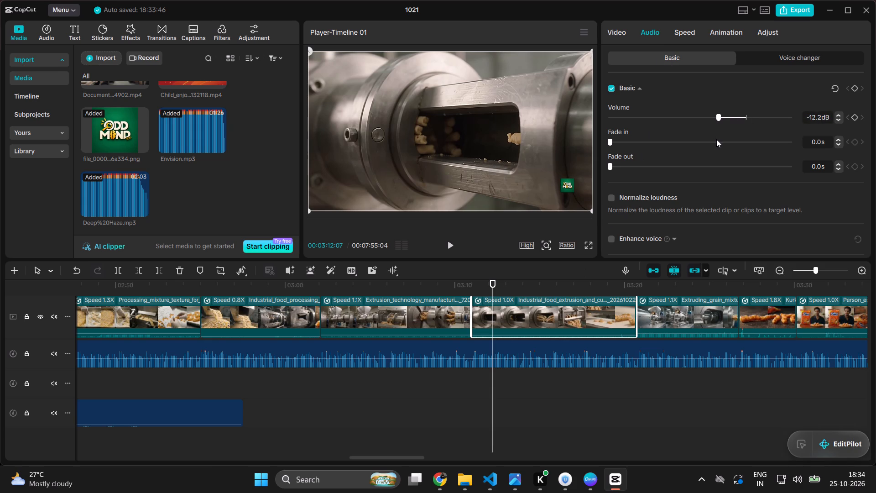
Set the Industrial_food_extrusion clip's volume to -11.5 dB and copy that clip's attributes.
{"action": "left_click_drag", "start_coordinate": [716, 139], "coordinate": [717, 146]}
{"action": "right_click", "coordinate": [550, 315]}
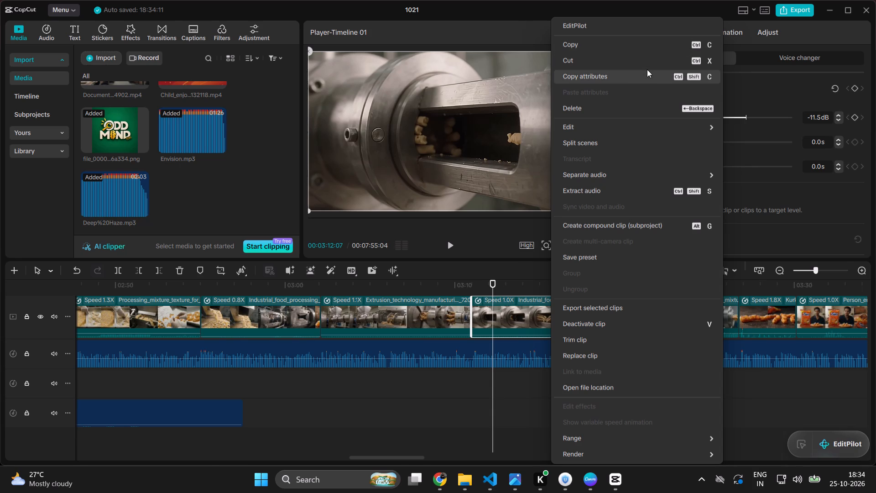
{"action": "scroll", "coordinate": [647, 69], "scroll_direction": "down", "scroll_amount": 3}
{"action": "key", "text": "ctrl+shift+c"}
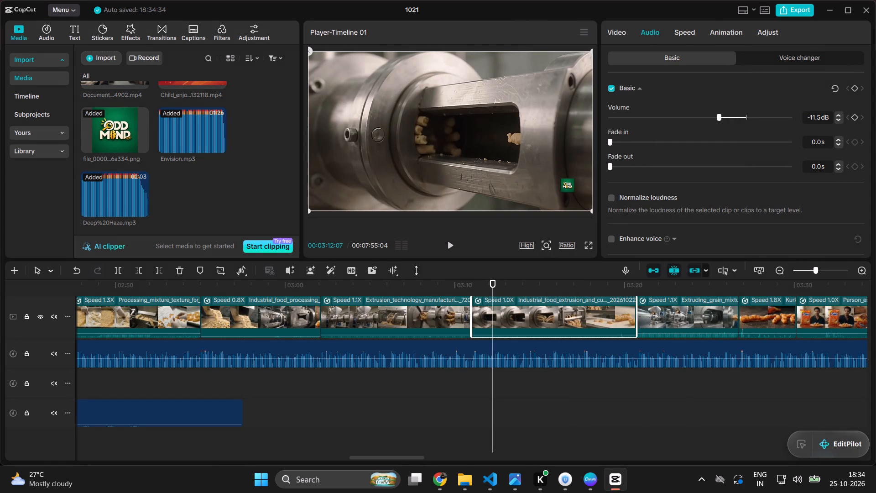
Return the playhead to the start of the timeline and move the opening schoolchildren clip behind the short second clip.
{"action": "left_click_drag", "start_coordinate": [493, 280], "coordinate": [288, 304]}
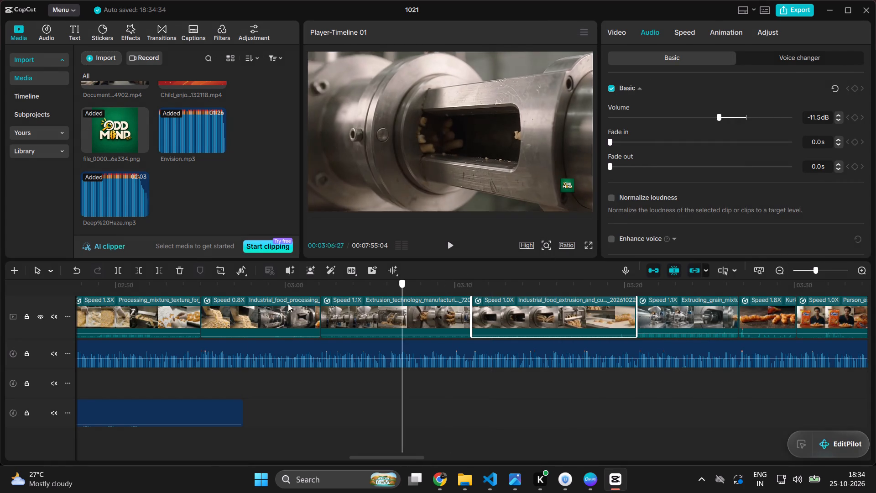
{"action": "left_click_drag", "start_coordinate": [288, 304], "coordinate": [92, 257]}
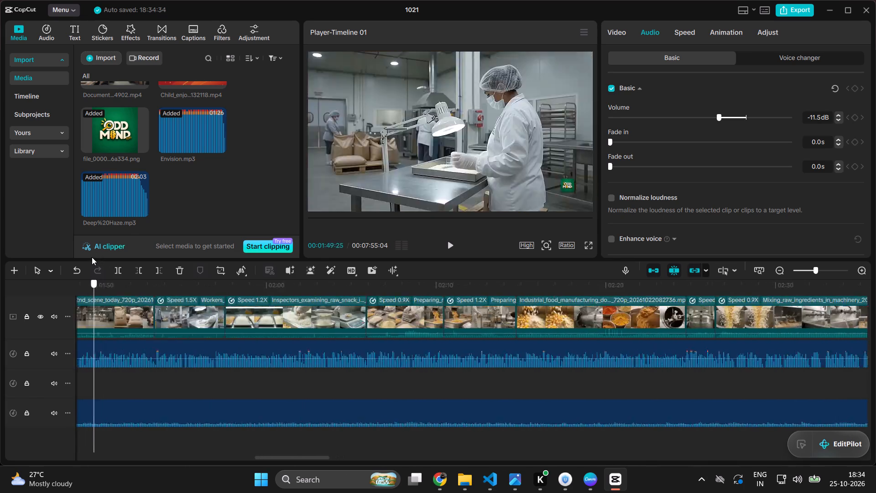
{"action": "left_click_drag", "start_coordinate": [92, 257], "coordinate": [57, 301]}
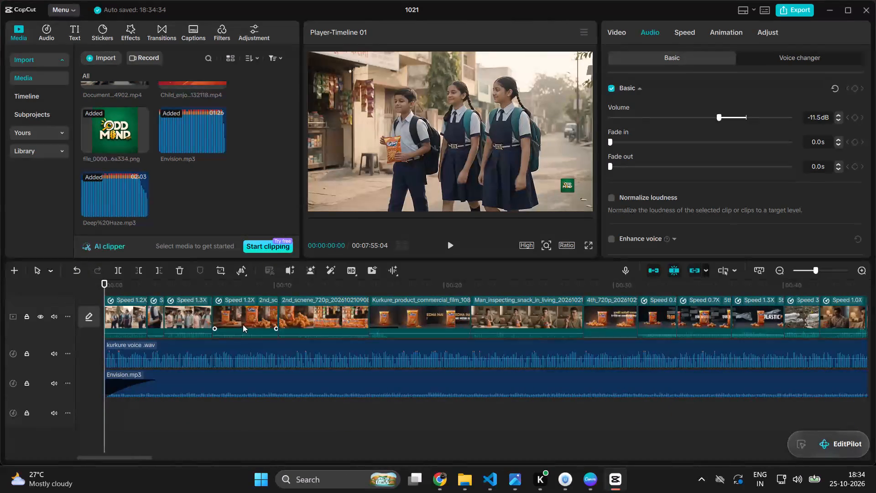
{"action": "left_click_drag", "start_coordinate": [92, 289], "coordinate": [154, 315]}
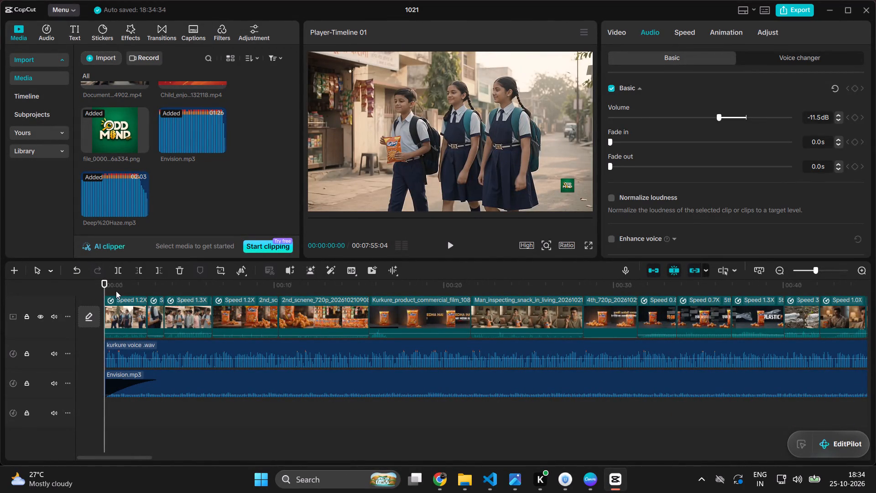
{"action": "left_click_drag", "start_coordinate": [99, 290], "coordinate": [112, 296]}
{"action": "left_click_drag", "start_coordinate": [116, 290], "coordinate": [101, 300]}
{"action": "left_click_drag", "start_coordinate": [120, 295], "coordinate": [94, 305]}
{"action": "left_click_drag", "start_coordinate": [120, 298], "coordinate": [138, 308]}
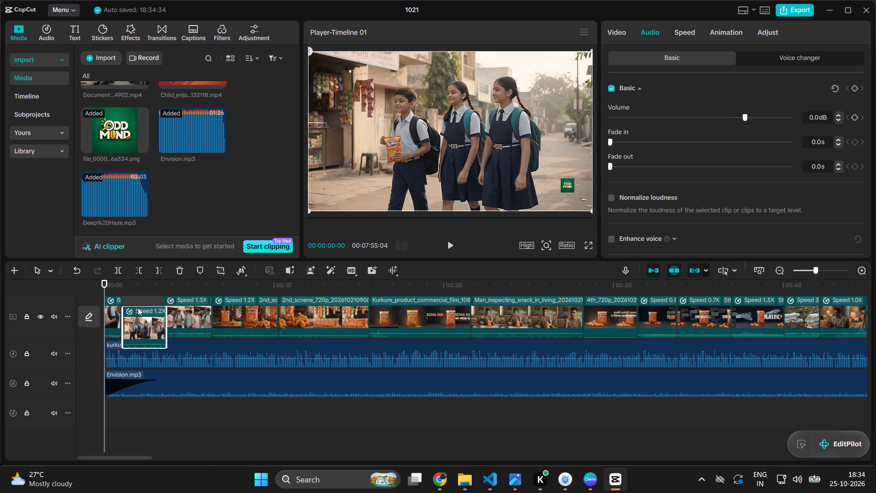
{"action": "left_click_drag", "start_coordinate": [138, 308], "coordinate": [129, 302]}
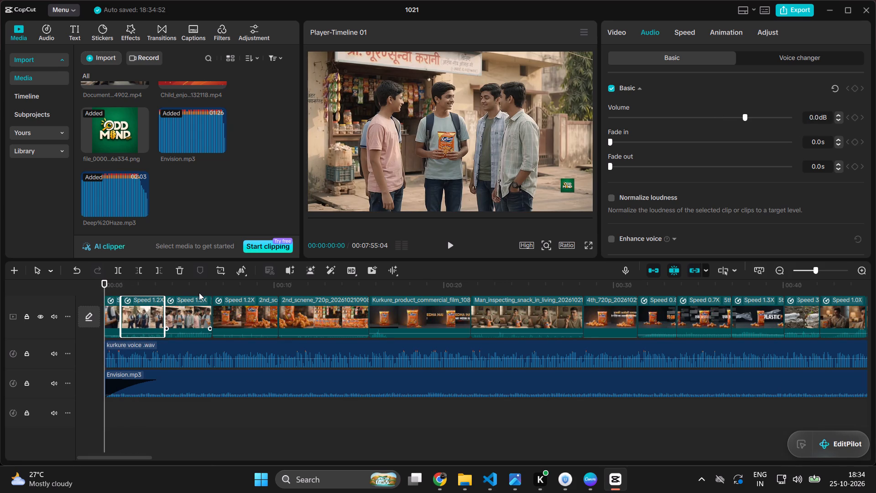
Select all clips on the main video track and paste only the copied Volume attribute, excluding Video, Fade in/Fade out and Speed.
{"action": "left_click", "coordinate": [208, 289]}
{"action": "scroll", "coordinate": [145, 308], "scroll_direction": "down", "scroll_amount": 5, "text": "ctrl"}
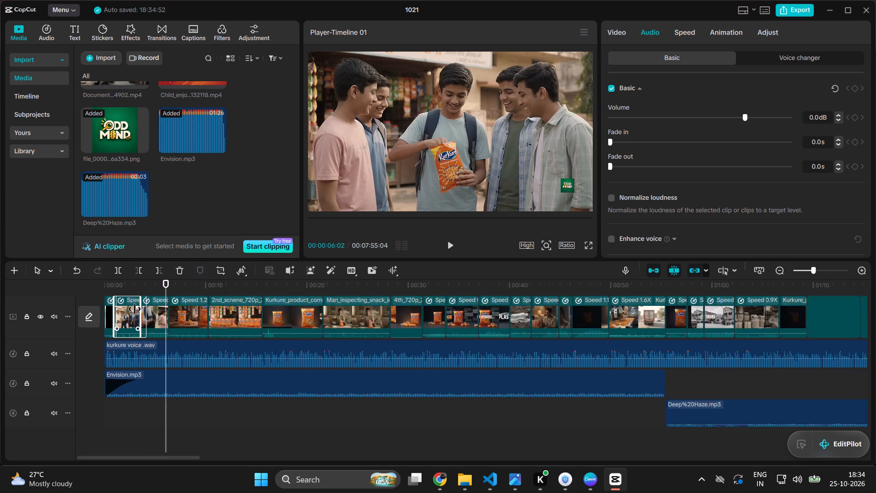
{"action": "scroll", "coordinate": [135, 309], "scroll_direction": "down", "scroll_amount": 3, "text": "ctrl"}
{"action": "scroll", "coordinate": [617, 337], "scroll_direction": "left", "scroll_amount": 1}
{"action": "scroll", "coordinate": [619, 337], "scroll_direction": "down", "scroll_amount": 5, "text": "ctrl"}
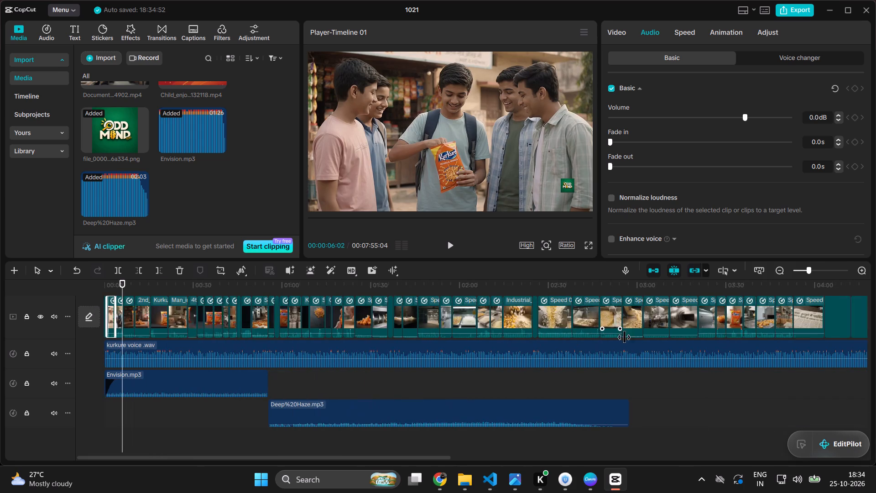
{"action": "scroll", "coordinate": [690, 332], "scroll_direction": "down", "scroll_amount": 5, "text": "ctrl"}
{"action": "scroll", "coordinate": [739, 326], "scroll_direction": "down", "scroll_amount": 5, "text": "ctrl"}
{"action": "left_click_drag", "start_coordinate": [744, 318], "coordinate": [630, 317]}
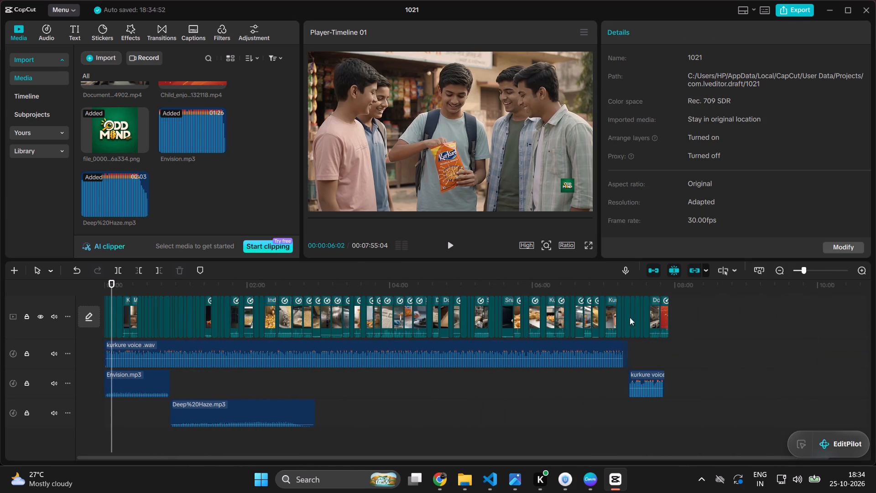
{"action": "left_click_drag", "start_coordinate": [630, 317], "coordinate": [78, 315]}
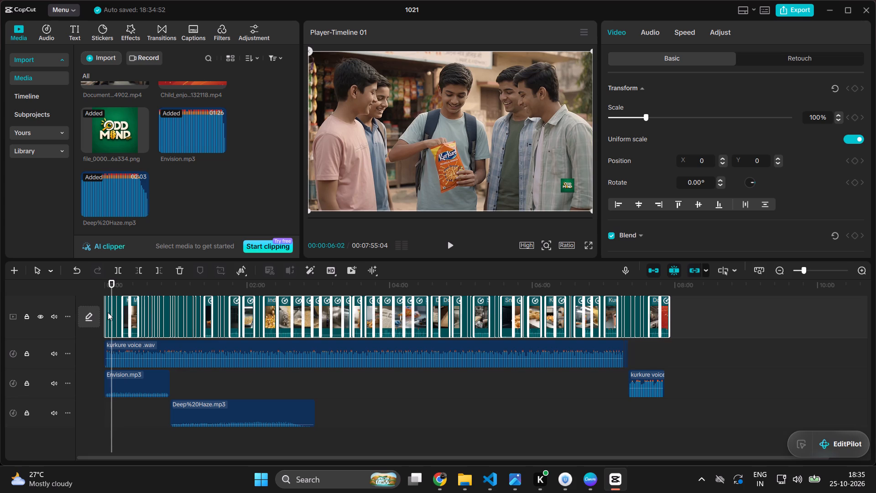
{"action": "key", "text": "ctrl+v"}
{"action": "key", "text": "ctrl+shift+v"}
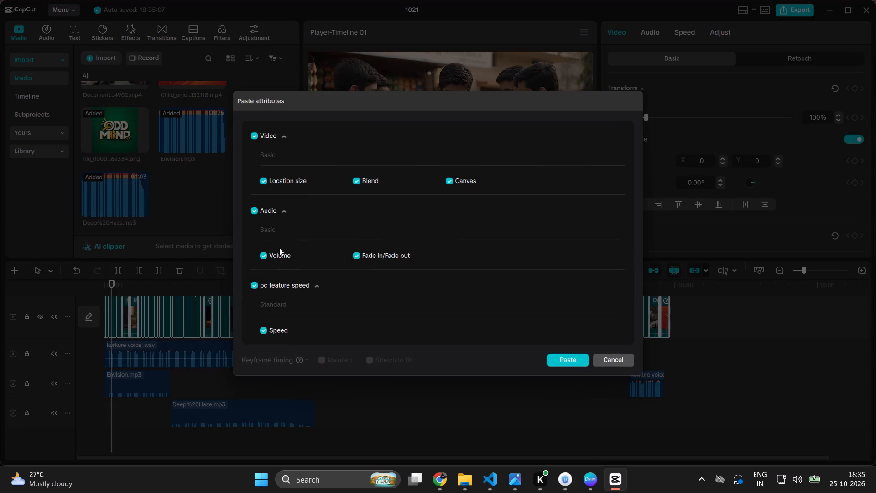
{"action": "scroll", "coordinate": [281, 236], "scroll_direction": "down", "scroll_amount": 3}
{"action": "left_click", "coordinate": [262, 331]}
{"action": "left_click", "coordinate": [255, 139]}
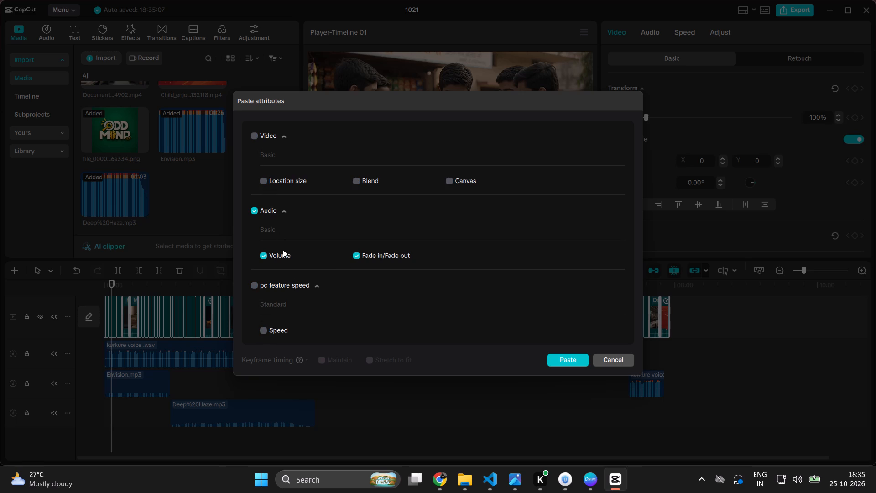
{"action": "left_click_drag", "start_coordinate": [568, 362], "coordinate": [537, 275]}
{"action": "left_click", "coordinate": [358, 255]}
{"action": "left_click", "coordinate": [569, 358]}
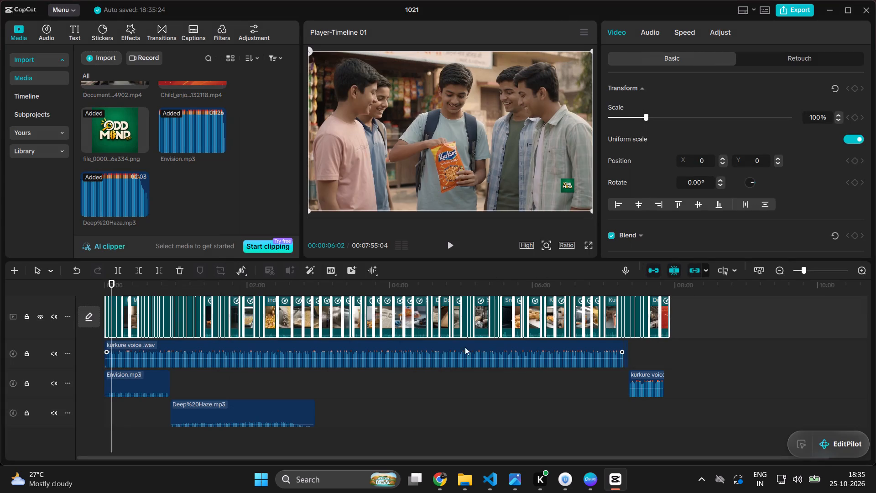
Play the video from about 00:06 to 00:12 and review the selected clips' shared audio, speed and video settings.
{"action": "scroll", "coordinate": [269, 351], "scroll_direction": "up", "scroll_amount": 9, "text": "ctrl"}
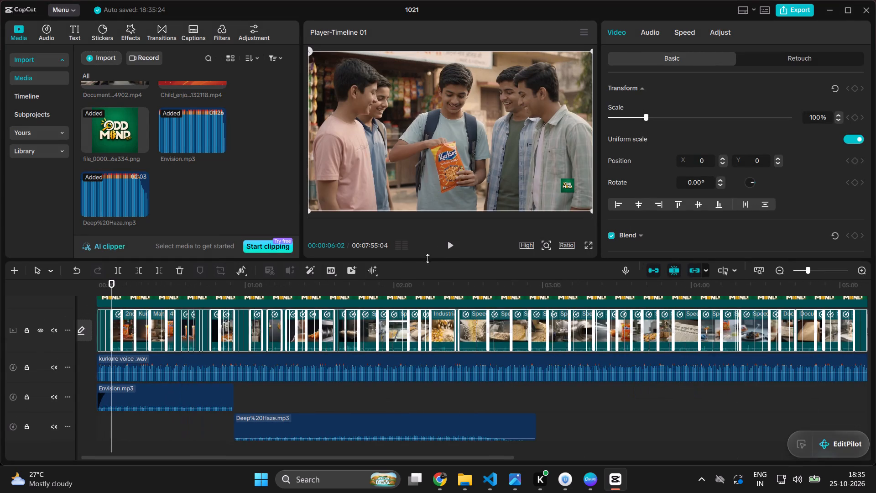
{"action": "left_click", "coordinate": [455, 244]}
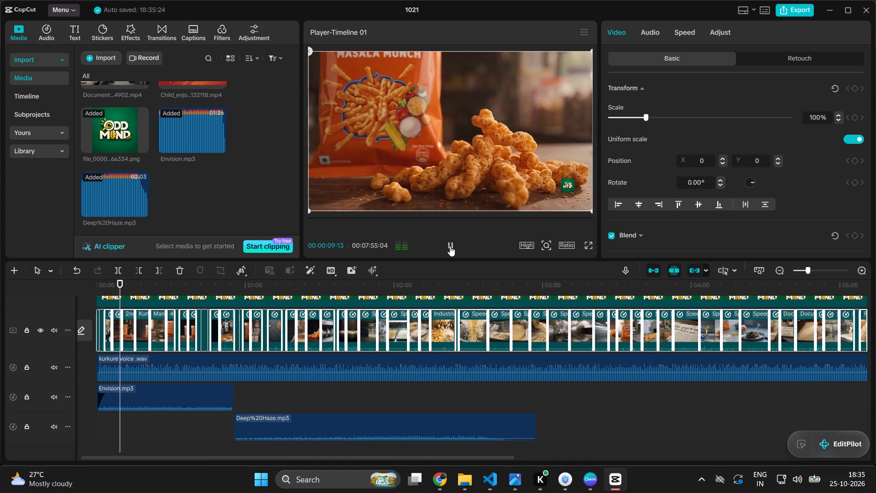
{"action": "left_click", "coordinate": [651, 31]}
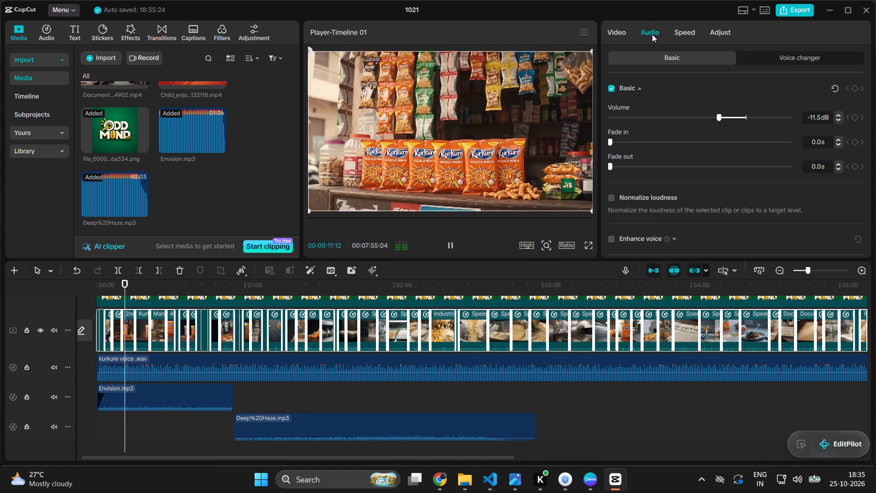
{"action": "left_click", "coordinate": [687, 35]}
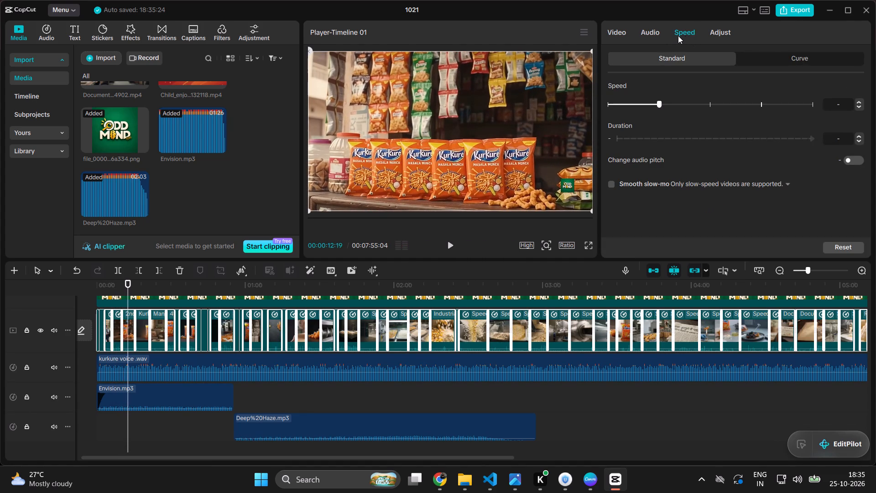
{"action": "left_click", "coordinate": [623, 36]}
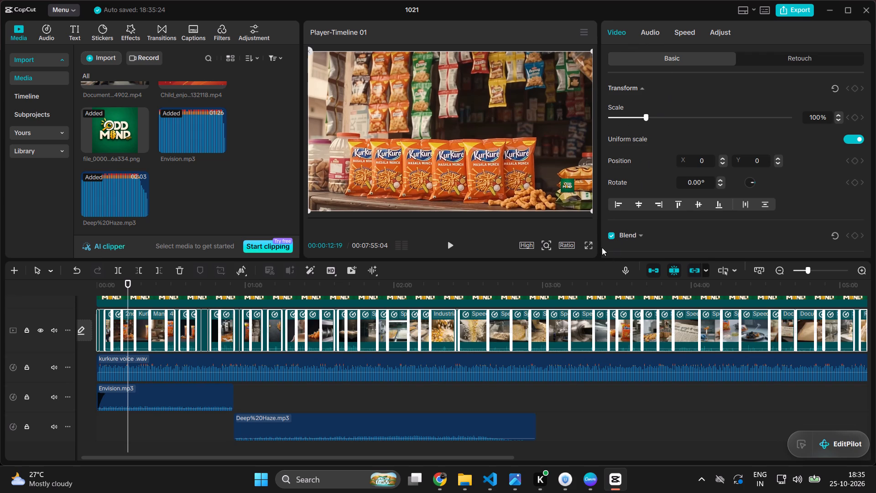
{"action": "left_click", "coordinate": [645, 33]}
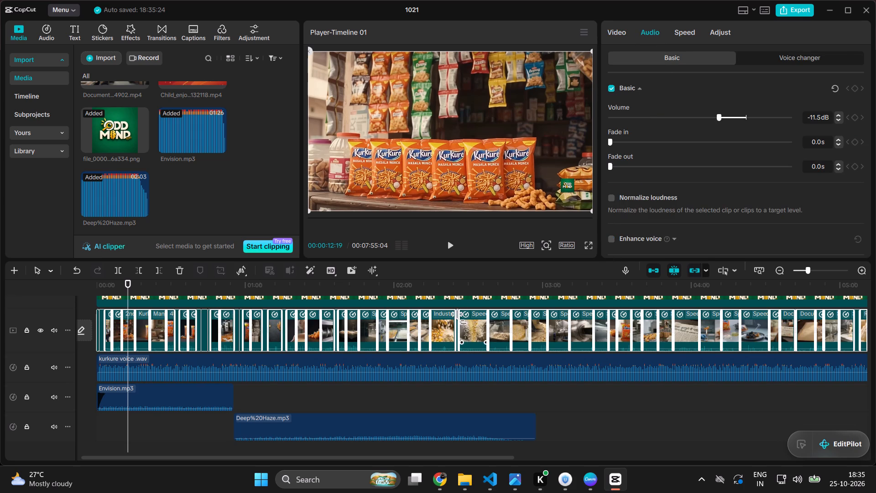
Check the audio and speed settings of individual video clips between about 02:25 and 03:35.
{"action": "left_click", "coordinate": [476, 329]}
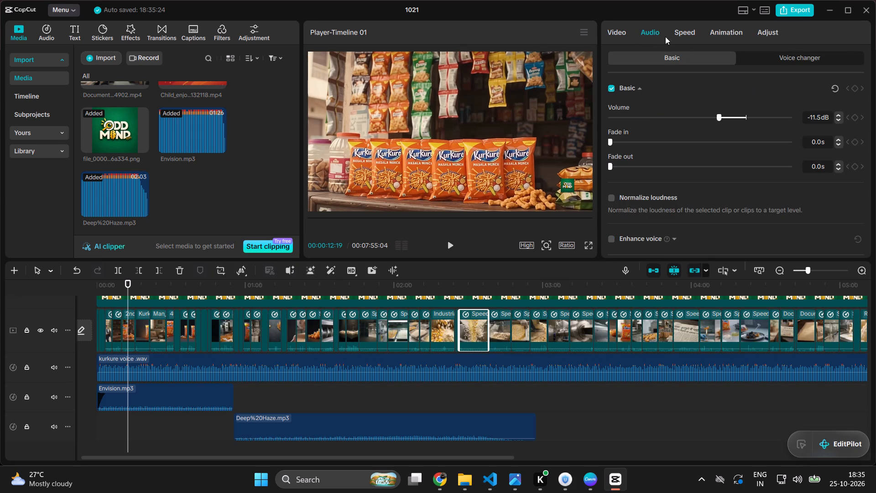
{"action": "left_click", "coordinate": [520, 329]}
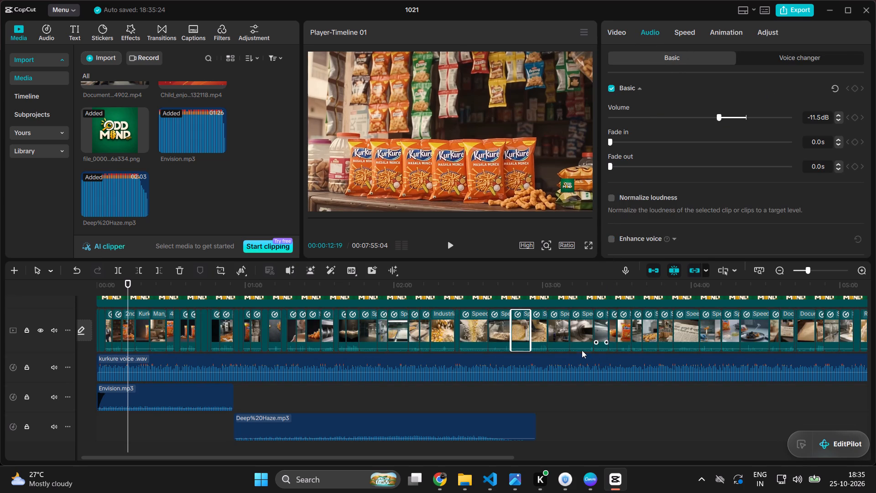
{"action": "left_click", "coordinate": [563, 330]}
{"action": "left_click", "coordinate": [589, 330]}
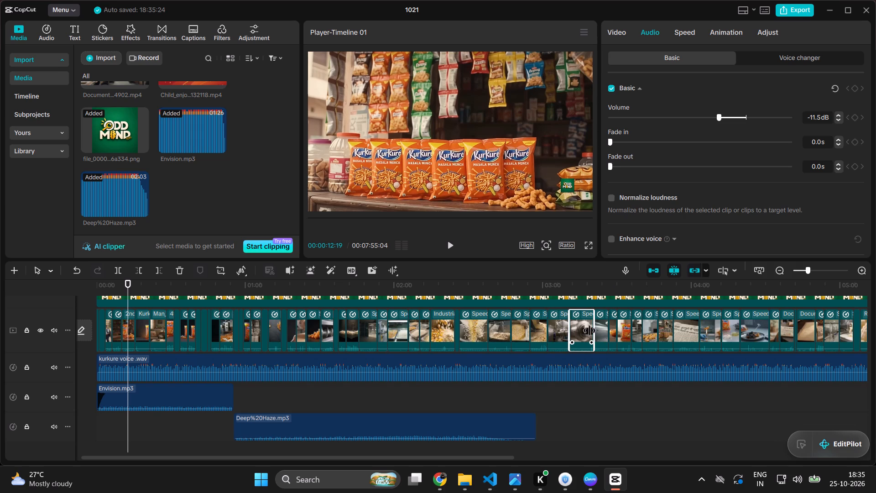
{"action": "left_click", "coordinate": [604, 332]}
{"action": "left_click", "coordinate": [616, 333]}
{"action": "left_click", "coordinate": [631, 333]}
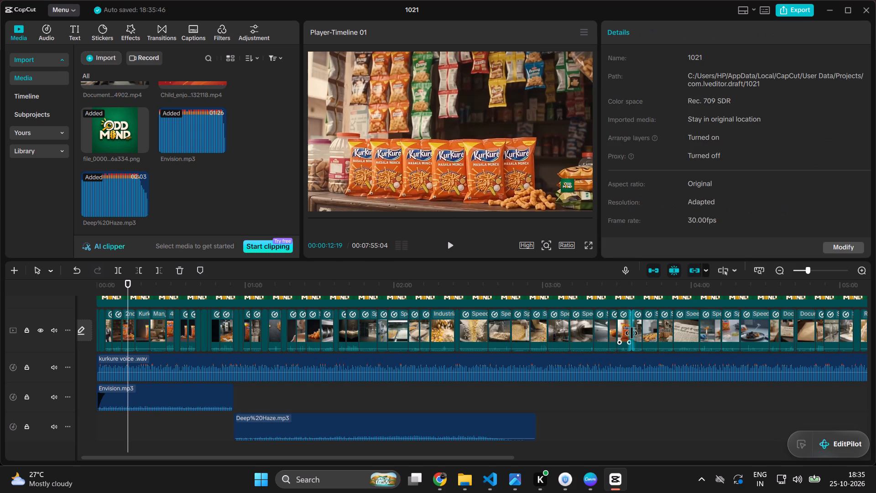
{"action": "left_click", "coordinate": [624, 335]}
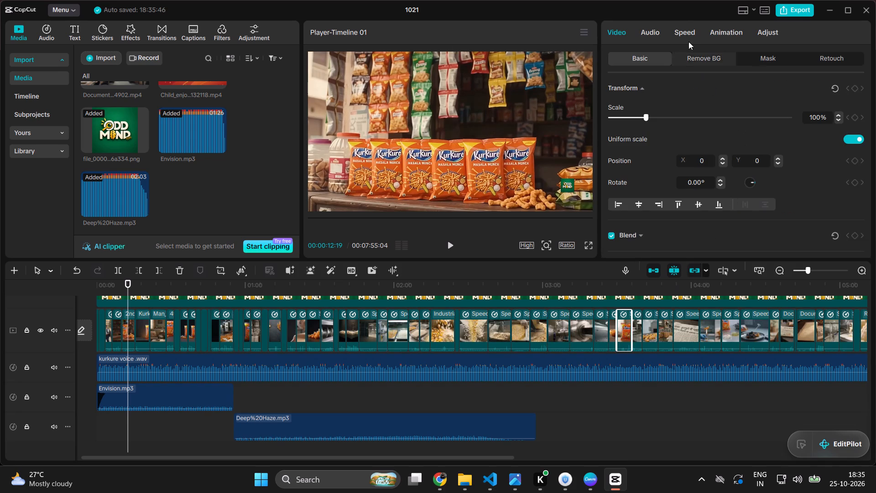
{"action": "left_click", "coordinate": [683, 31]}
{"action": "left_click", "coordinate": [648, 30]}
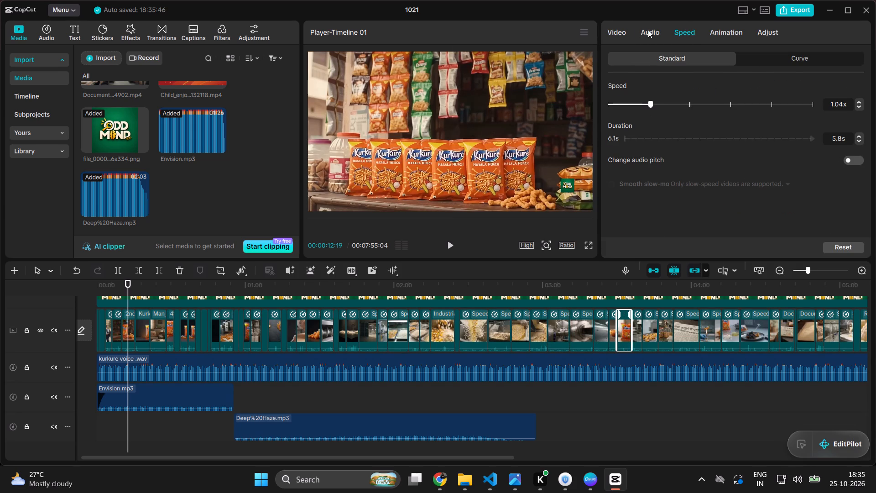
Play the video from about 00:12 to 00:15 to hear the balance of clip sound, voice and music.
{"action": "left_click", "coordinate": [515, 268]}
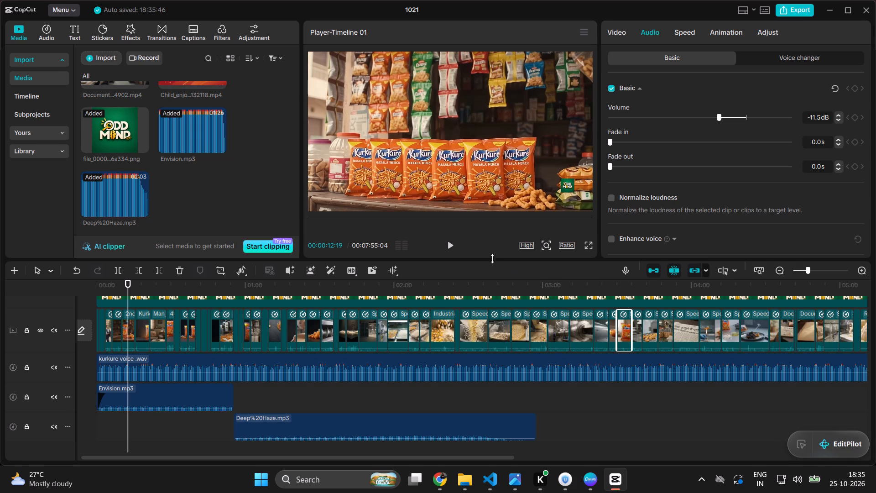
{"action": "left_click", "coordinate": [453, 241]}
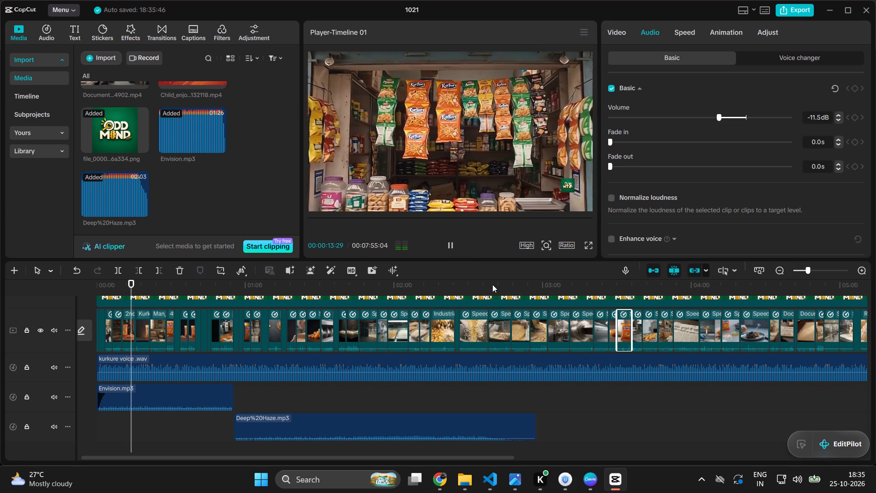
{"action": "scroll", "coordinate": [492, 284], "scroll_direction": "left", "scroll_amount": 1}
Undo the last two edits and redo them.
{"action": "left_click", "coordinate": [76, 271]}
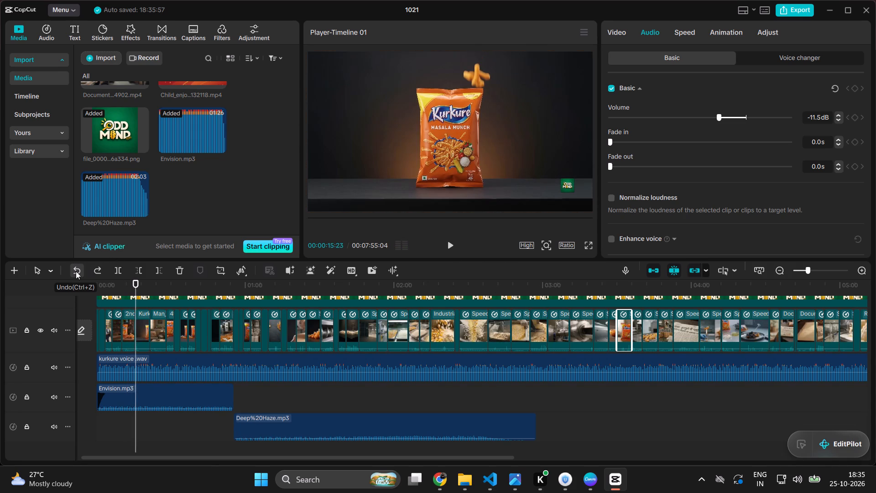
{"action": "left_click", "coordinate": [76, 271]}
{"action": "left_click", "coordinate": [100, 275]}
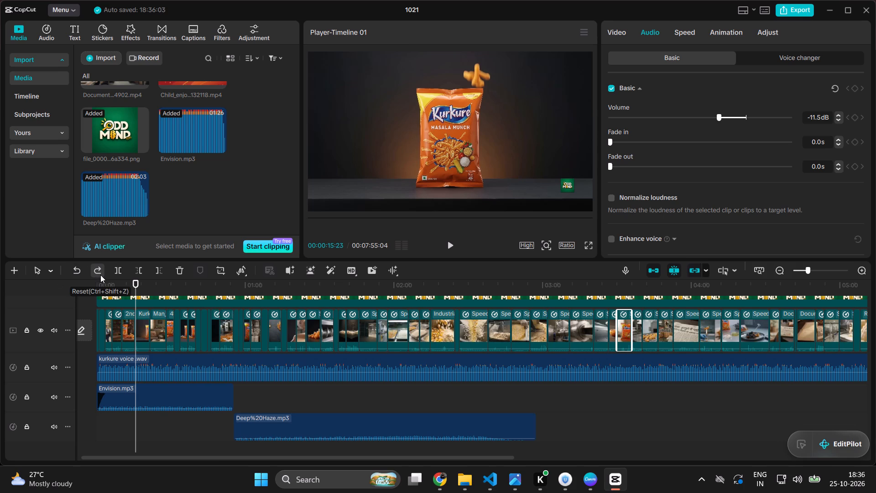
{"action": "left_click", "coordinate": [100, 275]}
Play the video from about 00:15 and 03:35, and check the audio settings of the oven conveyor clip near 03:40.
{"action": "left_click", "coordinate": [450, 241]}
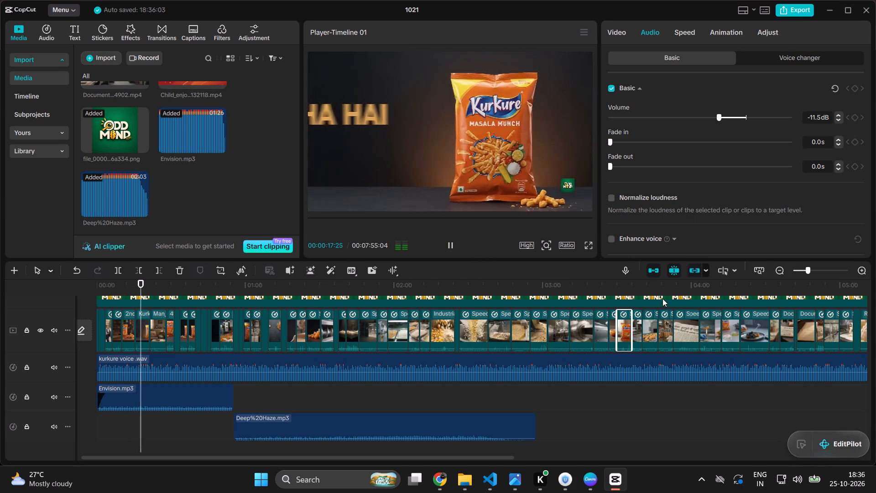
{"action": "scroll", "coordinate": [569, 318], "scroll_direction": "up", "scroll_amount": 4}
{"action": "left_click", "coordinate": [584, 302]}
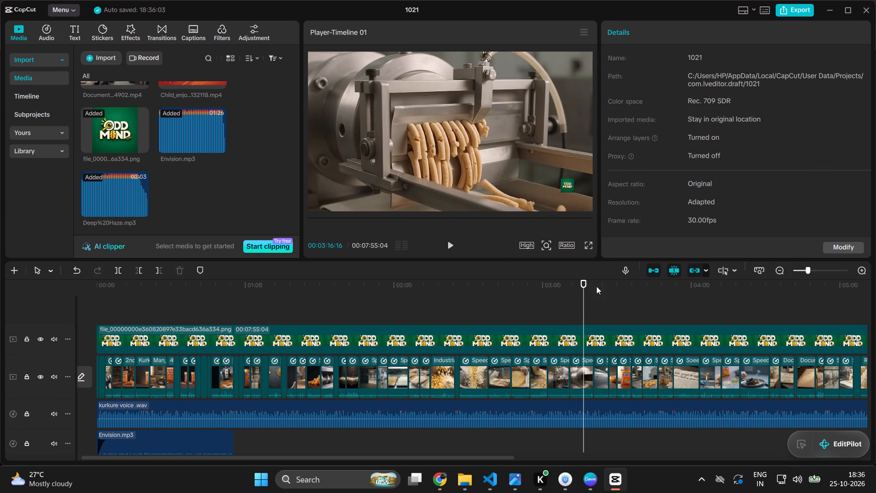
{"action": "left_click_drag", "start_coordinate": [579, 279], "coordinate": [634, 300]}
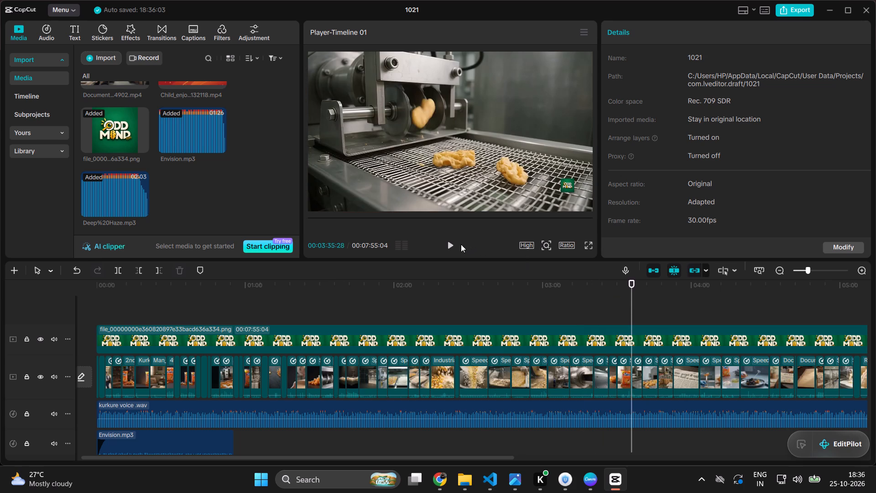
{"action": "left_click", "coordinate": [451, 244]}
{"action": "scroll", "coordinate": [588, 292], "scroll_direction": "down", "scroll_amount": 3, "text": "ctrl"}
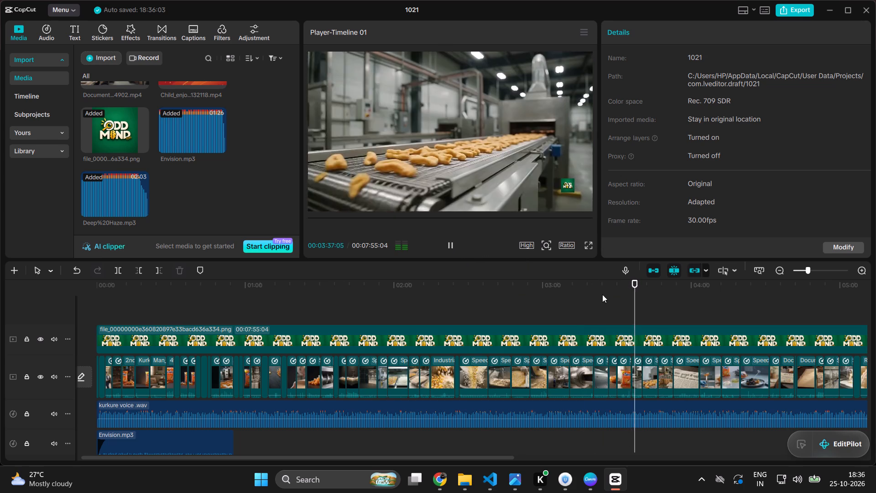
{"action": "scroll", "coordinate": [644, 305], "scroll_direction": "down", "scroll_amount": 4, "text": "ctrl"}
{"action": "scroll", "coordinate": [581, 315], "scroll_direction": "left", "scroll_amount": 1}
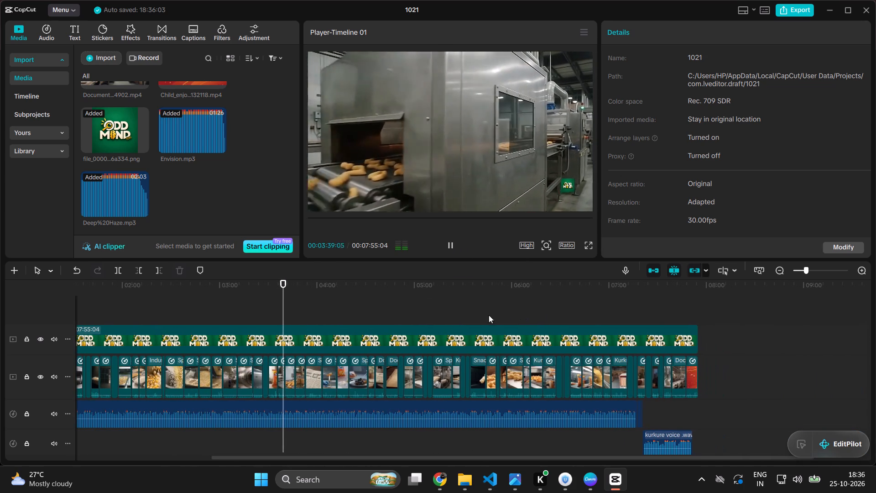
{"action": "scroll", "coordinate": [489, 315], "scroll_direction": "left", "scroll_amount": 1}
{"action": "left_click", "coordinate": [293, 378]}
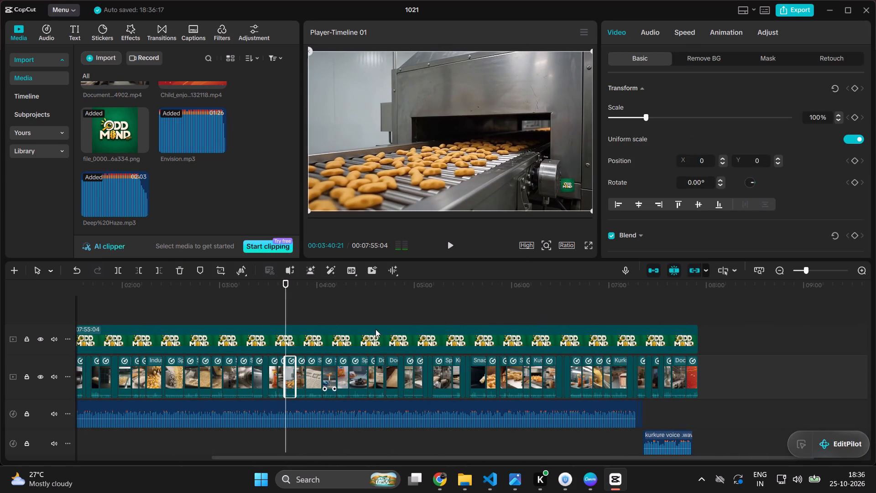
{"action": "left_click", "coordinate": [657, 35]}
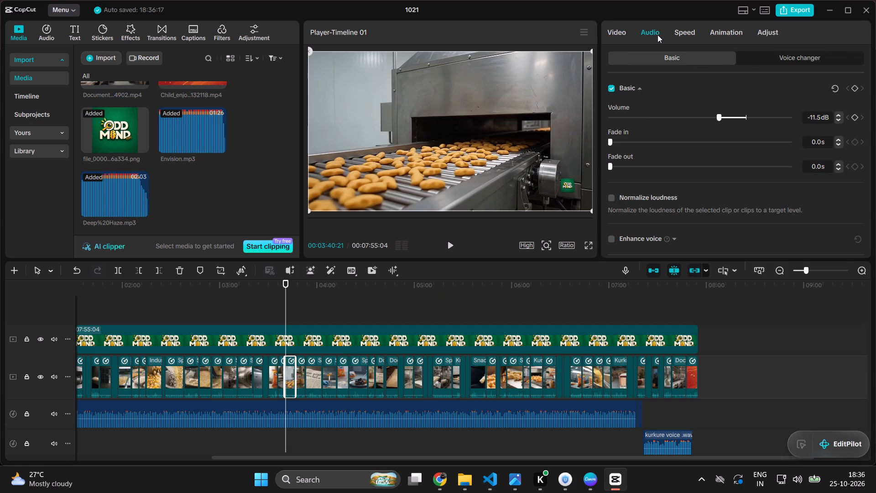
Play the mixing section from about 02:31 to 02:36 and check the Deep Haze music clip's volume settings.
{"action": "left_click", "coordinate": [490, 298]}
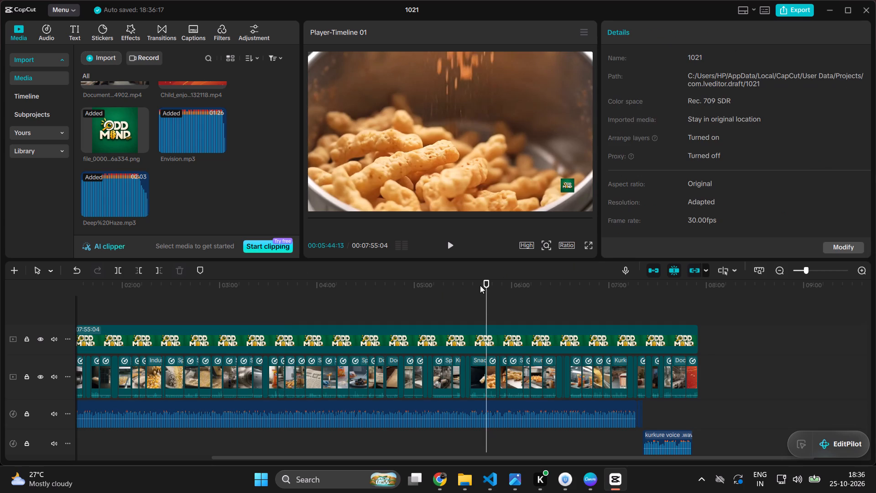
{"action": "left_click_drag", "start_coordinate": [486, 285], "coordinate": [26, 377]}
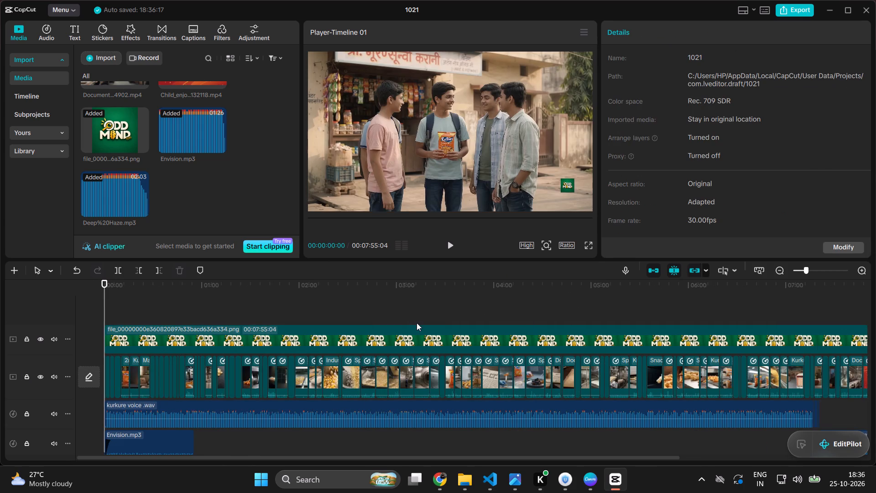
{"action": "scroll", "coordinate": [417, 322], "scroll_direction": "down", "scroll_amount": 9}
{"action": "scroll", "coordinate": [297, 386], "scroll_direction": "up", "scroll_amount": 4}
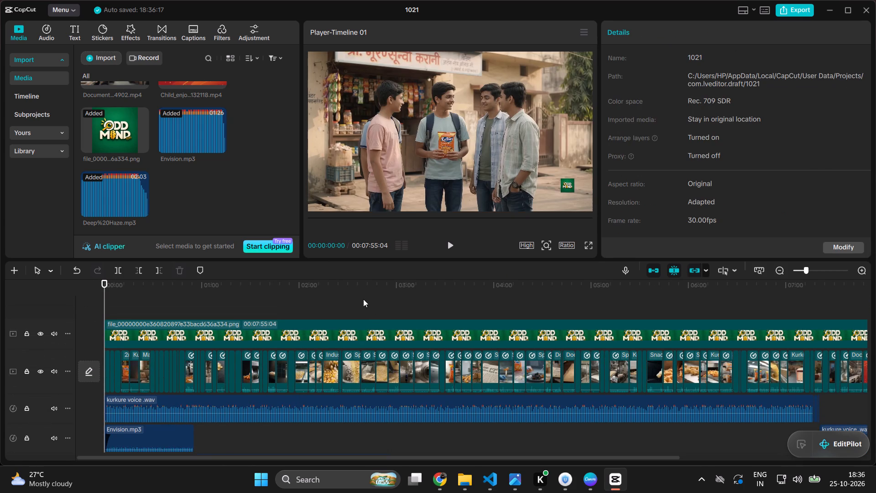
{"action": "left_click", "coordinate": [363, 299]}
{"action": "left_click", "coordinate": [350, 284]}
{"action": "scroll", "coordinate": [356, 284], "scroll_direction": "down", "scroll_amount": 8}
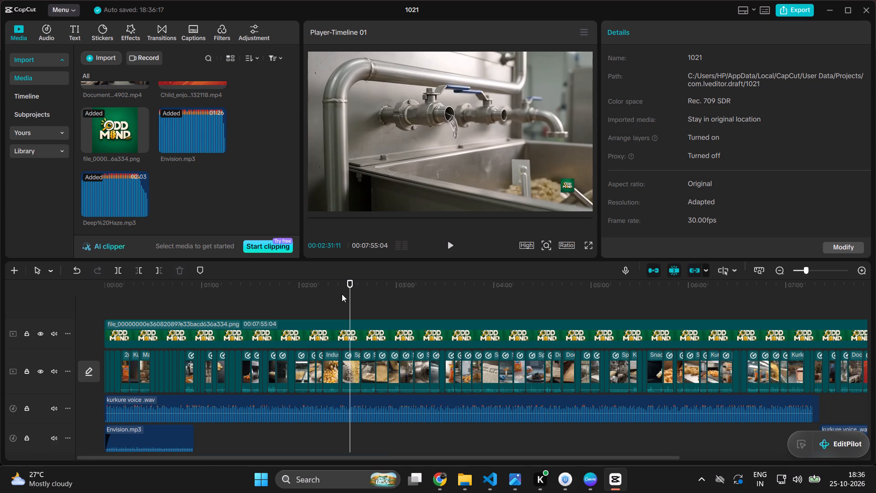
{"action": "scroll", "coordinate": [342, 294], "scroll_direction": "down", "scroll_amount": 2}
{"action": "scroll", "coordinate": [300, 315], "scroll_direction": "down", "scroll_amount": 5}
{"action": "left_click", "coordinate": [448, 245]}
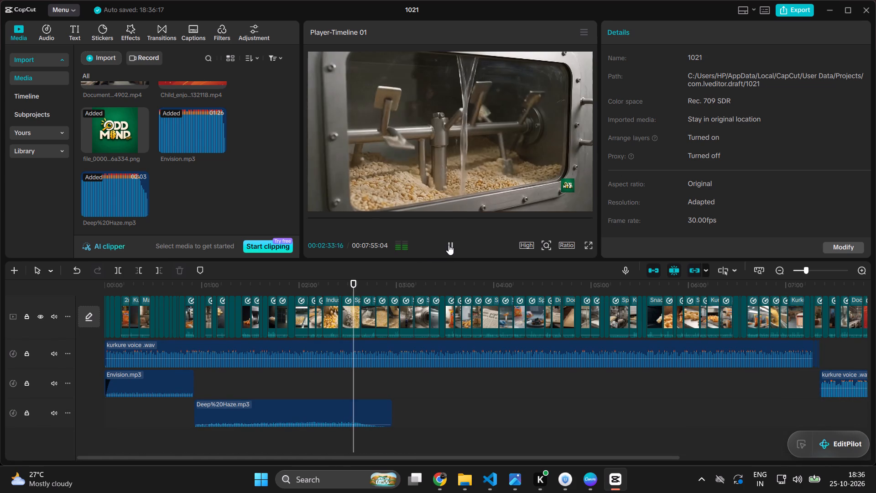
{"action": "left_click", "coordinate": [321, 410]}
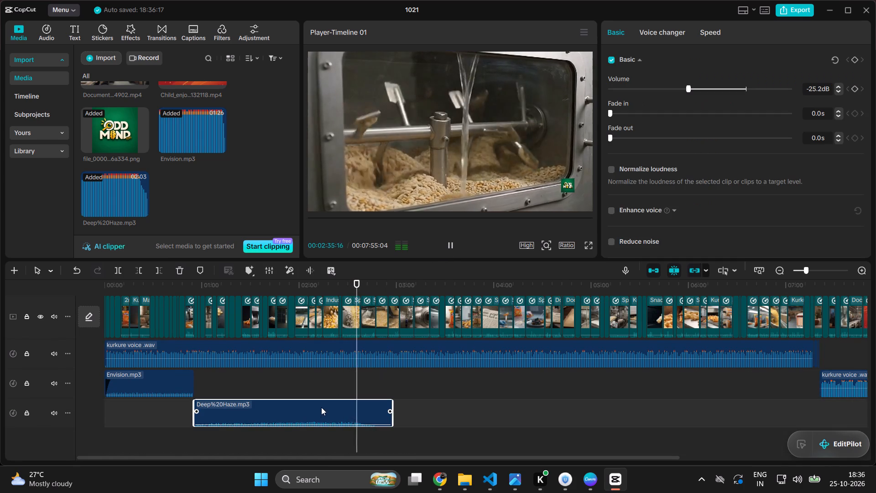
{"action": "left_click", "coordinate": [448, 245]}
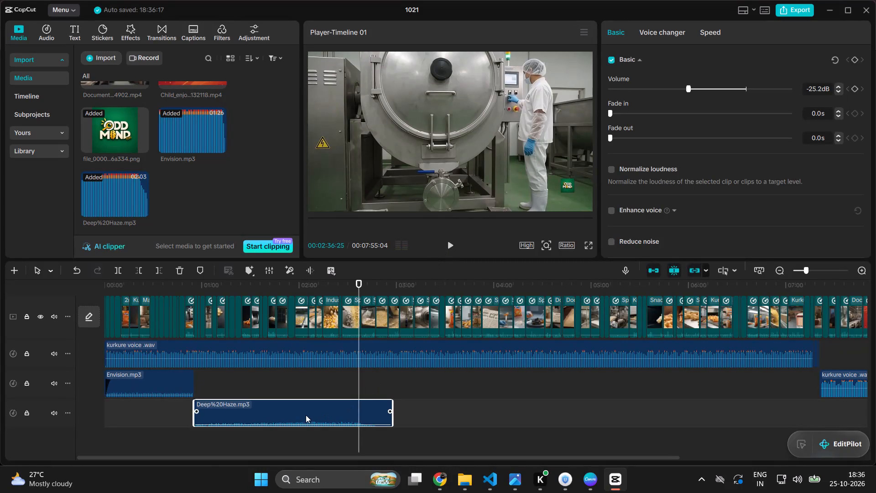
Copy the Deep Haze music clip and paste it at its own end, at about 02:57.
{"action": "right_click", "coordinate": [300, 410]}
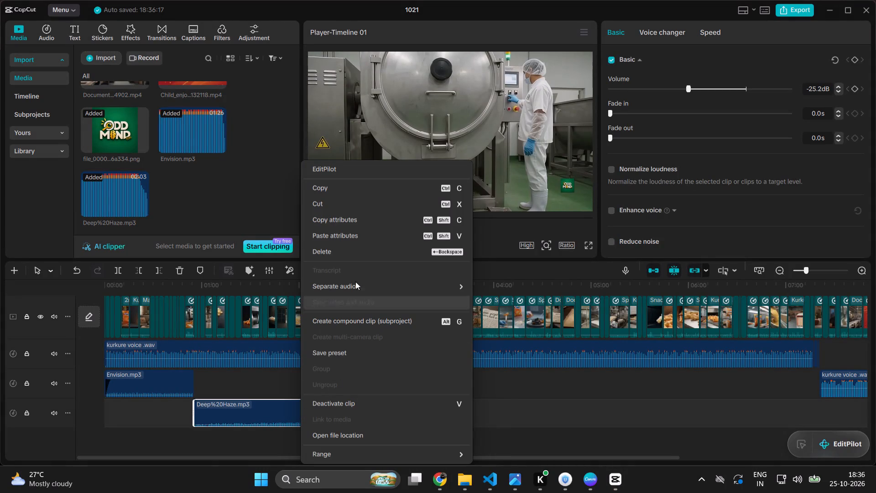
{"action": "left_click", "coordinate": [355, 193]}
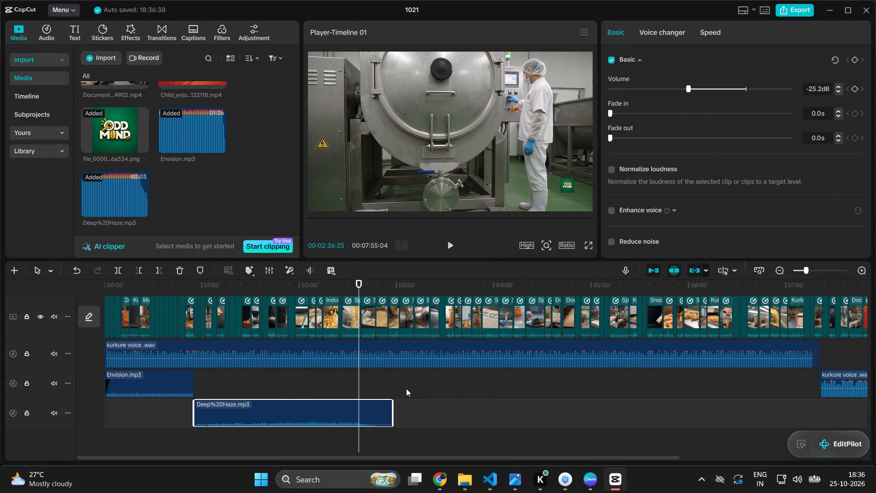
{"action": "left_click", "coordinate": [406, 388]}
{"action": "left_click", "coordinate": [395, 384]}
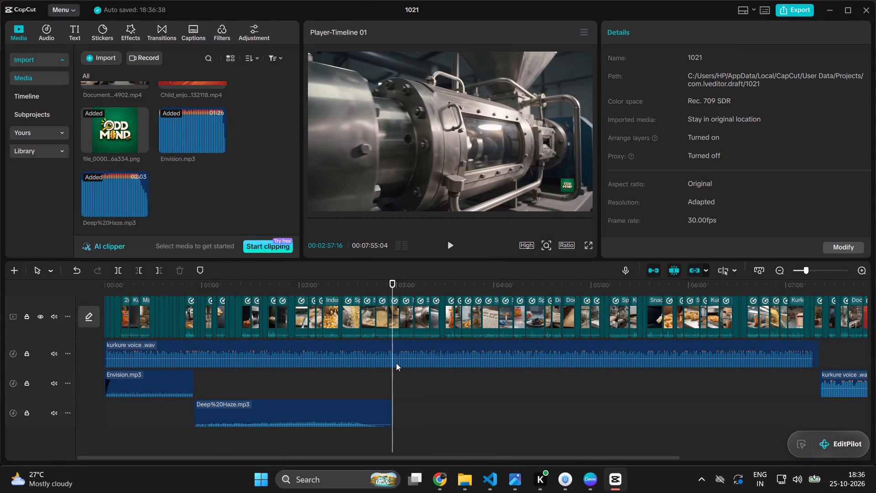
{"action": "key", "text": "ctrl+v"}
Split the second Deep Haze clip at about 03:20 and delete the part before the cut.
{"action": "scroll", "coordinate": [398, 357], "scroll_direction": "down", "scroll_amount": 4}
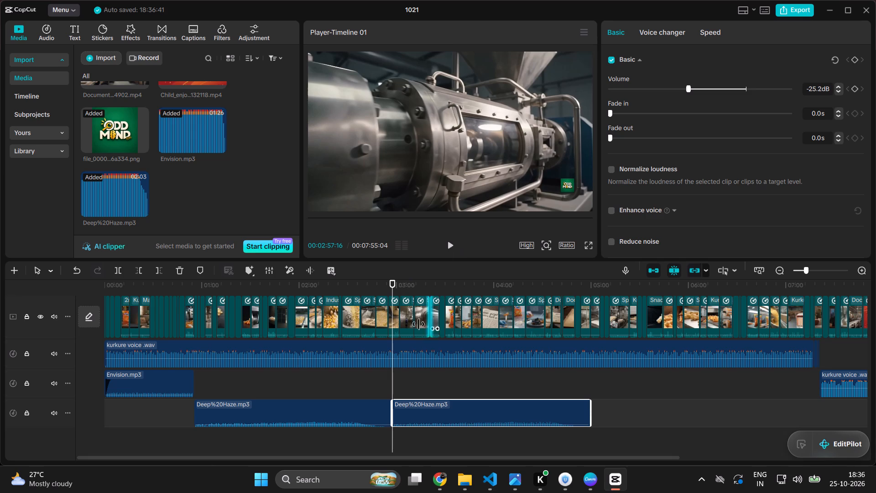
{"action": "left_click_drag", "start_coordinate": [392, 285], "coordinate": [433, 323]}
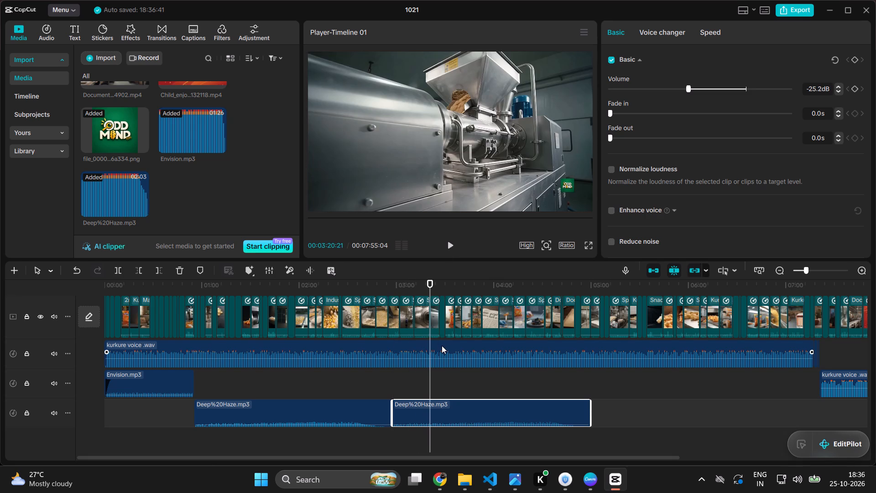
{"action": "key", "text": "ctrl+b"}
{"action": "left_click", "coordinate": [415, 414]}
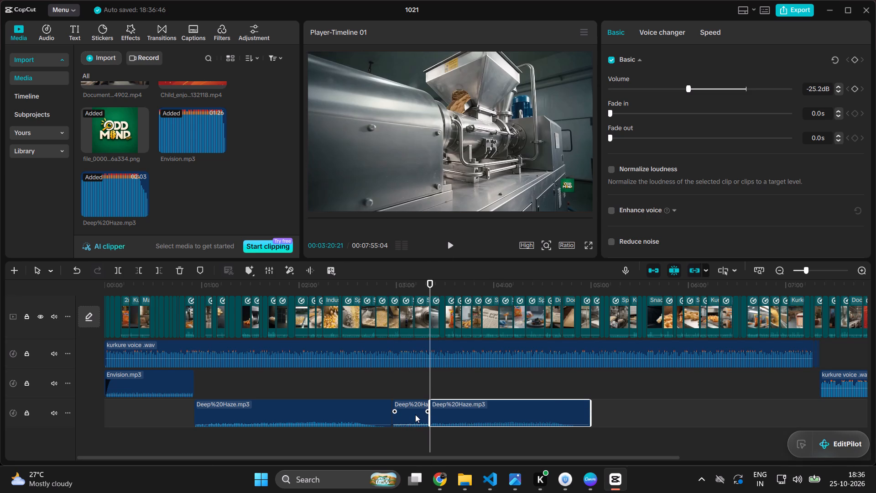
{"action": "key", "text": "BackSpace"}
Move the remaining Deep Haze piece onto a new audio track, starting at about 02:47 to overlap the first one's end.
{"action": "left_click", "coordinate": [485, 412]}
{"action": "left_click_drag", "start_coordinate": [450, 419], "coordinate": [421, 456]}
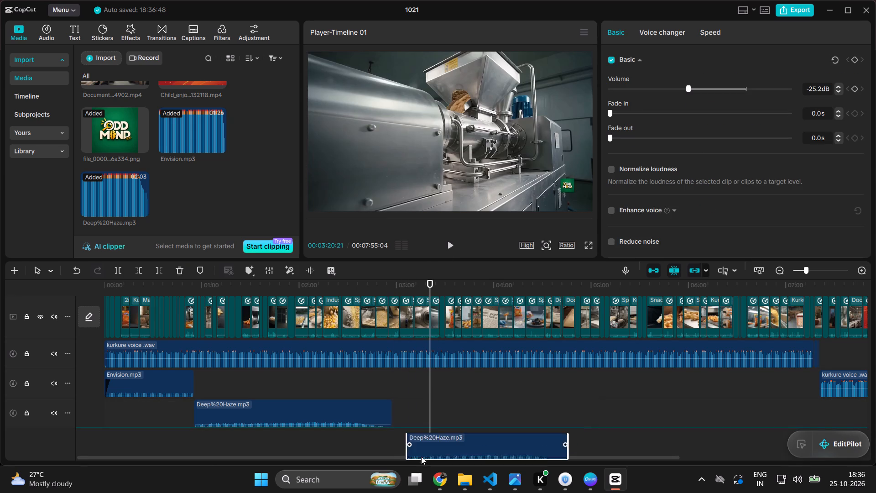
{"action": "left_click_drag", "start_coordinate": [421, 456], "coordinate": [394, 452]}
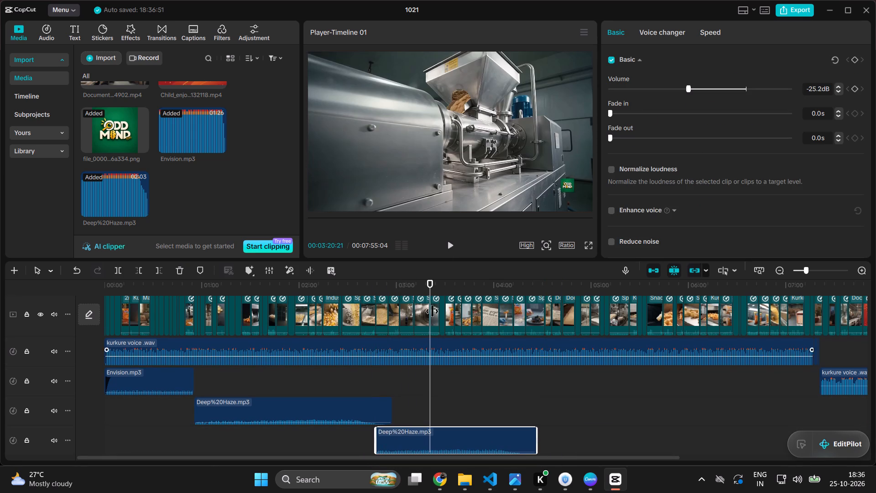
Play the ingredients and mixing section from about 02:14 and check the corn clip's audio volume settings.
{"action": "left_click_drag", "start_coordinate": [430, 287], "coordinate": [325, 322]}
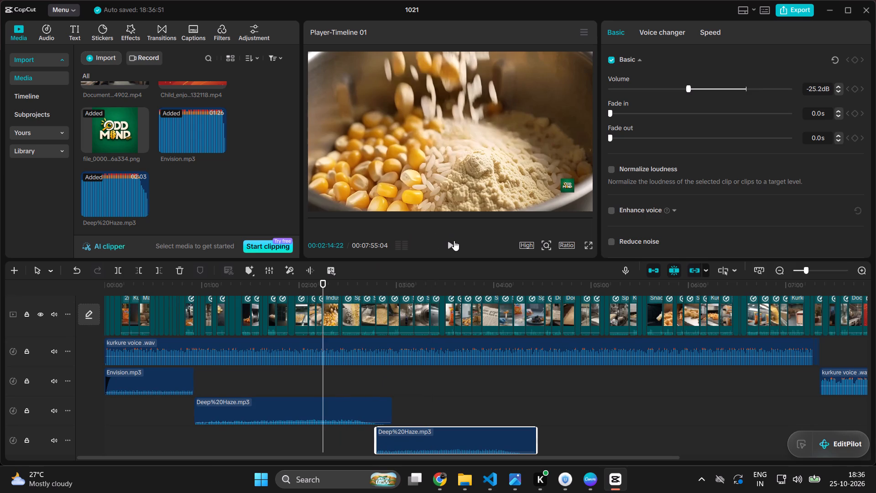
{"action": "left_click", "coordinate": [453, 241]}
{"action": "scroll", "coordinate": [422, 361], "scroll_direction": "up", "scroll_amount": 5}
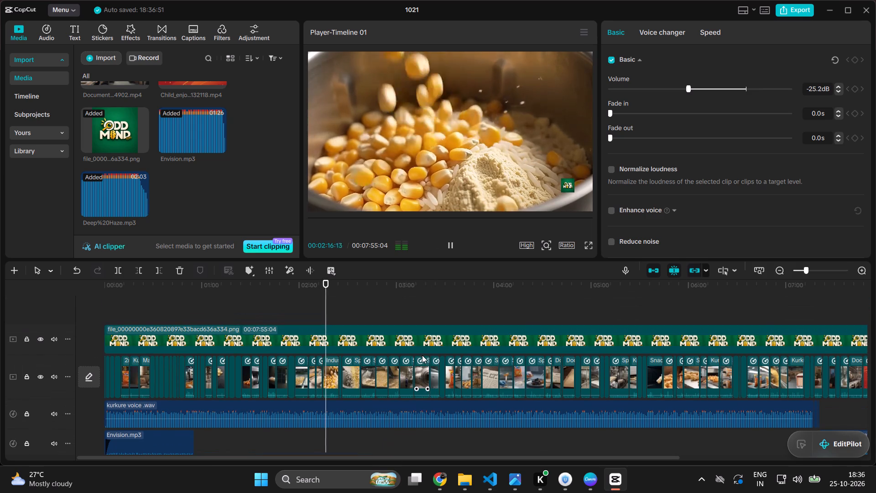
{"action": "scroll", "coordinate": [470, 300], "scroll_direction": "up", "scroll_amount": 4, "text": "ctrl"}
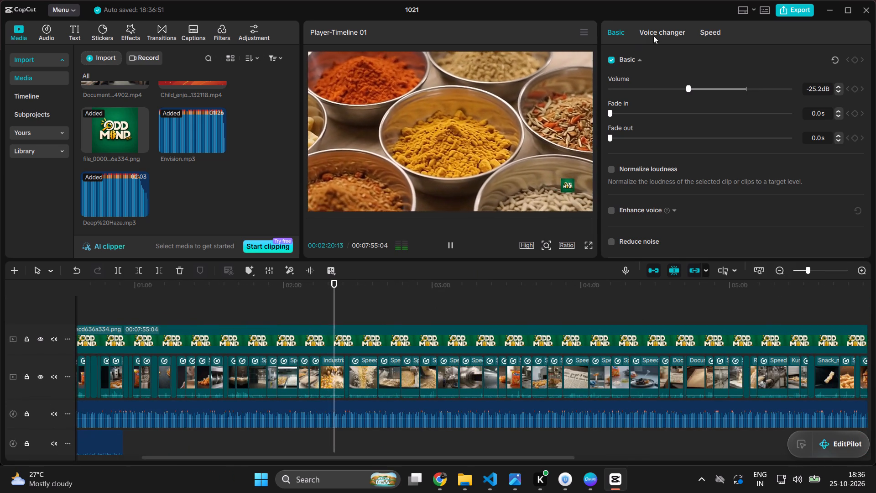
{"action": "scroll", "coordinate": [412, 289], "scroll_direction": "down", "scroll_amount": 3}
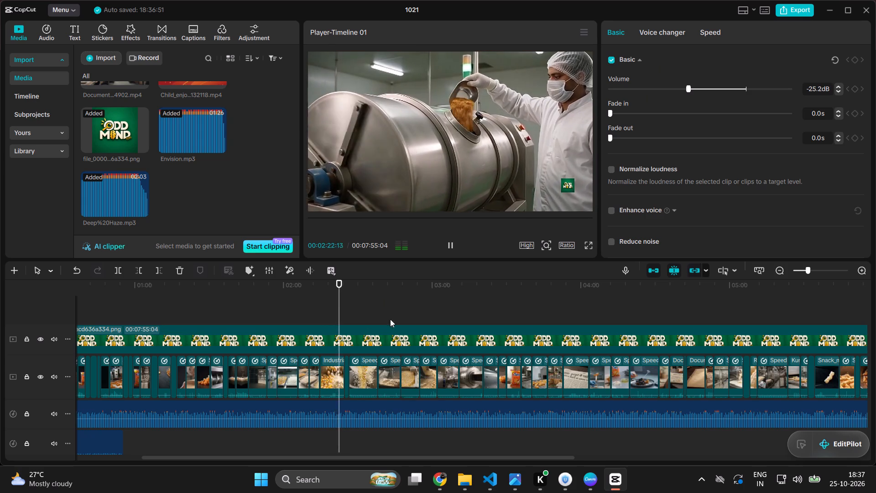
{"action": "left_click", "coordinate": [330, 367]}
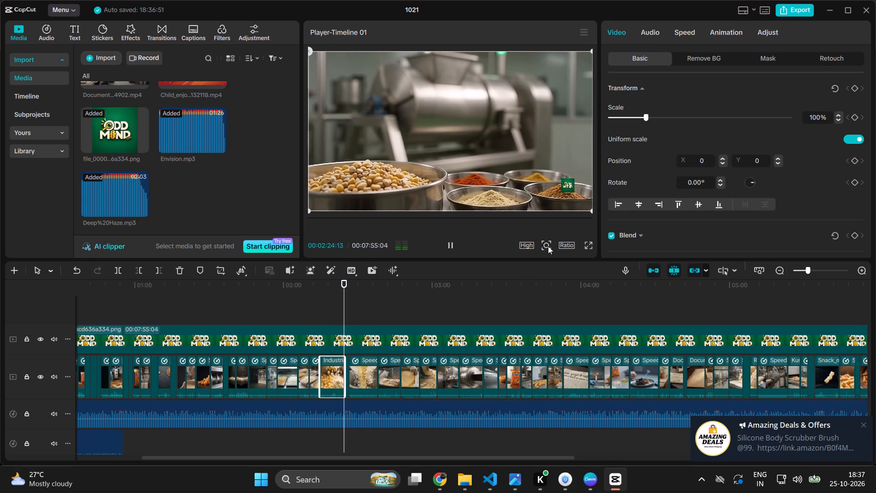
{"action": "left_click", "coordinate": [657, 32]}
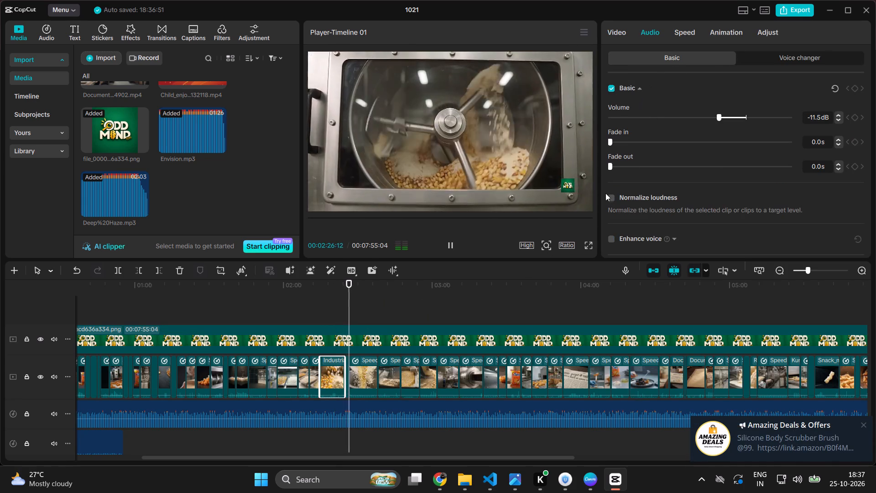
{"action": "scroll", "coordinate": [472, 263], "scroll_direction": "down", "scroll_amount": 1}
{"action": "scroll", "coordinate": [400, 342], "scroll_direction": "down", "scroll_amount": 9}
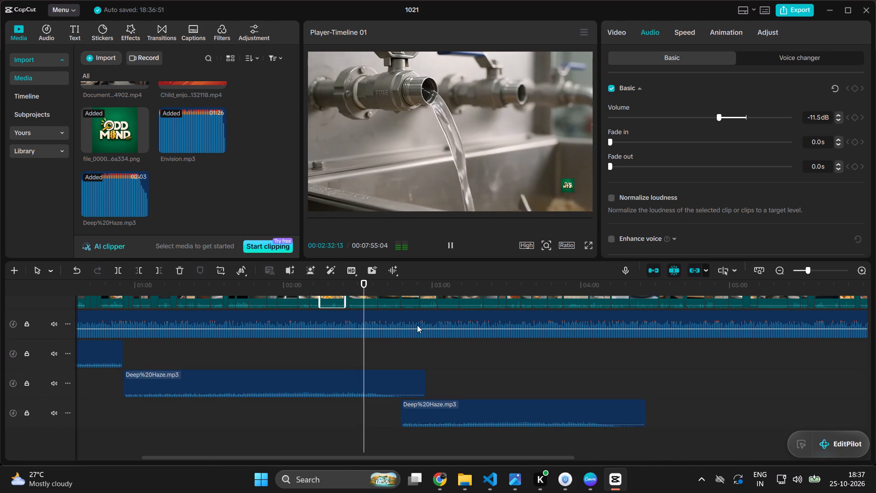
Watch the playback in full screen from about 02:34 to 03:00 to judge the sound across the Deep Haze overlap.
{"action": "left_click", "coordinate": [589, 241]}
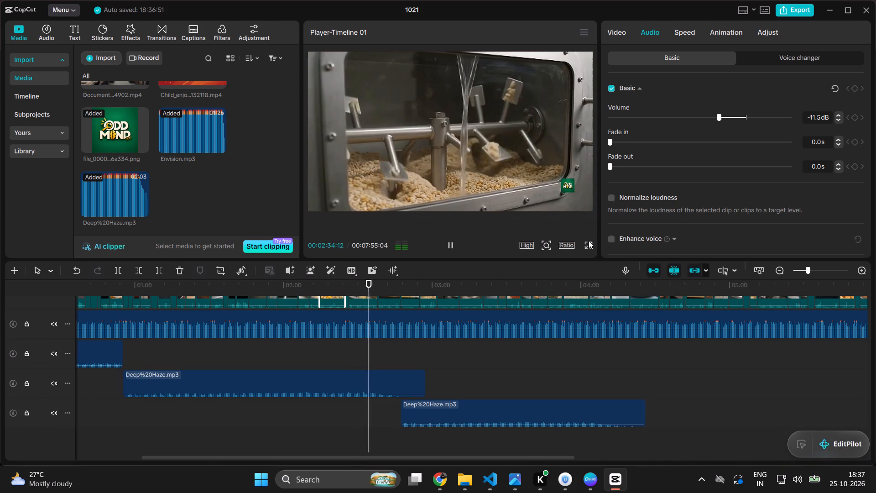
{"action": "left_click", "coordinate": [589, 241]}
{"action": "left_click", "coordinate": [587, 245]}
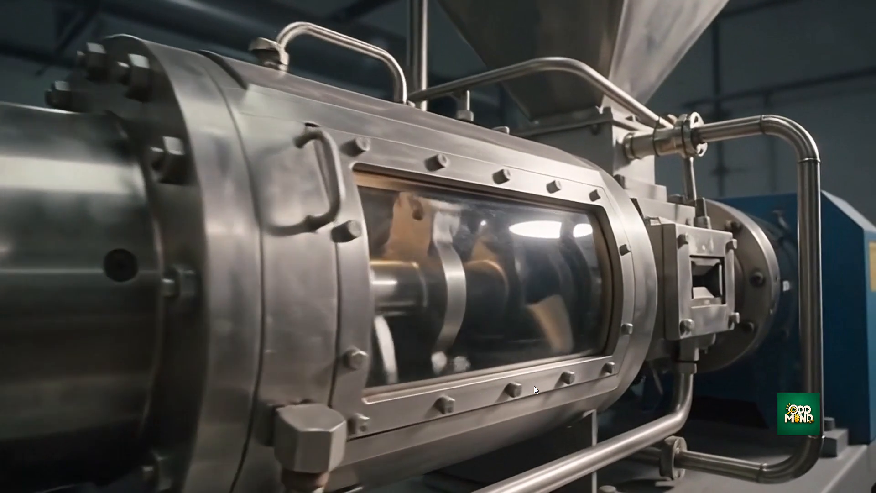
{"action": "left_click", "coordinate": [240, 331]}
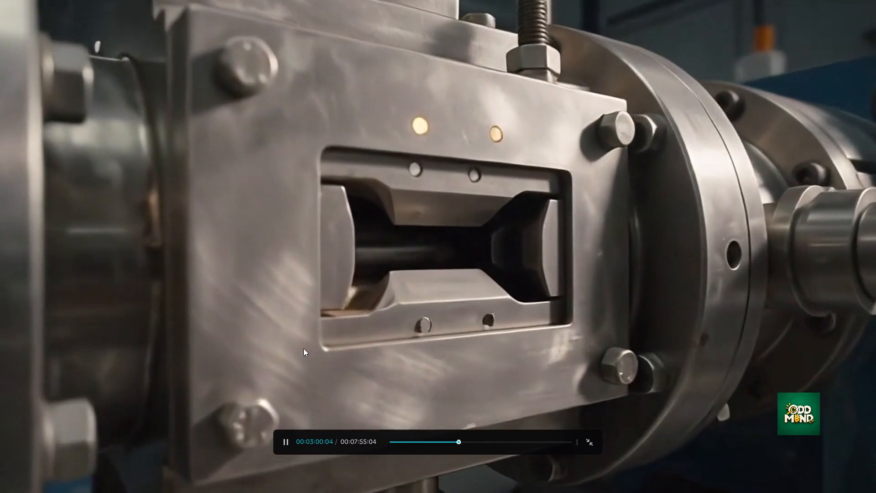
{"action": "left_click", "coordinate": [591, 439]}
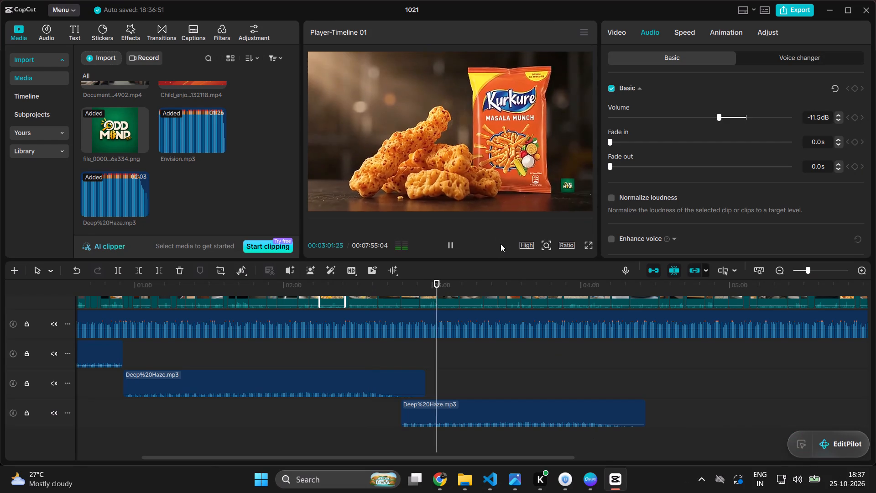
Raise the long kurkure voice narration clip's volume to 5.1 dB.
{"action": "scroll", "coordinate": [454, 335], "scroll_direction": "up", "scroll_amount": 4}
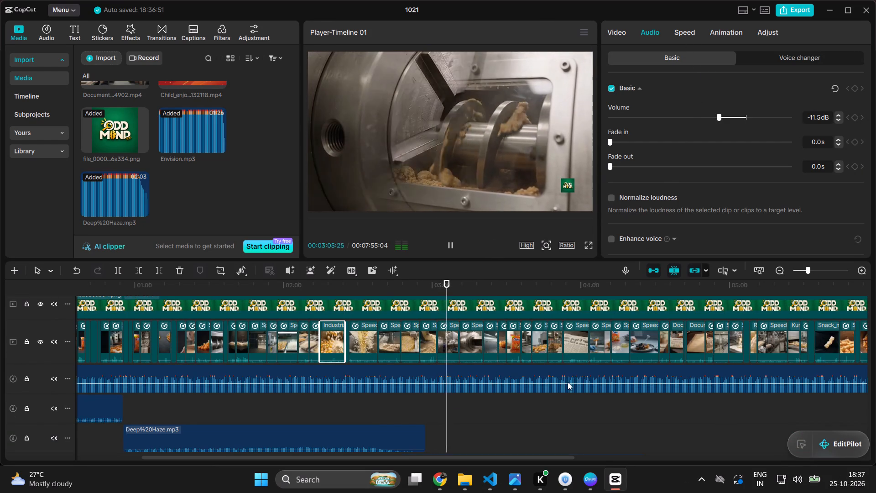
{"action": "left_click", "coordinate": [574, 372]}
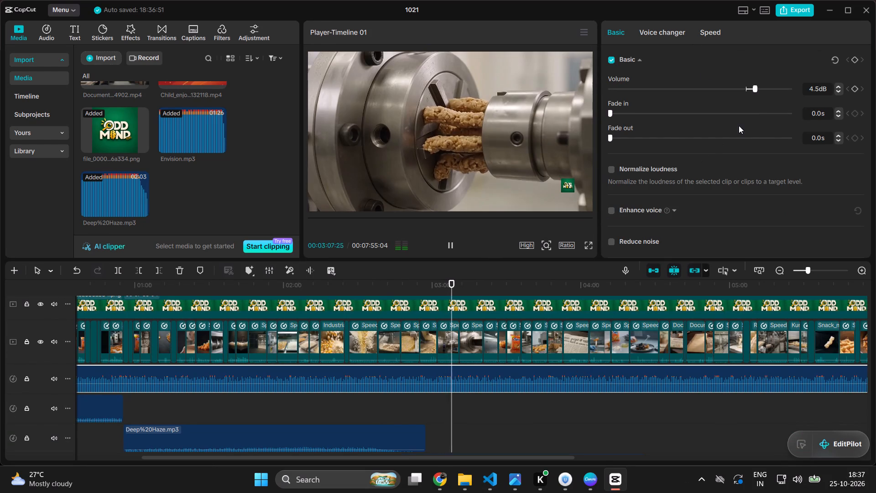
{"action": "left_click", "coordinate": [839, 84]}
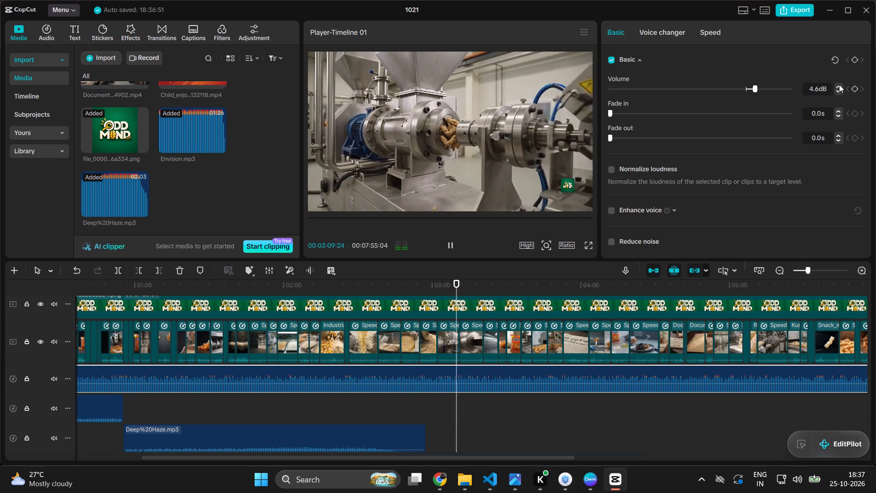
{"action": "triple_click", "coordinate": [839, 84]}
{"action": "left_click", "coordinate": [839, 84]}
{"action": "left_click", "coordinate": [839, 84]}
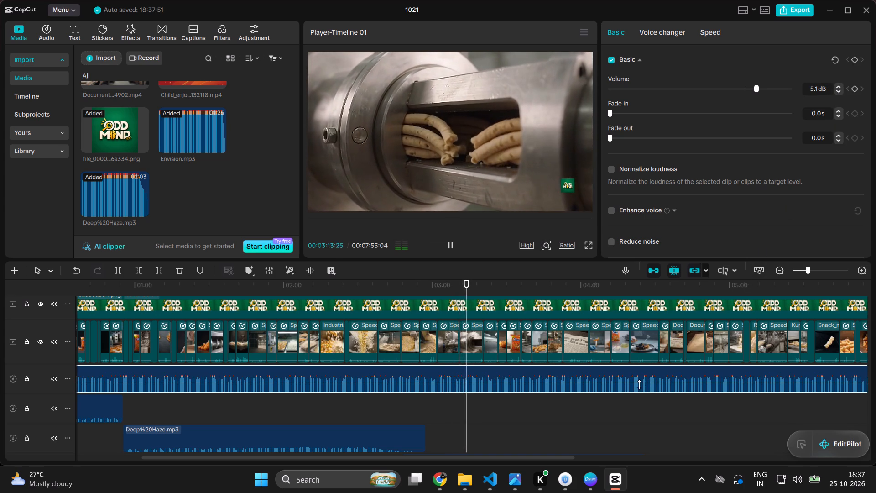
Raise the short kurkure voice clip near the timeline's end to the same volume, 5.1 dB.
{"action": "scroll", "coordinate": [639, 384], "scroll_direction": "left", "scroll_amount": 3}
{"action": "left_click", "coordinate": [800, 402]}
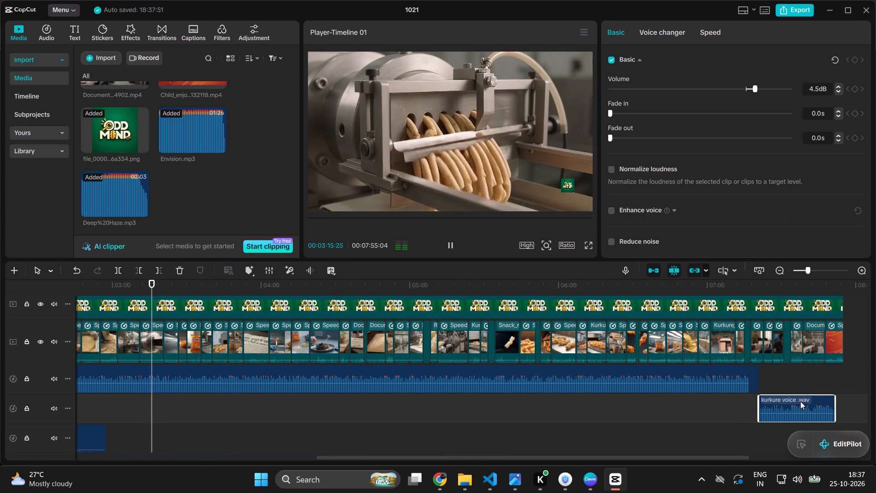
{"action": "triple_click", "coordinate": [839, 84]}
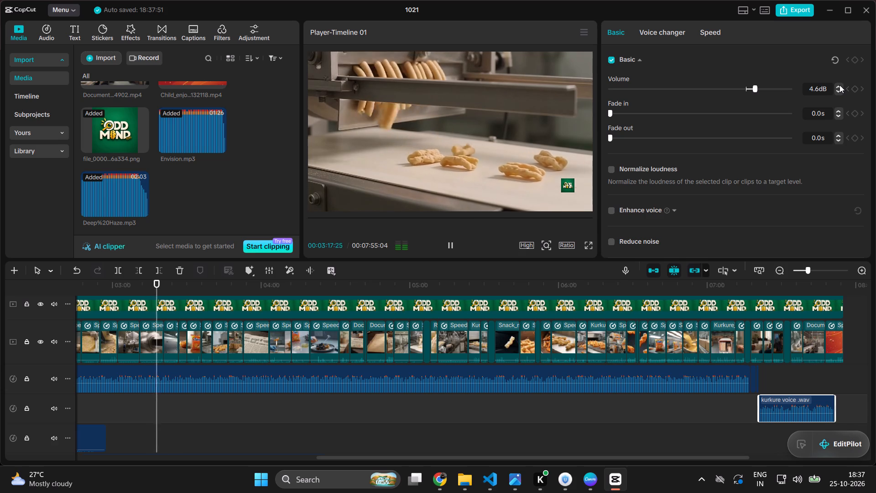
{"action": "double_click", "coordinate": [839, 85]}
{"action": "left_click", "coordinate": [839, 85]}
{"action": "left_click", "coordinate": [839, 85]}
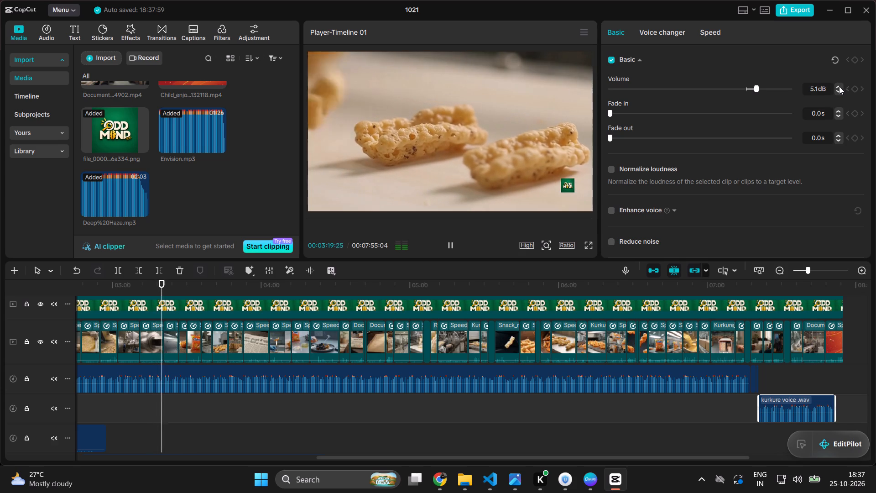
Check the long narration clip's volume setting and listen to the mix until about 03:47.
{"action": "left_click", "coordinate": [256, 374]}
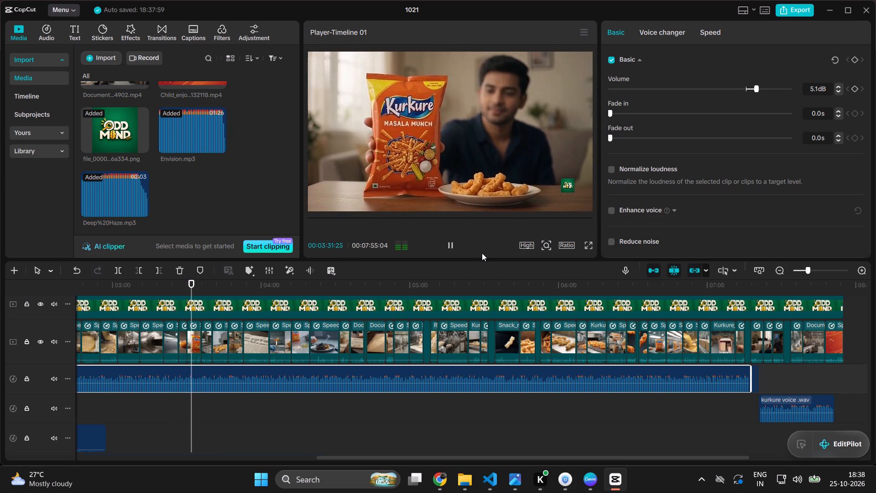
{"action": "scroll", "coordinate": [298, 388], "scroll_direction": "down", "scroll_amount": 4}
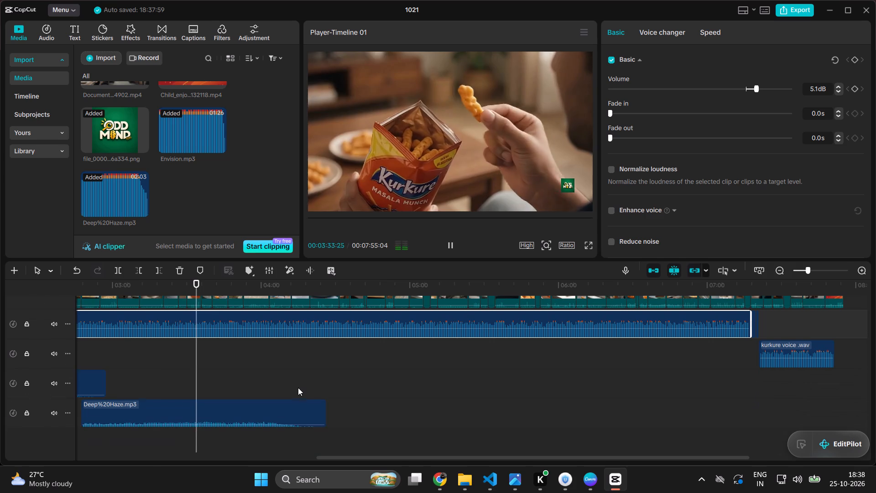
{"action": "scroll", "coordinate": [397, 352], "scroll_direction": "up", "scroll_amount": 3}
{"action": "scroll", "coordinate": [397, 352], "scroll_direction": "down", "scroll_amount": 4}
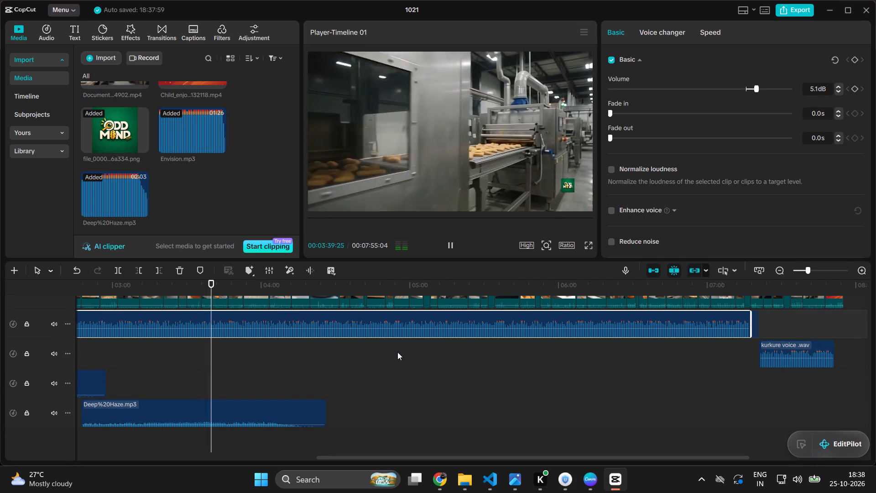
{"action": "scroll", "coordinate": [397, 352], "scroll_direction": "up", "scroll_amount": 2}
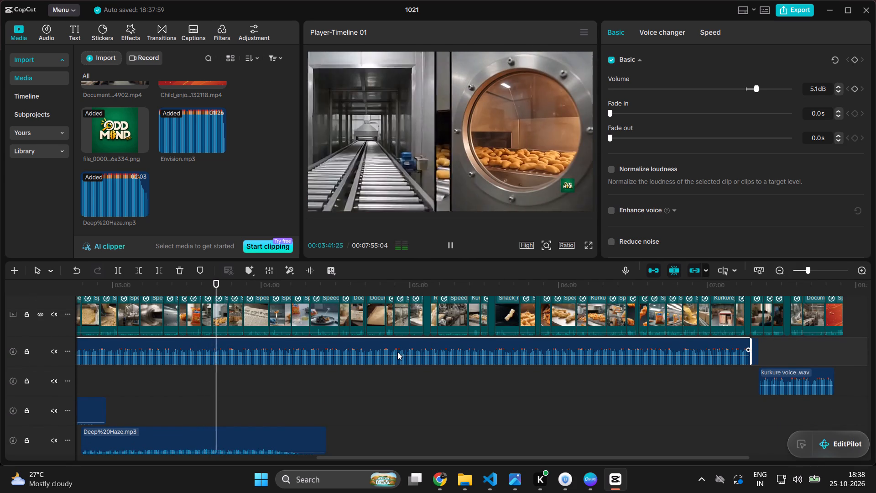
{"action": "scroll", "coordinate": [397, 352], "scroll_direction": "down", "scroll_amount": 2}
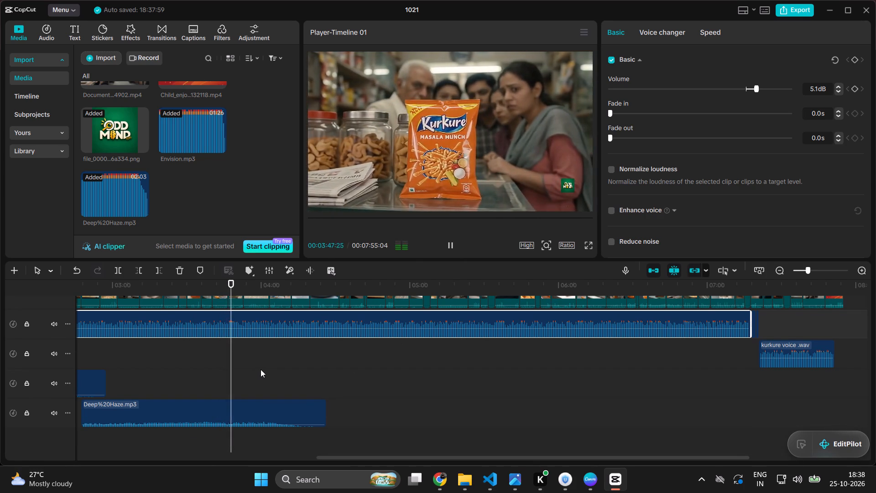
{"action": "left_click", "coordinate": [446, 242]}
Replay the overlap of the two Deep Haze clips from just before 02:50 to about 03:06.
{"action": "left_click_drag", "start_coordinate": [232, 289], "coordinate": [214, 298]}
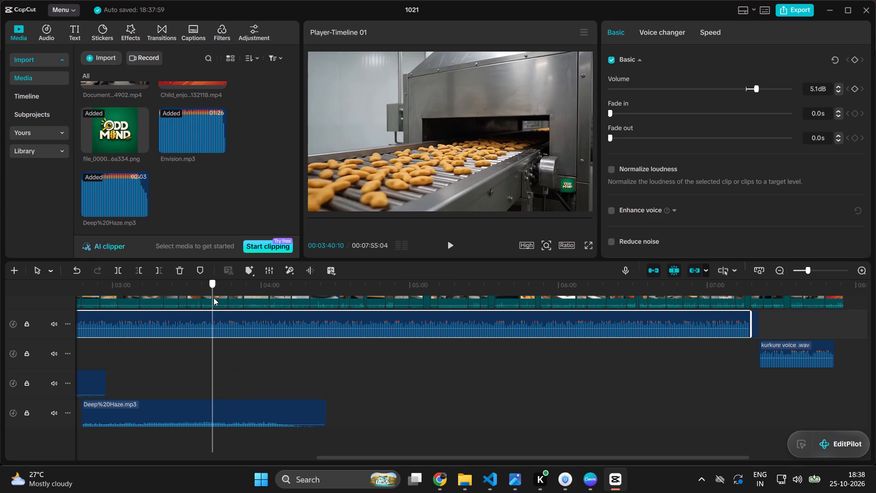
{"action": "left_click_drag", "start_coordinate": [214, 298], "coordinate": [228, 332]}
{"action": "left_click", "coordinate": [447, 241]}
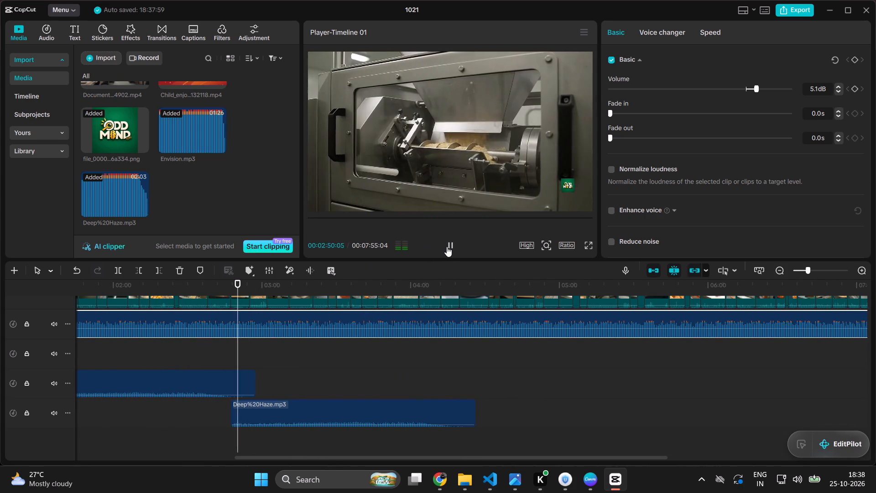
{"action": "left_click", "coordinate": [452, 243]}
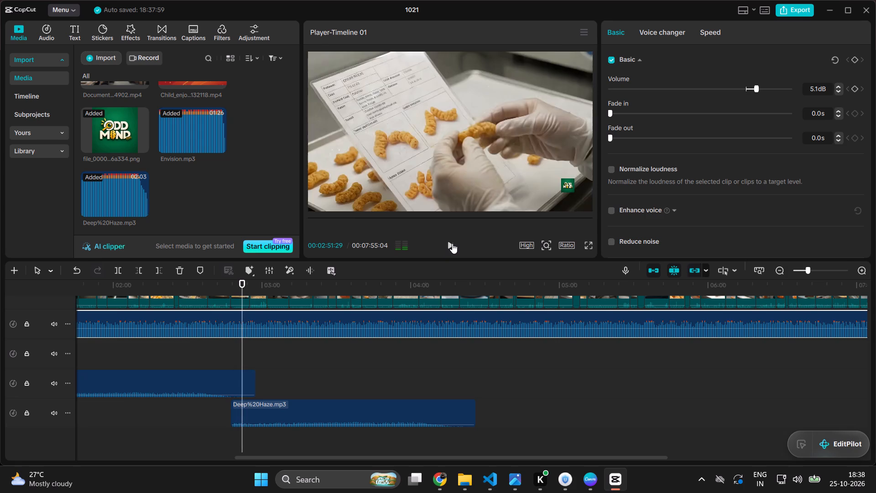
{"action": "left_click", "coordinate": [447, 249]}
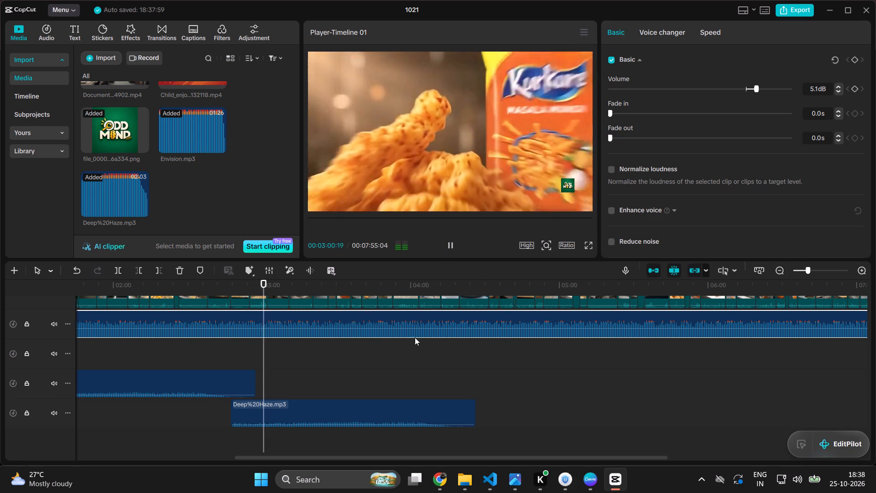
{"action": "scroll", "coordinate": [386, 350], "scroll_direction": "up", "scroll_amount": 4}
{"action": "scroll", "coordinate": [383, 294], "scroll_direction": "down", "scroll_amount": 3}
{"action": "scroll", "coordinate": [369, 351], "scroll_direction": "down", "scroll_amount": 4}
{"action": "scroll", "coordinate": [368, 351], "scroll_direction": "up", "scroll_amount": 4}
{"action": "scroll", "coordinate": [368, 351], "scroll_direction": "down", "scroll_amount": 4}
{"action": "scroll", "coordinate": [368, 351], "scroll_direction": "up", "scroll_amount": 4}
{"action": "scroll", "coordinate": [368, 351], "scroll_direction": "down", "scroll_amount": 3}
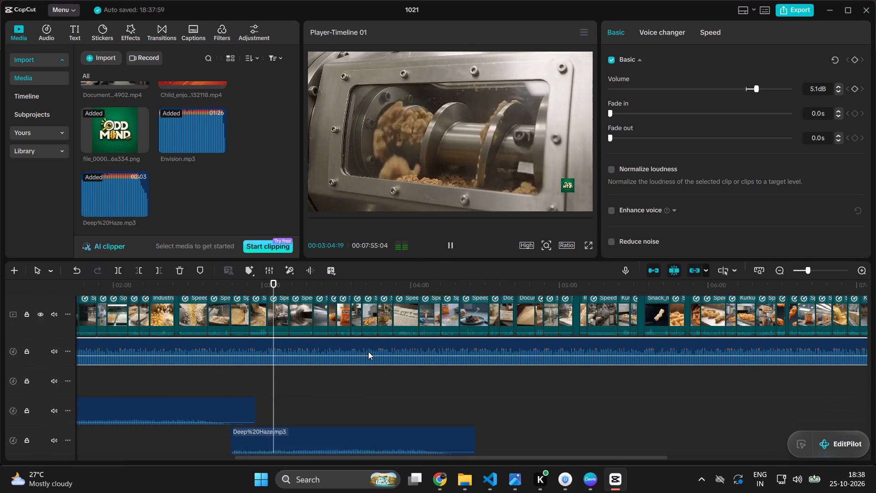
{"action": "scroll", "coordinate": [368, 351], "scroll_direction": "down", "scroll_amount": 1}
{"action": "scroll", "coordinate": [368, 351], "scroll_direction": "up", "scroll_amount": 4}
{"action": "scroll", "coordinate": [368, 351], "scroll_direction": "down", "scroll_amount": 3}
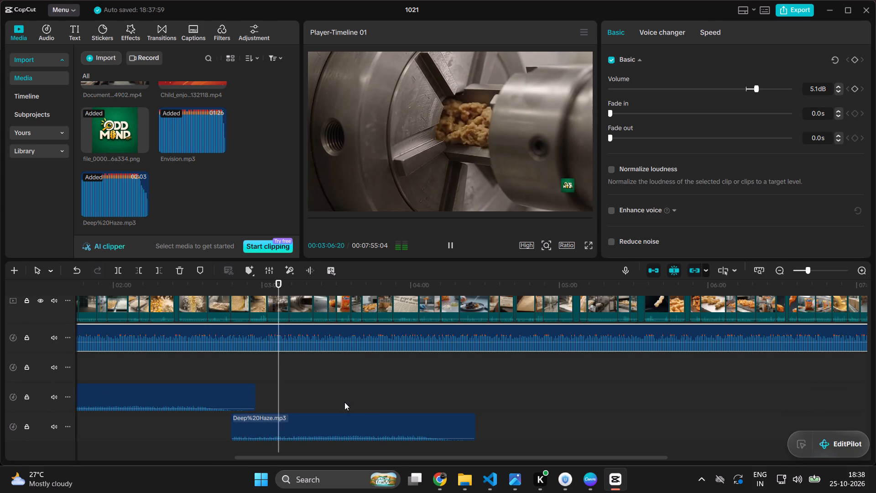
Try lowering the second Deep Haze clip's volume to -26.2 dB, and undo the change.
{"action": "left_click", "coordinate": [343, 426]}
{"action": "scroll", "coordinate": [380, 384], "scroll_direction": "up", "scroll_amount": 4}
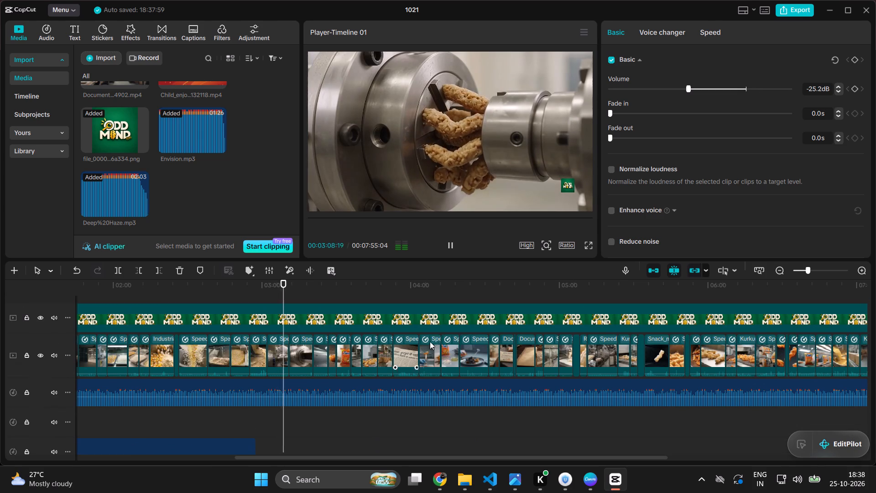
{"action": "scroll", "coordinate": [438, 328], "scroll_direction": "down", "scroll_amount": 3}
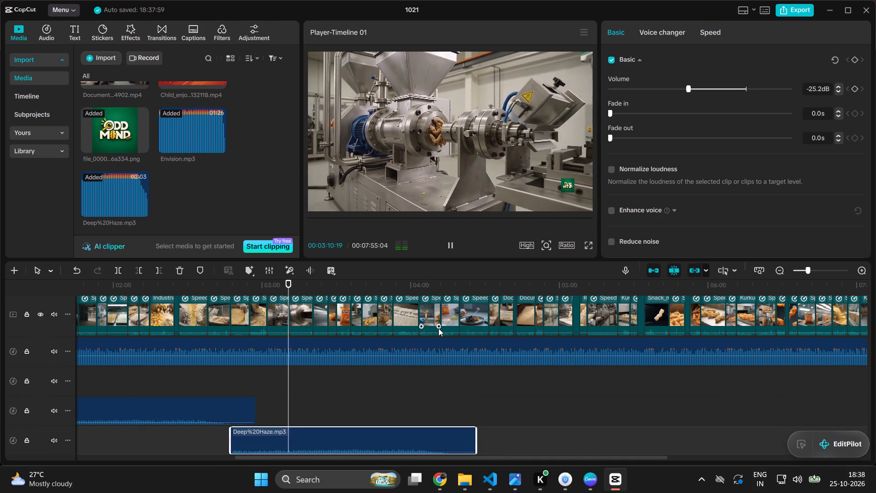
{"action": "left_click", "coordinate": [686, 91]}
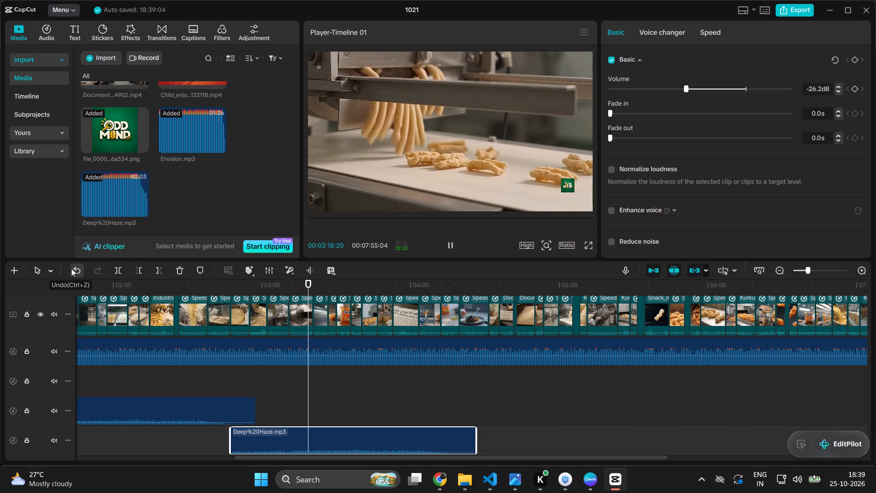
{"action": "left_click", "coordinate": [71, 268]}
Resume playback and listen to the mix from about 03:18 to 03:48.
{"action": "left_click", "coordinate": [450, 243]}
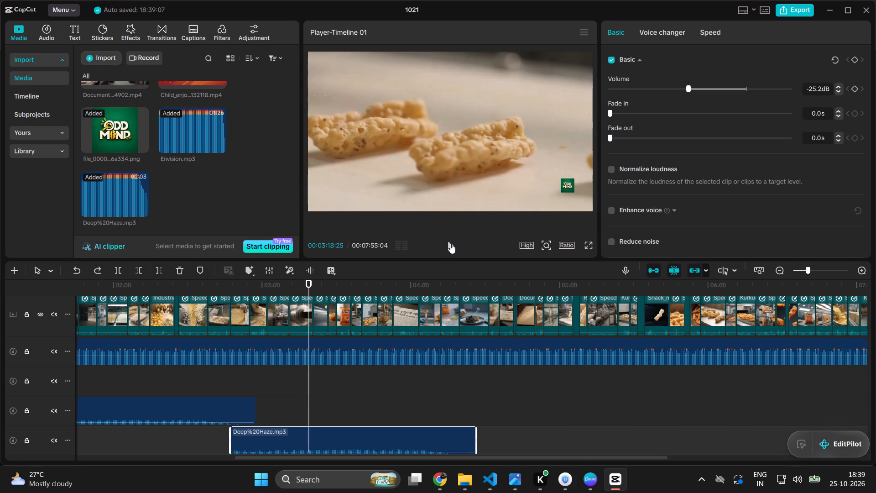
{"action": "scroll", "coordinate": [404, 379], "scroll_direction": "down", "scroll_amount": 4}
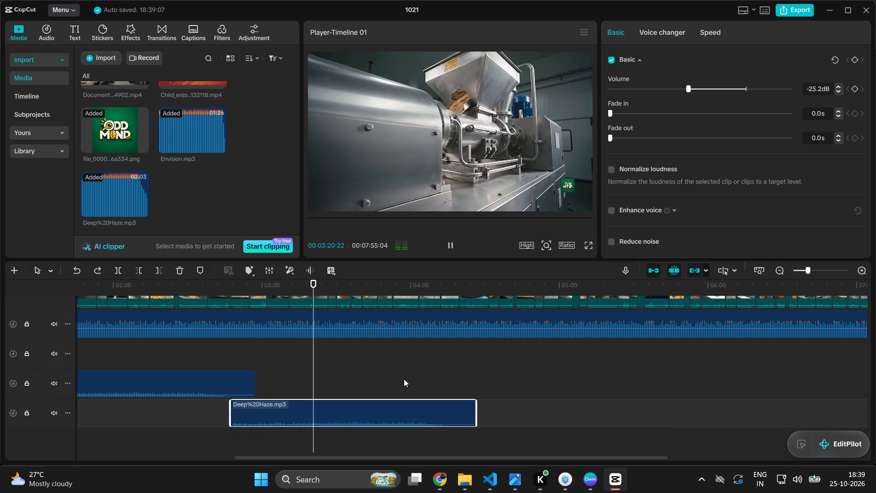
{"action": "scroll", "coordinate": [402, 362], "scroll_direction": "up", "scroll_amount": 3}
{"action": "scroll", "coordinate": [402, 362], "scroll_direction": "down", "scroll_amount": 4}
{"action": "scroll", "coordinate": [402, 362], "scroll_direction": "up", "scroll_amount": 4}
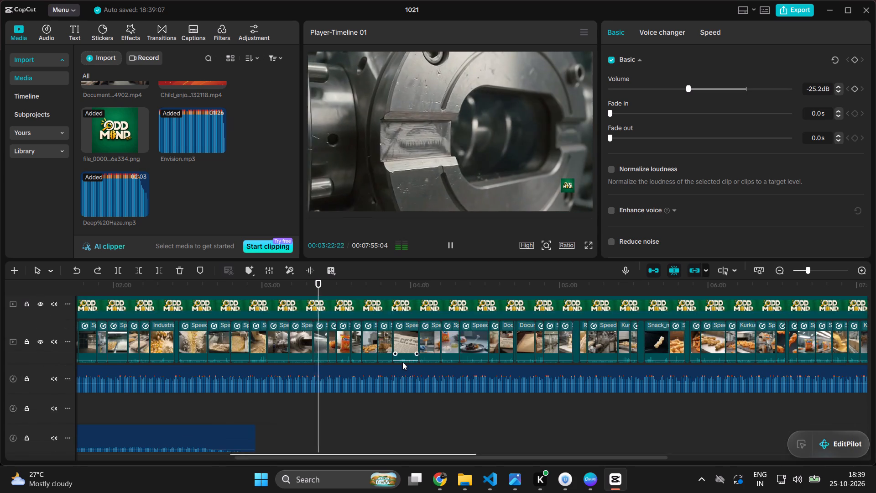
{"action": "scroll", "coordinate": [402, 362], "scroll_direction": "down", "scroll_amount": 4}
{"action": "scroll", "coordinate": [402, 362], "scroll_direction": "up", "scroll_amount": 2}
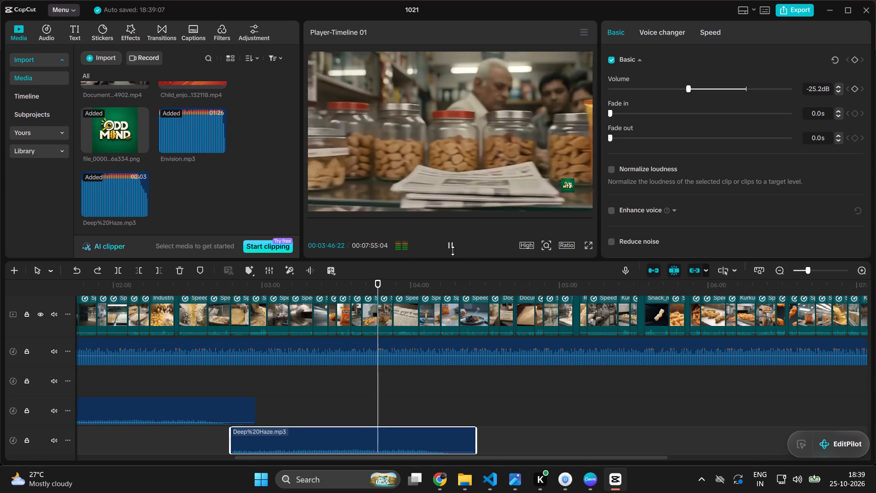
{"action": "left_click", "coordinate": [448, 238]}
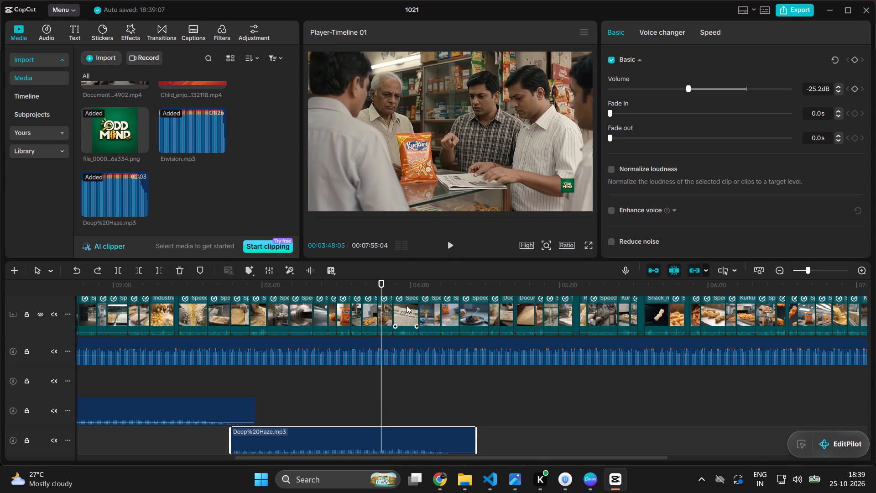
Split the second Deep Haze clip at 03:46:22, where the shop scene starts, and delete the part after the cut.
{"action": "scroll", "coordinate": [380, 351], "scroll_direction": "down", "scroll_amount": 4}
{"action": "left_click_drag", "start_coordinate": [380, 282], "coordinate": [379, 282]}
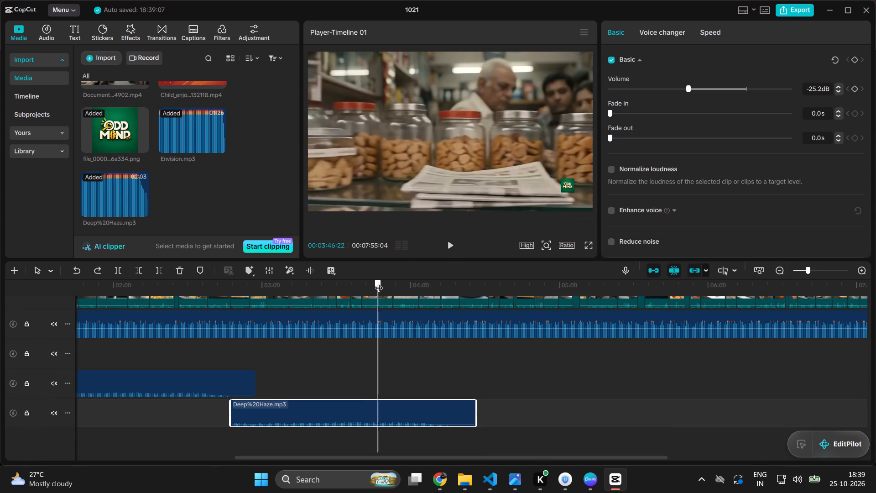
{"action": "left_click_drag", "start_coordinate": [379, 282], "coordinate": [368, 299]}
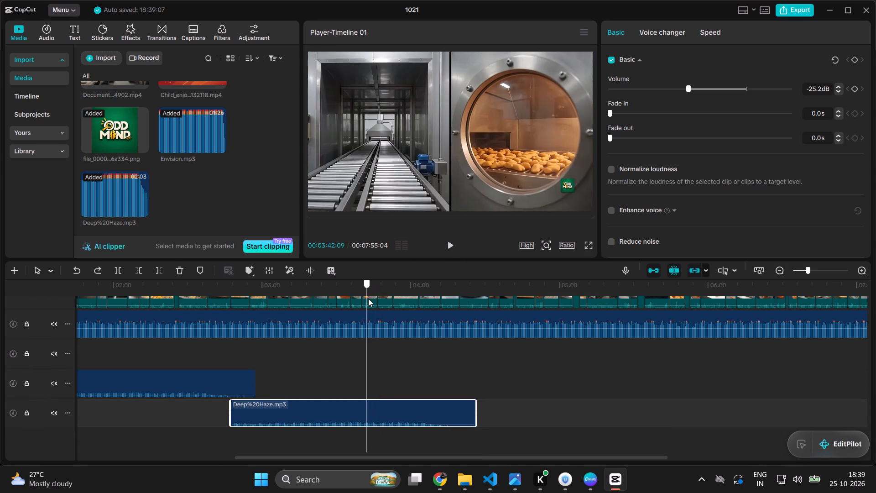
{"action": "left_click_drag", "start_coordinate": [368, 299], "coordinate": [375, 303]}
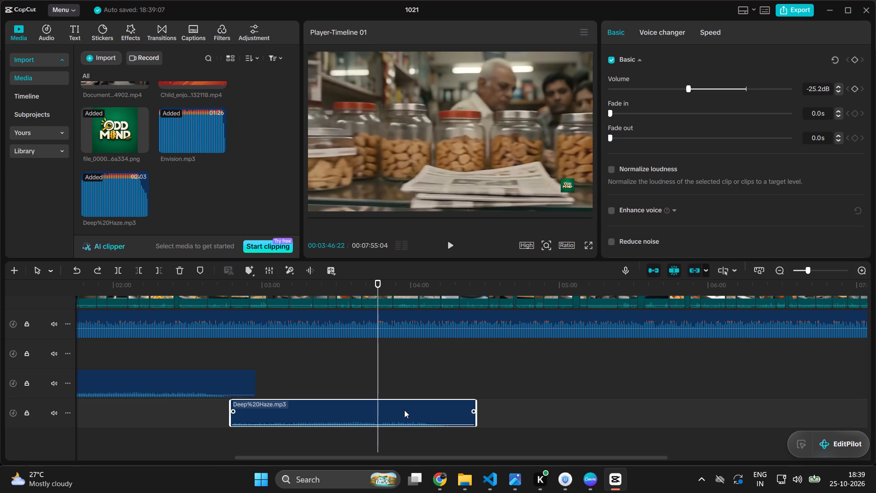
{"action": "key", "text": "ctrl+b"}
{"action": "key", "text": "BackSpace"}
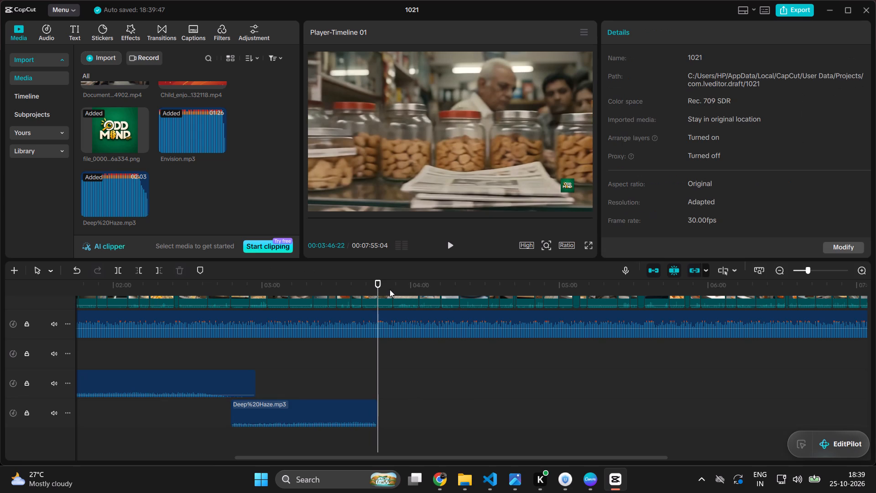
Replay the mix briefly from about 03:04 to 03:06.
{"action": "left_click_drag", "start_coordinate": [379, 287], "coordinate": [272, 344]}
{"action": "left_click", "coordinate": [449, 240]}
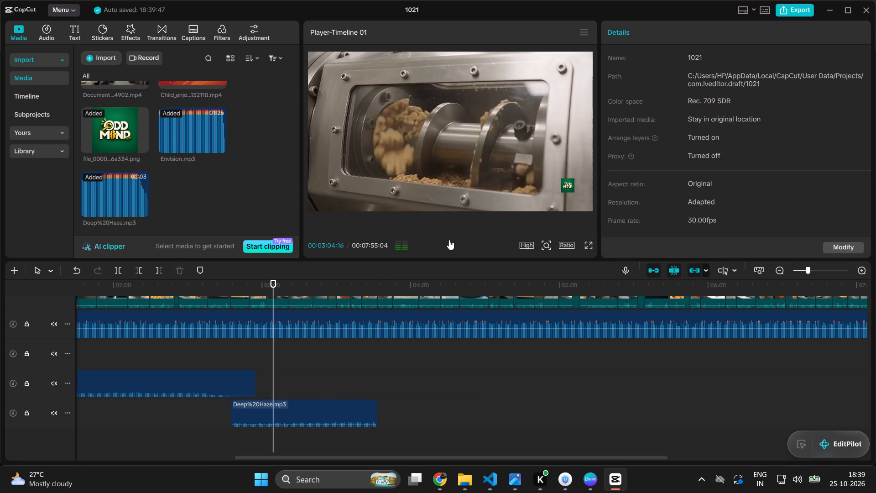
{"action": "scroll", "coordinate": [413, 321], "scroll_direction": "up", "scroll_amount": 4}
{"action": "left_click", "coordinate": [450, 244]}
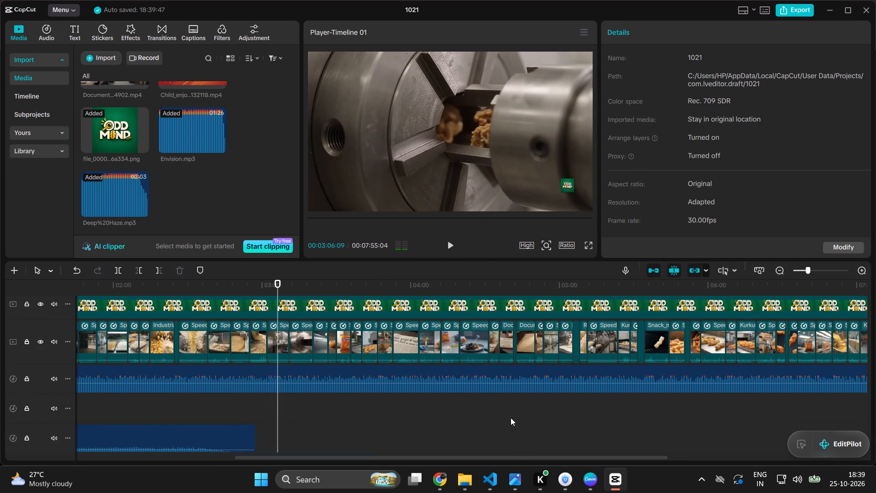
Switch to Chrome and open the Promising Relationship track page from the guide's Part 3 music options.
{"action": "left_click", "coordinate": [436, 480]}
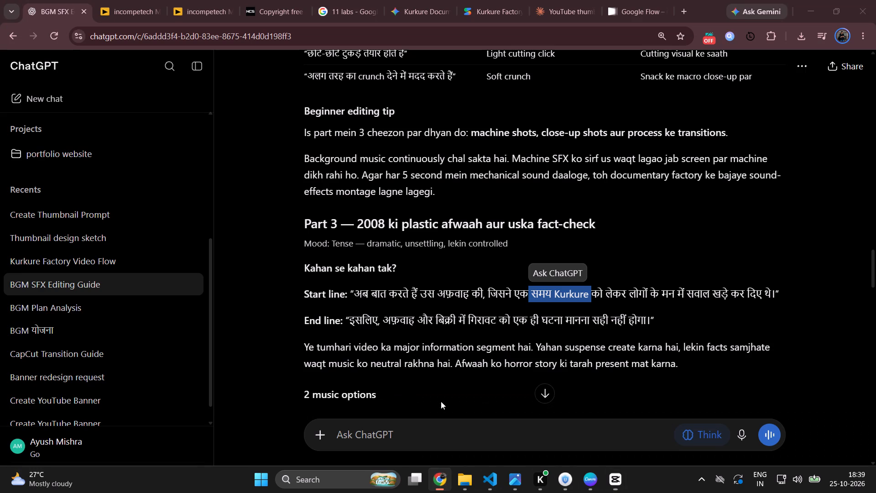
{"action": "scroll", "coordinate": [372, 259], "scroll_direction": "down", "scroll_amount": 4}
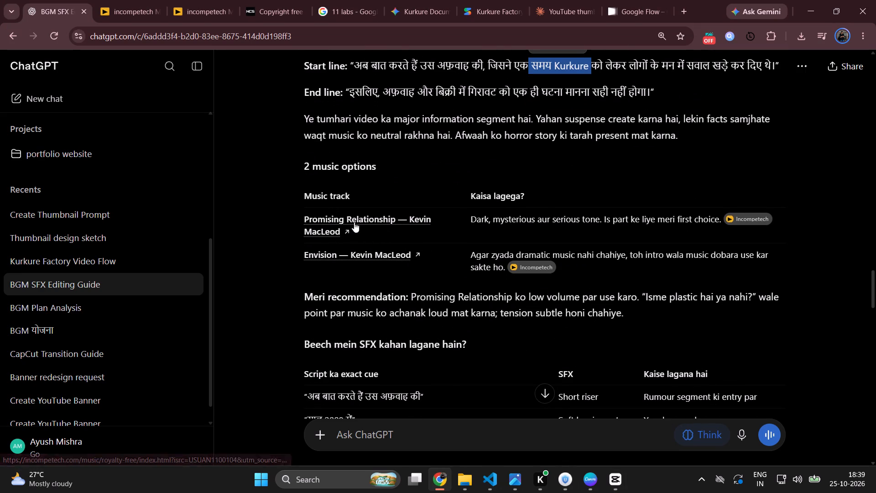
{"action": "left_click", "coordinate": [390, 195]}
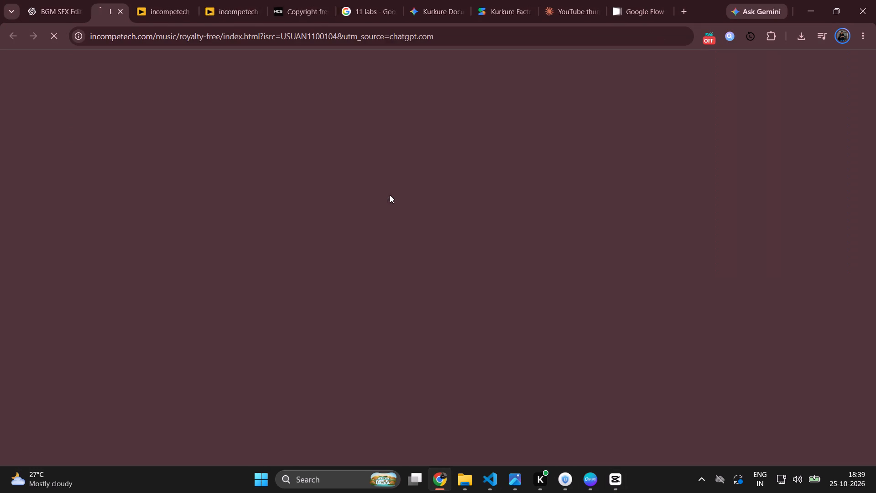
Close the two older Incompetech tabs, keeping the guide and the new Promising Relationship page.
{"action": "left_click", "coordinate": [276, 9]}
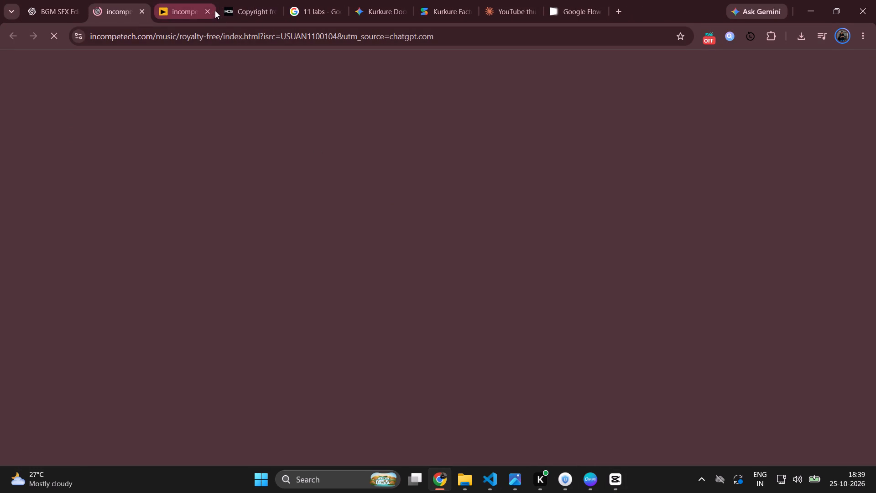
{"action": "left_click", "coordinate": [206, 6]}
{"action": "left_click", "coordinate": [121, 13]}
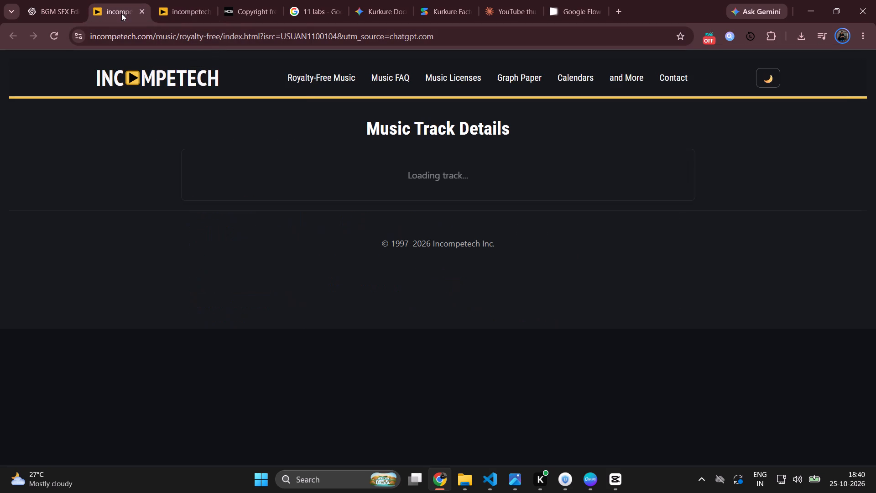
{"action": "left_click", "coordinate": [204, 11]}
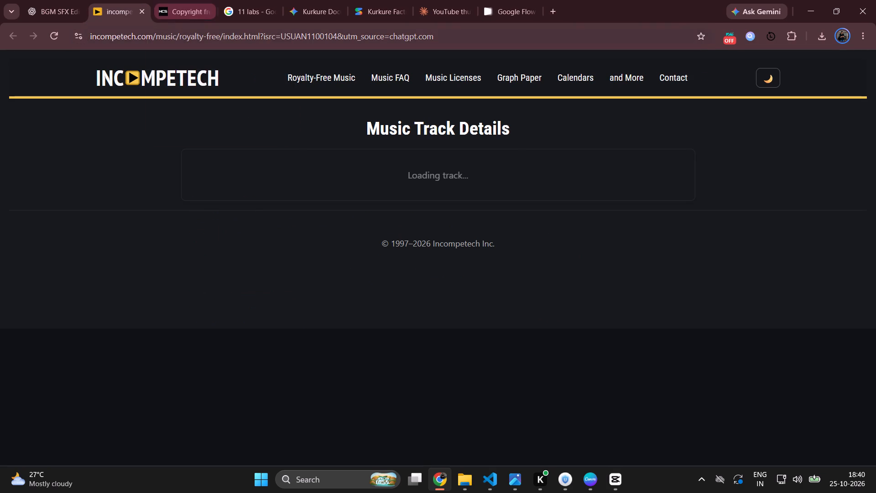
{"action": "left_click", "coordinate": [46, 11]}
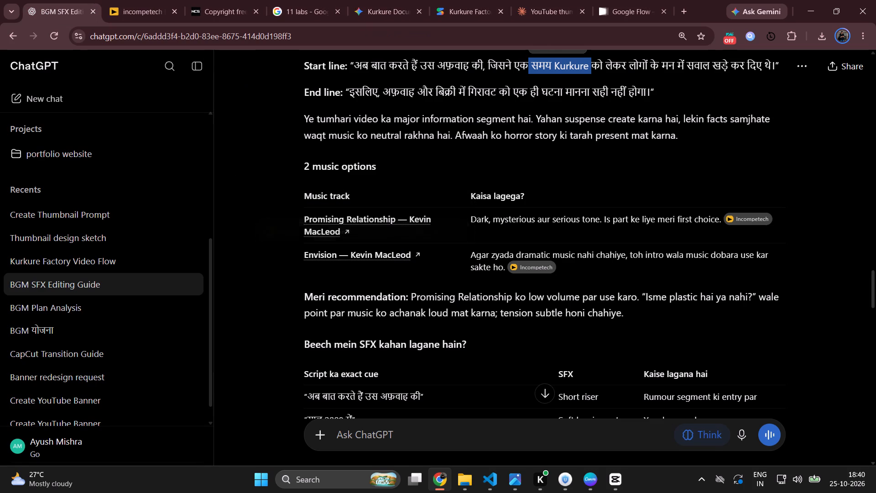
{"action": "left_click", "coordinate": [144, 6]}
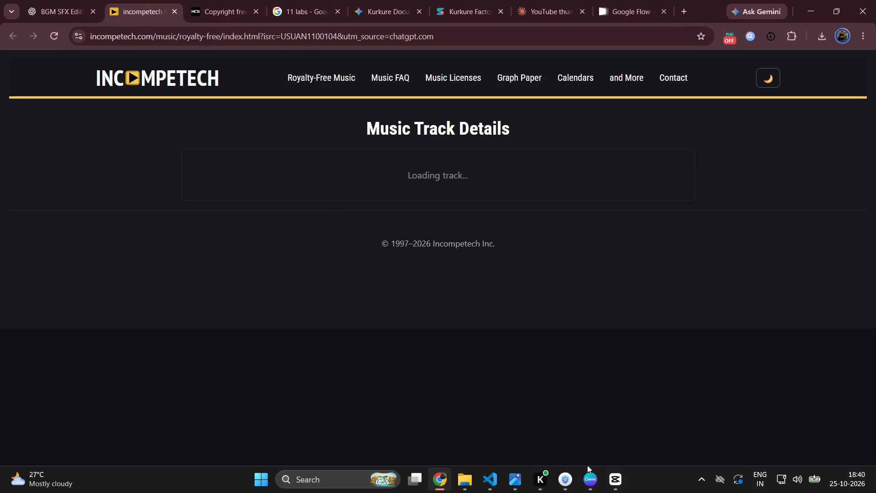
Switch back to CapCut and listen to the run-up to the shortened Deep Haze clip's end at about 03:46.
{"action": "left_click", "coordinate": [613, 489]}
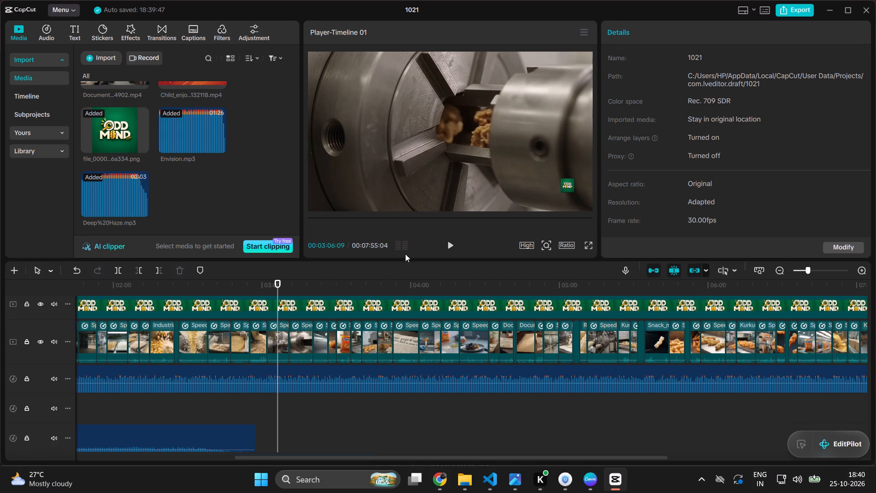
{"action": "left_click", "coordinate": [448, 242]}
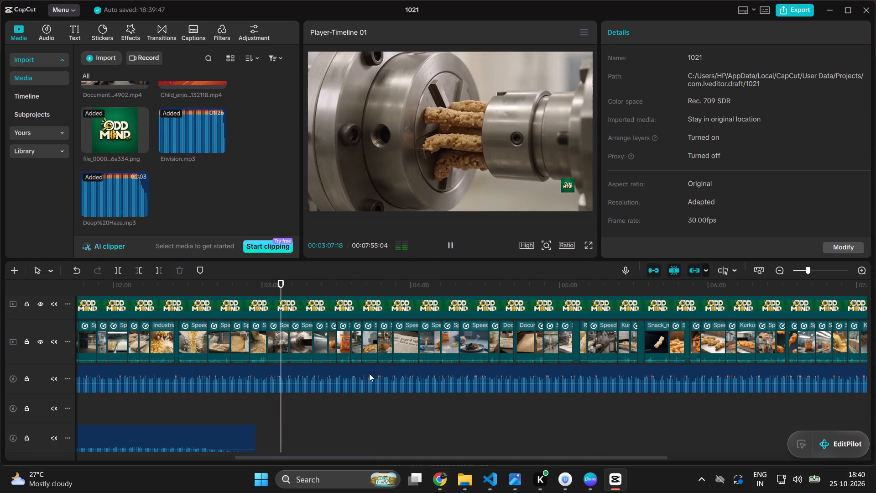
{"action": "scroll", "coordinate": [278, 448], "scroll_direction": "down", "scroll_amount": 2}
{"action": "scroll", "coordinate": [331, 386], "scroll_direction": "up", "scroll_amount": 4}
{"action": "scroll", "coordinate": [358, 361], "scroll_direction": "down", "scroll_amount": 3}
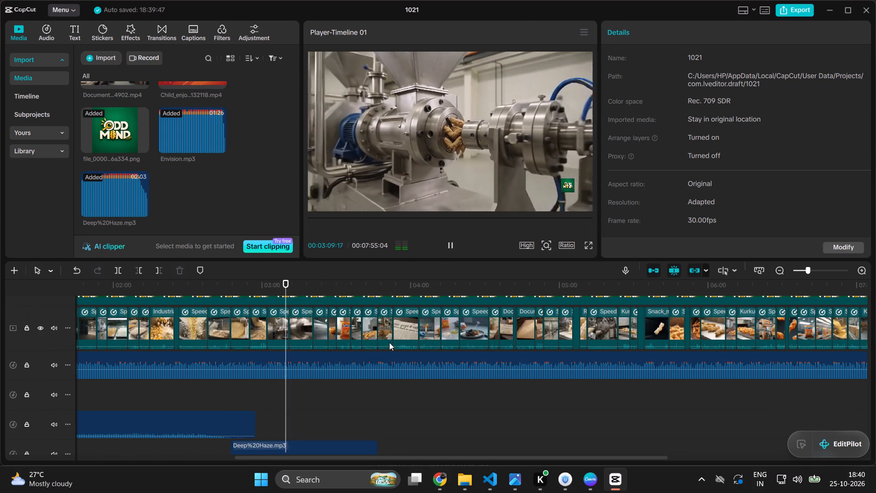
{"action": "scroll", "coordinate": [406, 299], "scroll_direction": "up", "scroll_amount": 2}
{"action": "left_click", "coordinate": [389, 288]}
{"action": "scroll", "coordinate": [392, 287], "scroll_direction": "down", "scroll_amount": 4}
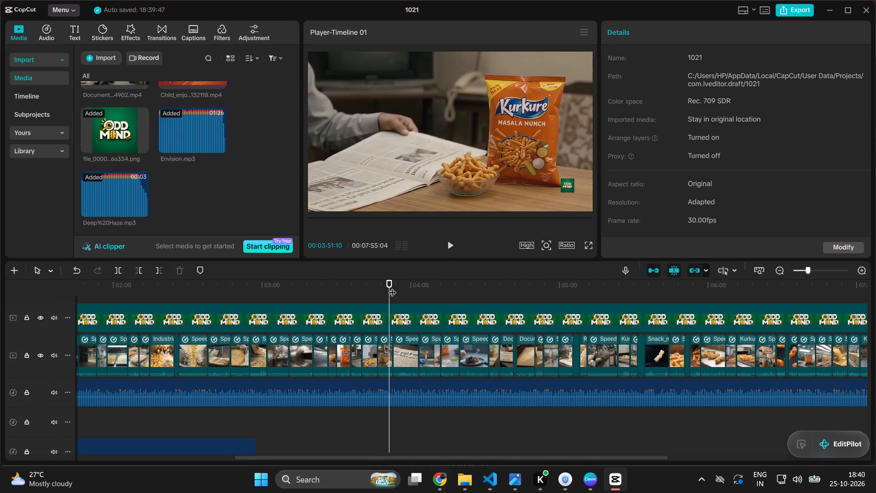
{"action": "scroll", "coordinate": [338, 317], "scroll_direction": "down", "scroll_amount": 8}
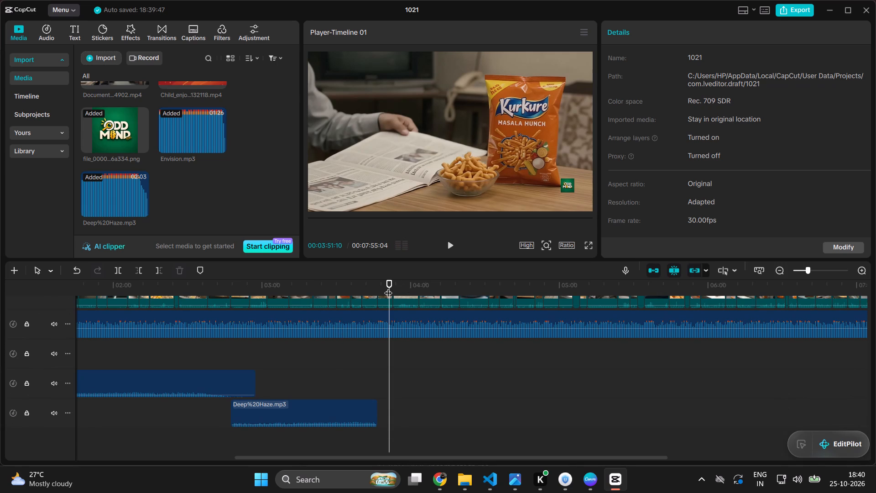
{"action": "left_click_drag", "start_coordinate": [388, 286], "coordinate": [355, 305]}
{"action": "left_click", "coordinate": [450, 245]}
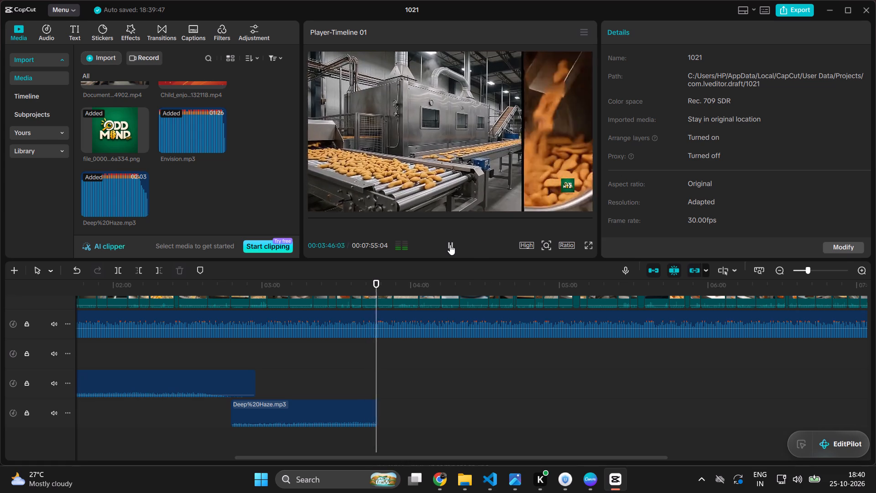
{"action": "left_click", "coordinate": [450, 245]}
{"action": "scroll", "coordinate": [425, 372], "scroll_direction": "up", "scroll_amount": 7}
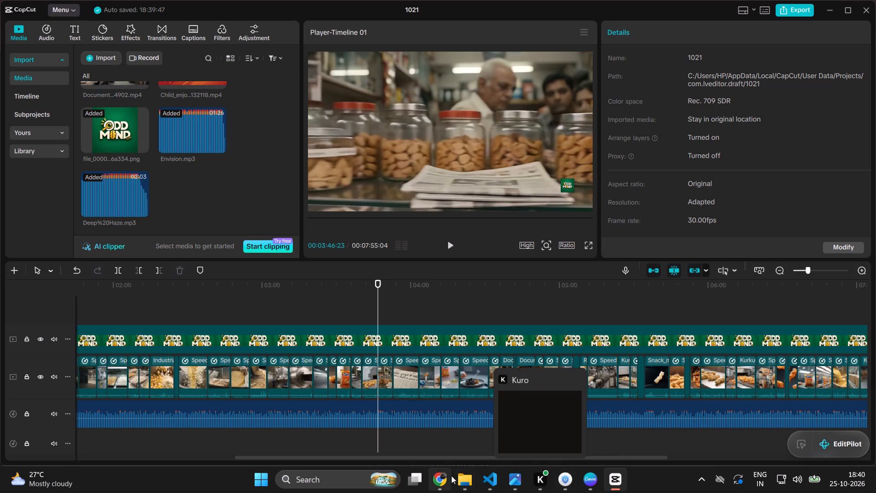
Listen to the rumour section's opening between about 03:46 and 03:52, and return the playhead to 03:46:22.
{"action": "left_click", "coordinate": [451, 244]}
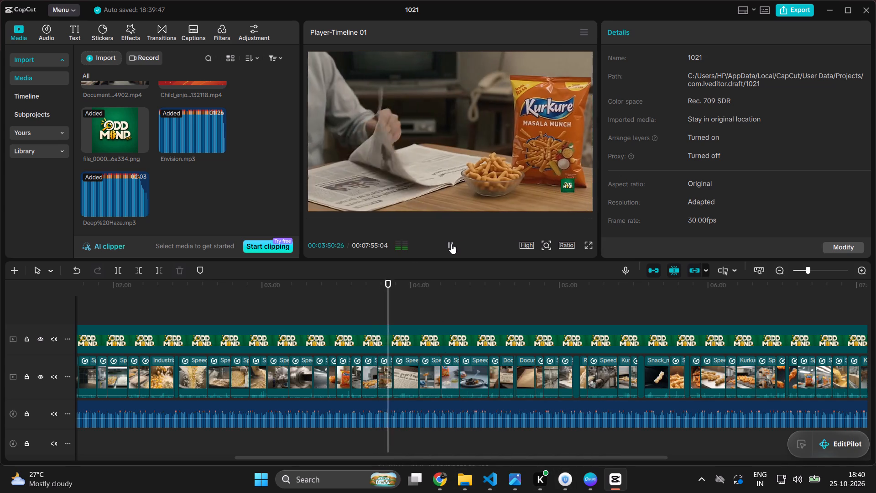
{"action": "left_click", "coordinate": [451, 244]}
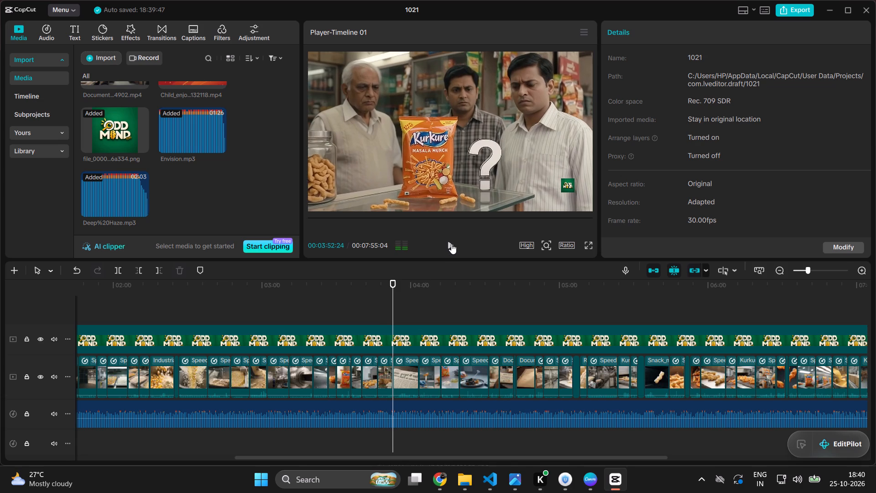
{"action": "scroll", "coordinate": [375, 320], "scroll_direction": "down", "scroll_amount": 3}
{"action": "scroll", "coordinate": [375, 320], "scroll_direction": "up", "scroll_amount": 2}
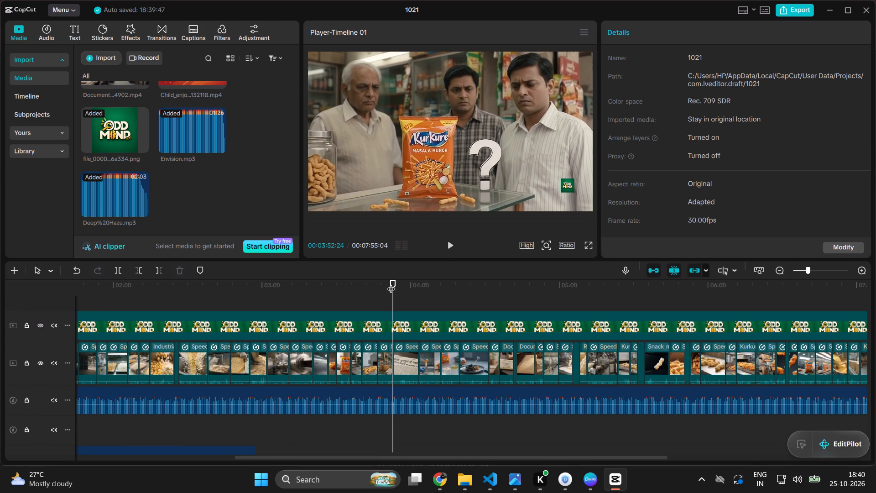
{"action": "left_click_drag", "start_coordinate": [391, 283], "coordinate": [380, 296]}
{"action": "left_click", "coordinate": [444, 245]}
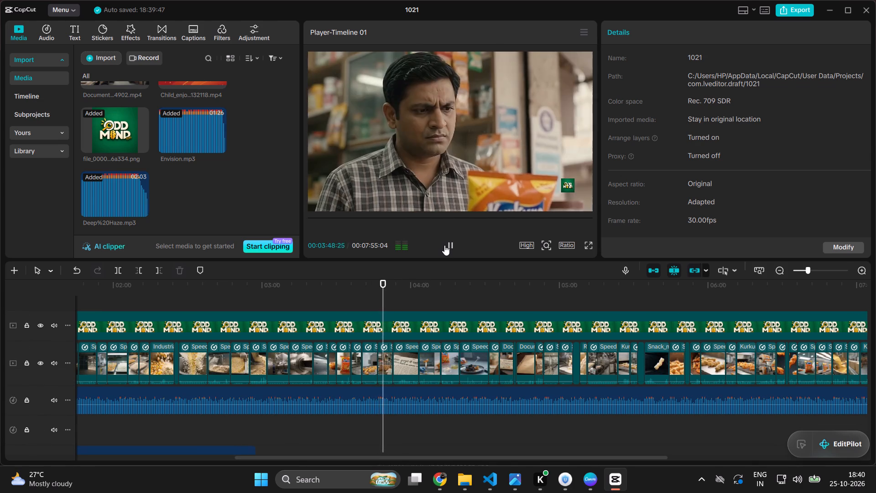
{"action": "left_click", "coordinate": [444, 245]}
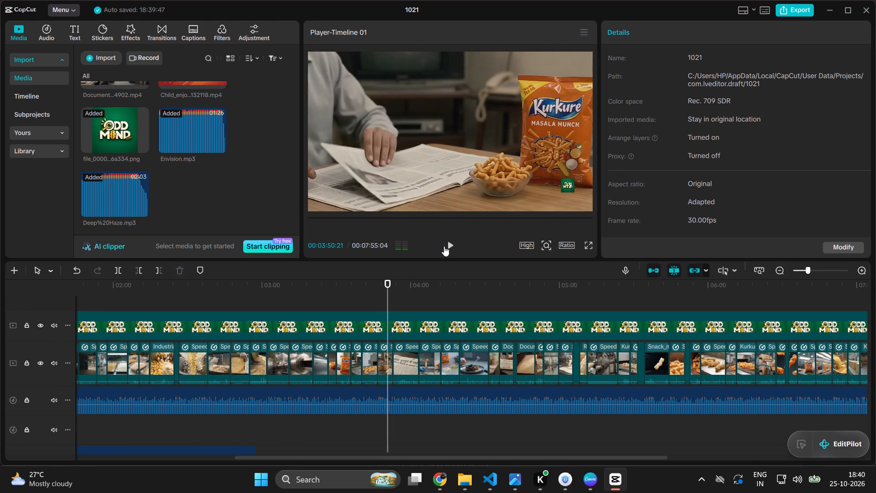
{"action": "left_click_drag", "start_coordinate": [388, 282], "coordinate": [380, 288]}
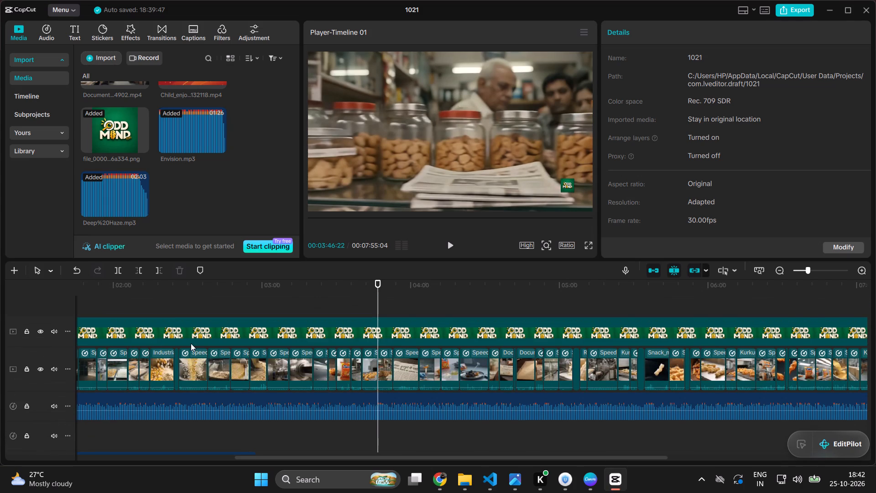
{"action": "scroll", "coordinate": [191, 343], "scroll_direction": "down", "scroll_amount": 3}
{"action": "scroll", "coordinate": [161, 189], "scroll_direction": "up", "scroll_amount": 2}
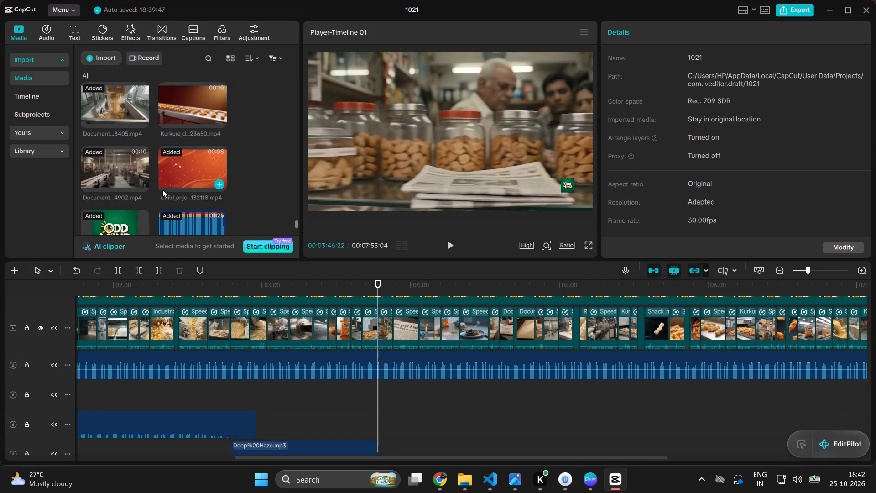
{"action": "scroll", "coordinate": [167, 190], "scroll_direction": "down", "scroll_amount": 3}
{"action": "left_click", "coordinate": [185, 148]}
{"action": "left_click", "coordinate": [216, 144]}
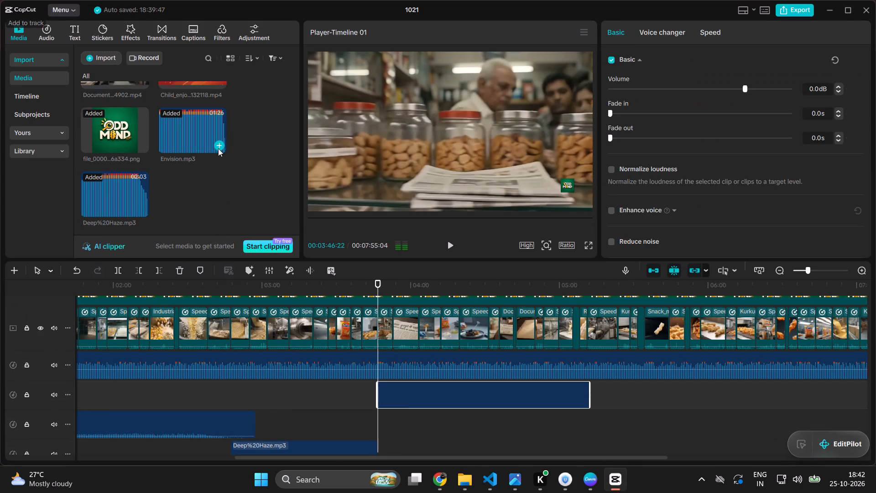
Lower the volume of the new Envision clip to -25.2 dB.
{"action": "scroll", "coordinate": [328, 354], "scroll_direction": "down", "scroll_amount": 4}
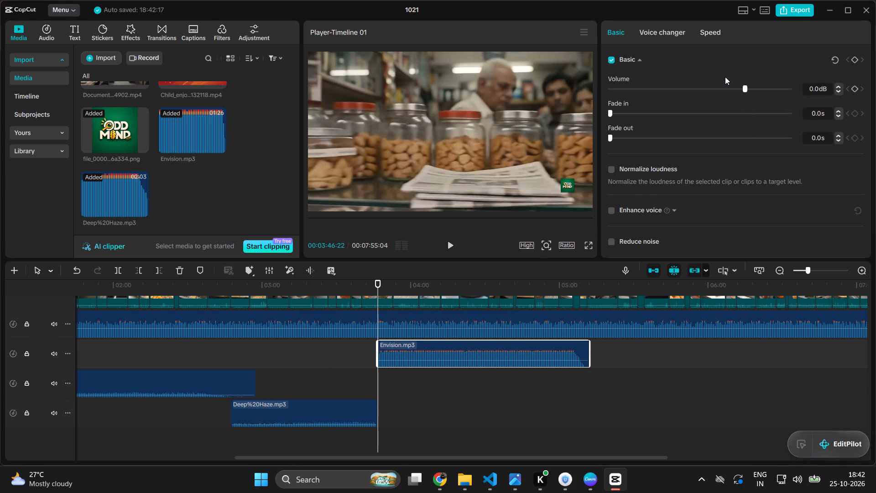
{"action": "left_click_drag", "start_coordinate": [743, 86], "coordinate": [720, 97]}
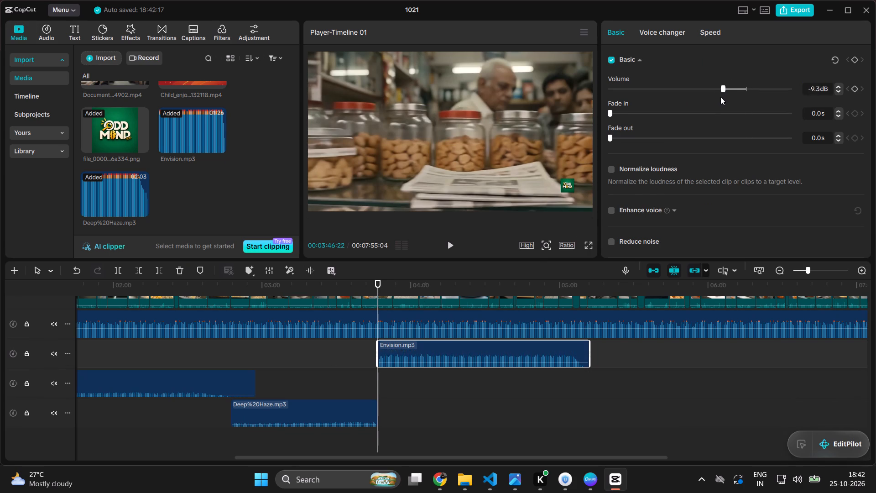
{"action": "left_click_drag", "start_coordinate": [720, 97], "coordinate": [681, 112]}
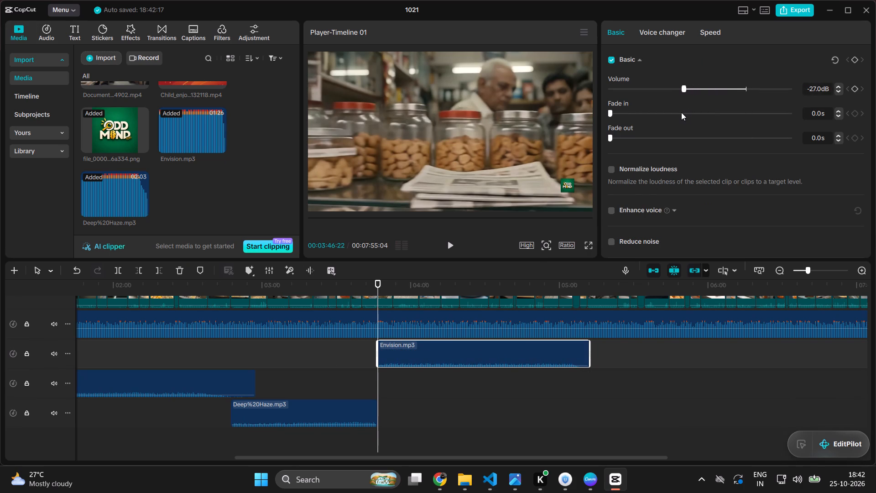
{"action": "left_click_drag", "start_coordinate": [681, 112], "coordinate": [686, 118]}
Play the rumour section from 03:46:22 to hear the Envision music under the narration.
{"action": "left_click", "coordinate": [453, 244]}
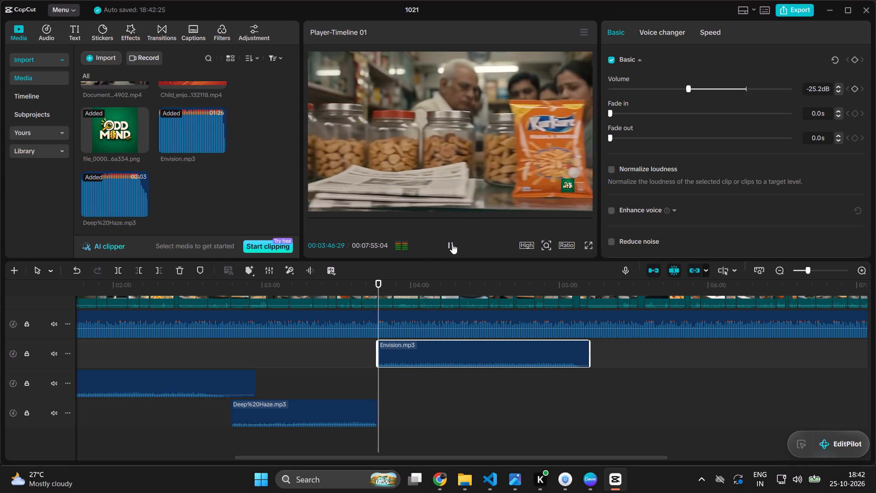
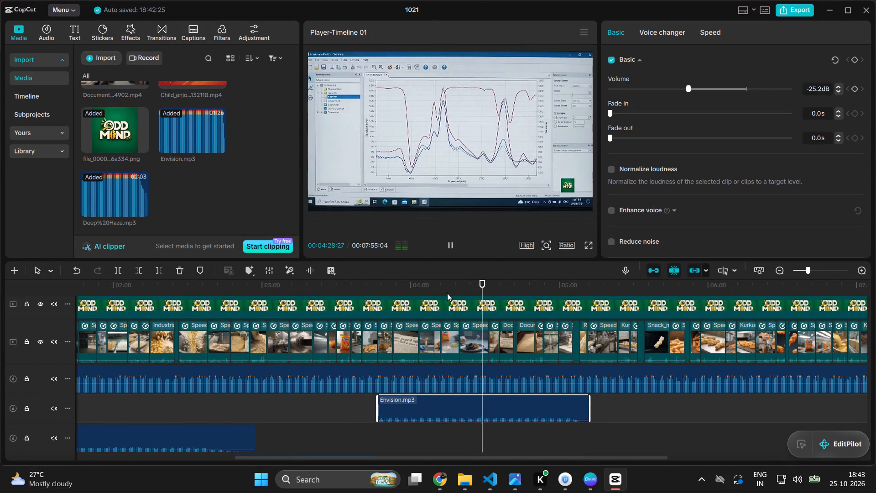
Listen to the Envision music through the rumour section up to the Hindi title card, and pause just after it, near 04:53.
{"action": "scroll", "coordinate": [447, 293], "scroll_direction": "down", "scroll_amount": 3}
{"action": "scroll", "coordinate": [490, 309], "scroll_direction": "down", "scroll_amount": 3}
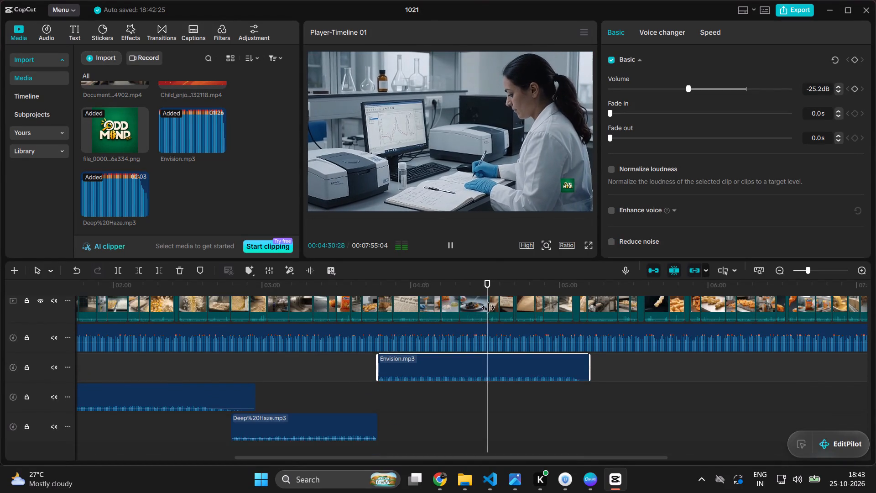
{"action": "scroll", "coordinate": [487, 306], "scroll_direction": "up", "scroll_amount": 3}
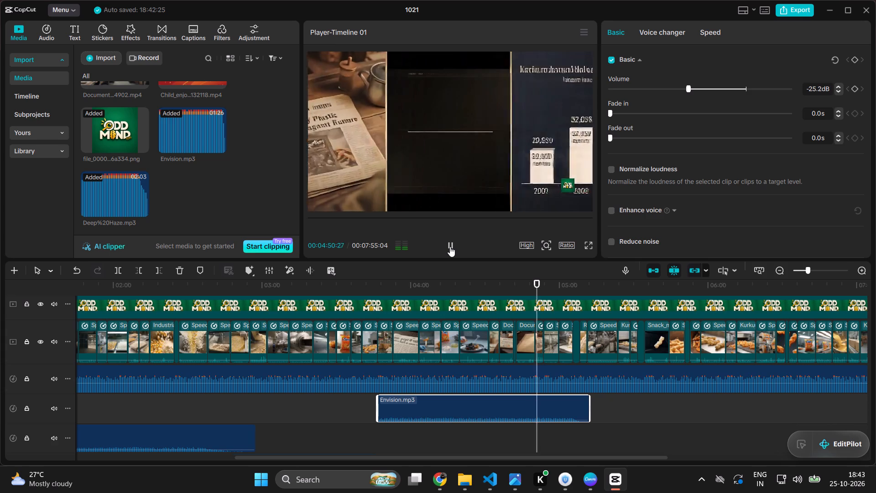
{"action": "left_click", "coordinate": [450, 246]}
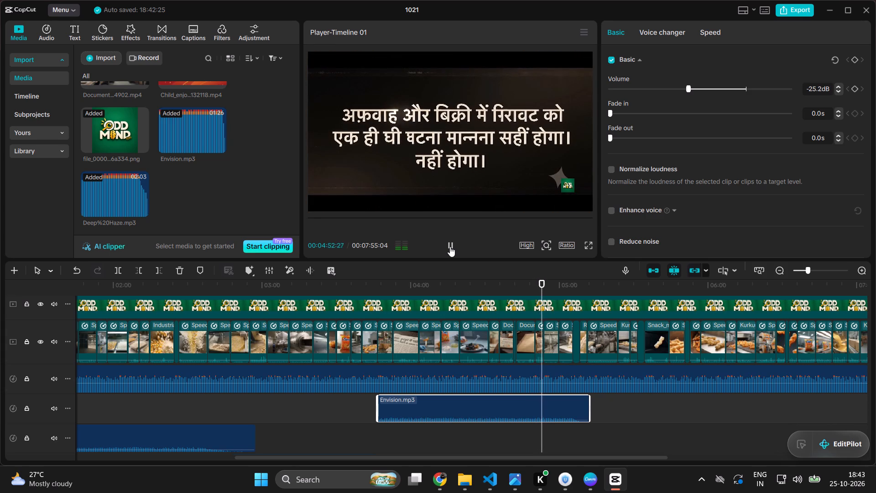
{"action": "scroll", "coordinate": [450, 246], "scroll_direction": "up", "scroll_amount": 4}
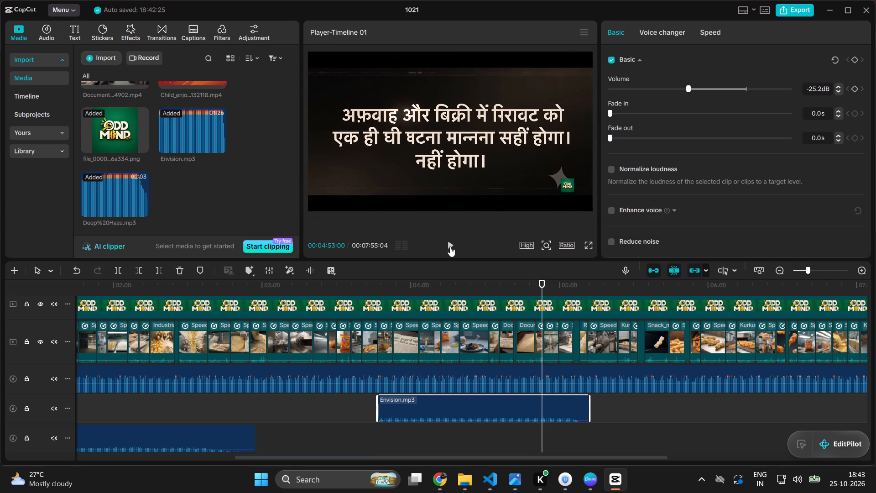
{"action": "left_click", "coordinate": [450, 246]}
{"action": "left_click", "coordinate": [450, 246]}
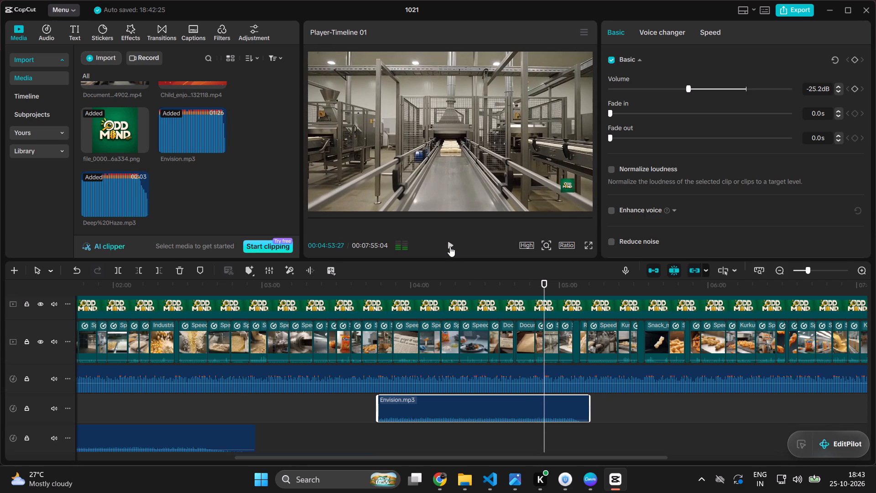
Check the video clips around 04:53 one by one and replay a moment of sound just after the title card.
{"action": "left_click", "coordinate": [539, 343]}
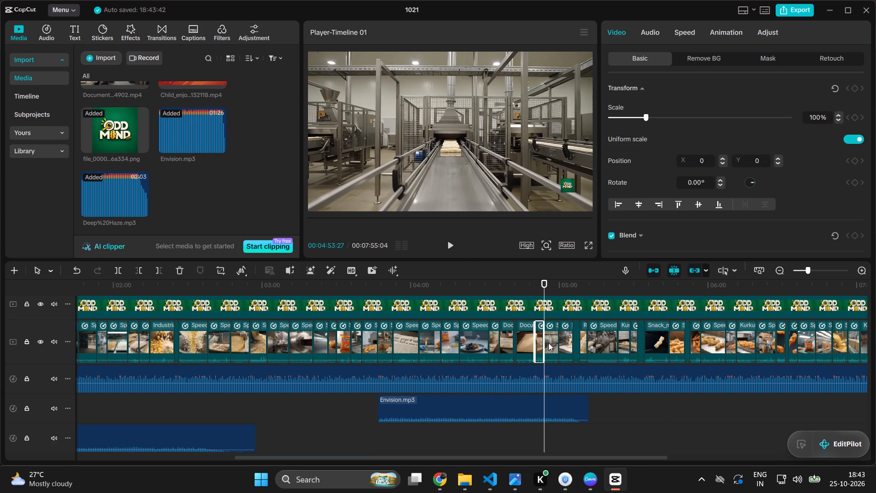
{"action": "left_click", "coordinate": [551, 343]}
{"action": "left_click", "coordinate": [562, 343]}
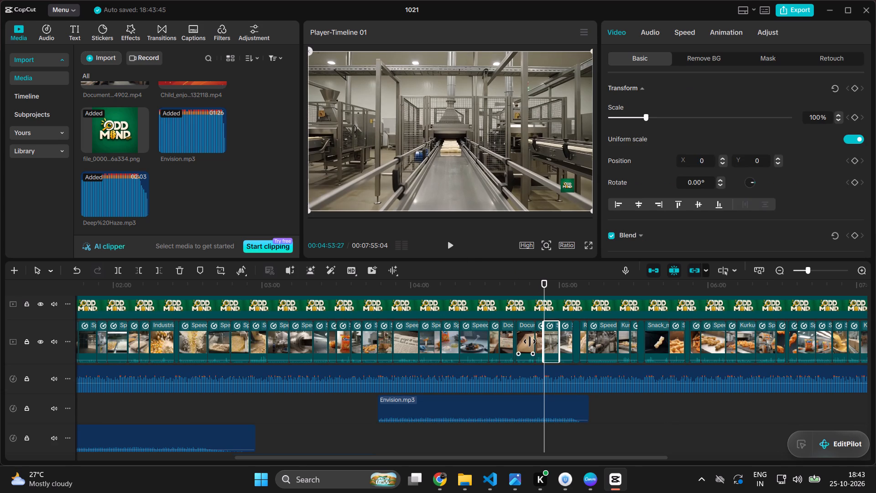
{"action": "left_click", "coordinate": [530, 341]}
{"action": "left_click", "coordinate": [540, 341]}
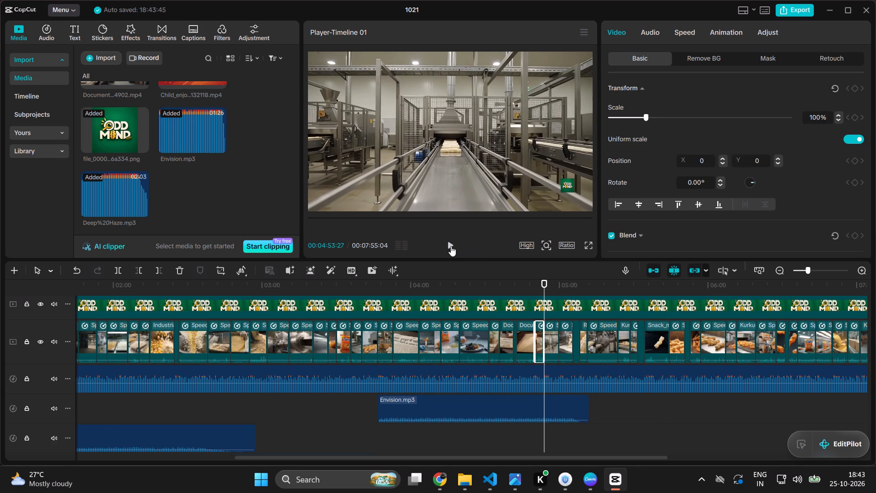
{"action": "left_click", "coordinate": [451, 246]}
{"action": "left_click", "coordinate": [451, 246]}
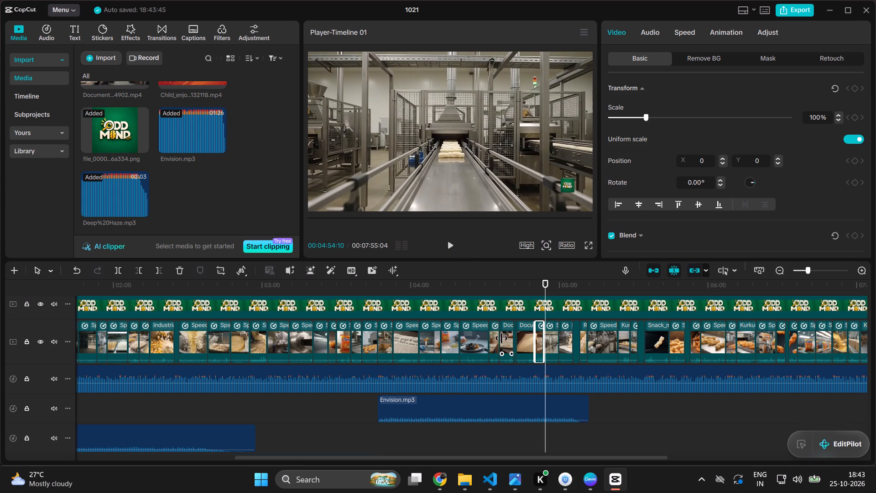
Replay the rumour section from about 04:29 and pause on the Hindi title card at 04:52:16.
{"action": "left_click", "coordinate": [501, 338]}
{"action": "left_click", "coordinate": [446, 252]}
{"action": "left_click", "coordinate": [485, 292]}
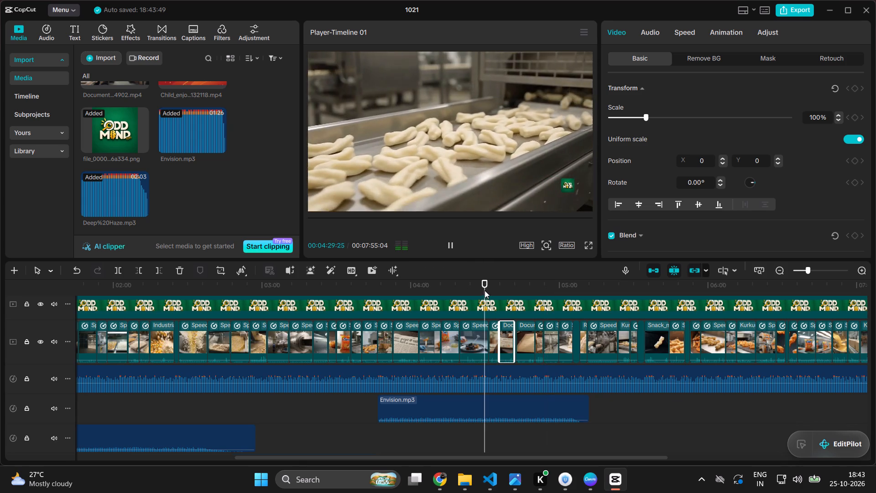
{"action": "left_click", "coordinate": [451, 249]}
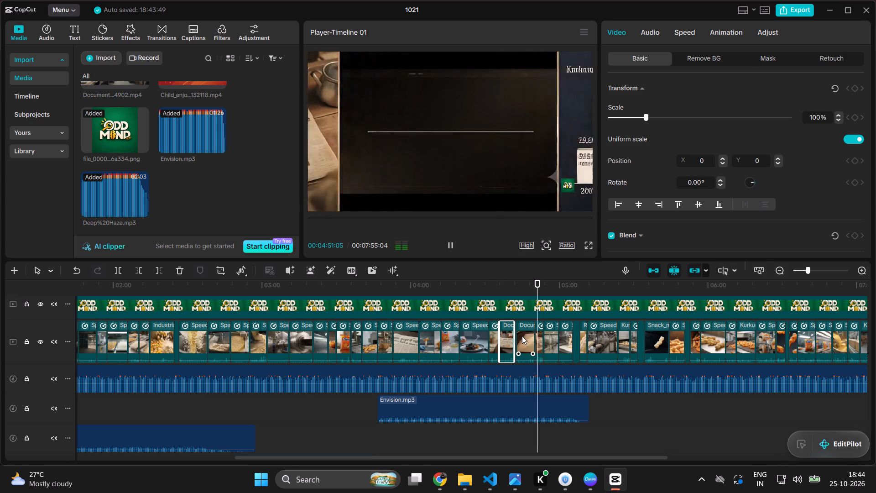
{"action": "left_click", "coordinate": [452, 249]}
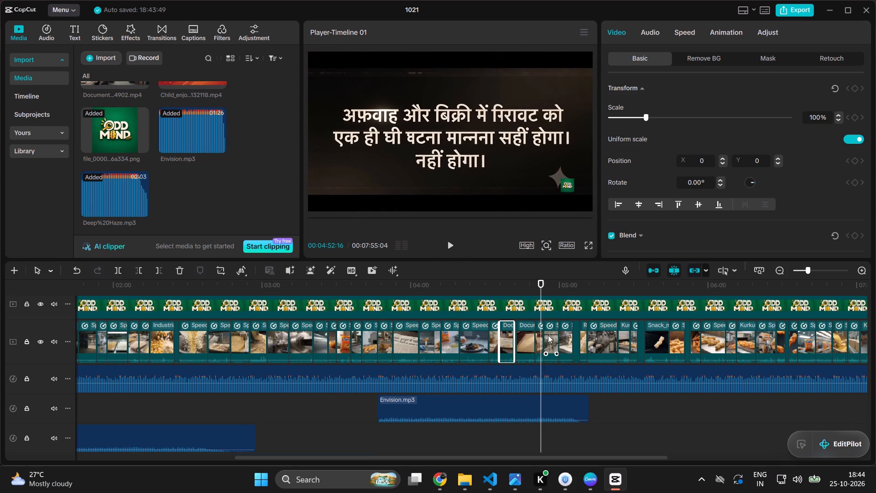
Silence the Hindi title card video clip at 04:52 by setting its volume to -∞ dB.
{"action": "left_click", "coordinate": [542, 337]}
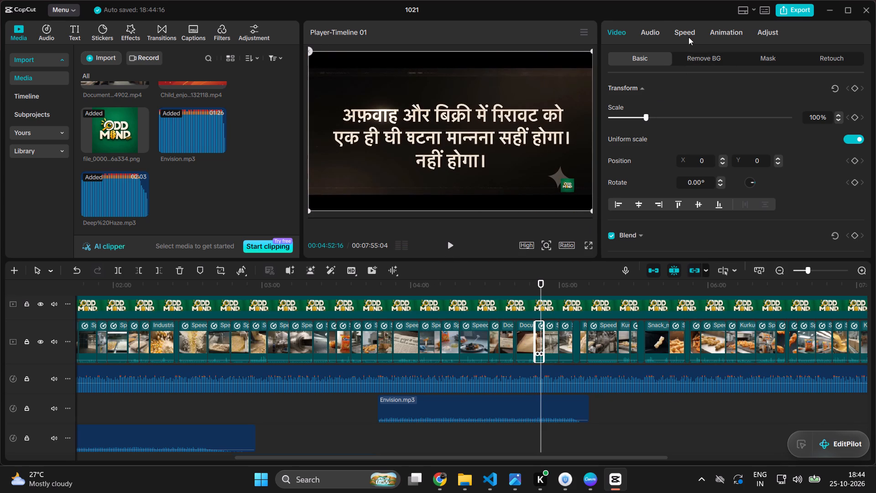
{"action": "left_click", "coordinate": [650, 29]}
{"action": "left_click_drag", "start_coordinate": [659, 115], "coordinate": [555, 132]}
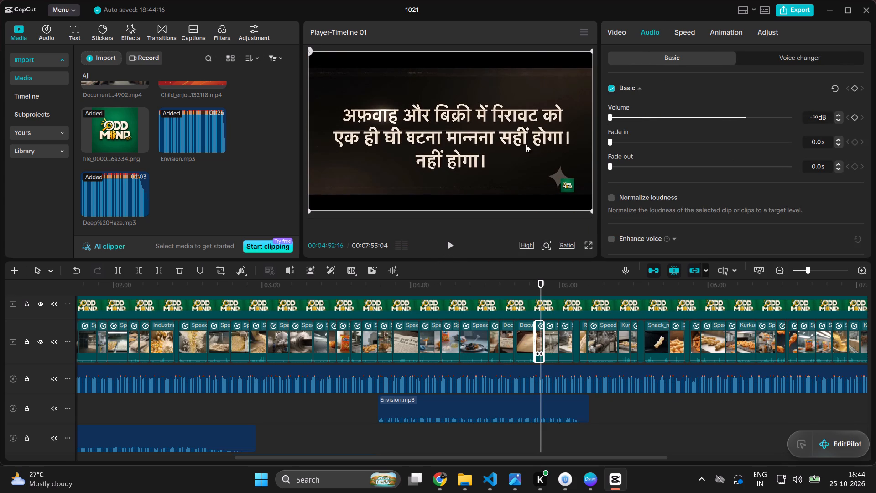
Replay from before the silenced title card through the end of the Envision clip, and pause at 05:18:28.
{"action": "left_click", "coordinate": [446, 246]}
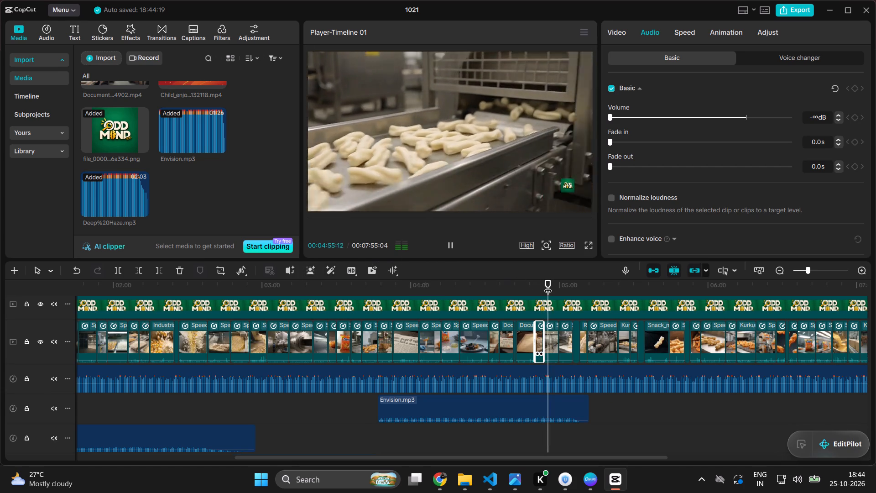
{"action": "left_click_drag", "start_coordinate": [548, 285], "coordinate": [503, 295]}
{"action": "left_click", "coordinate": [441, 237]}
{"action": "left_click", "coordinate": [451, 245]}
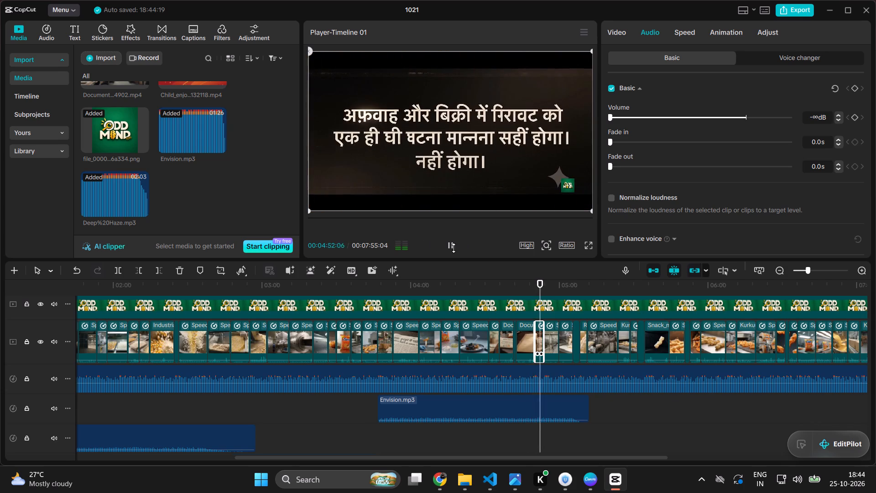
{"action": "left_click", "coordinate": [454, 248]}
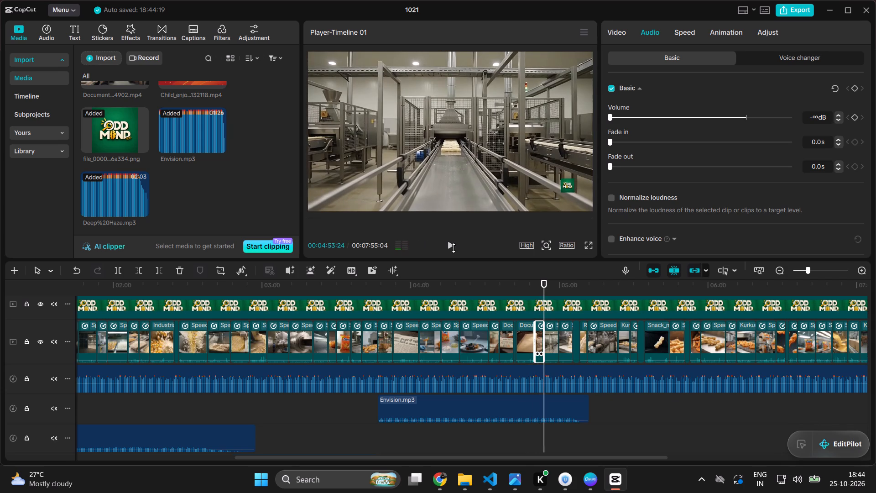
{"action": "left_click", "coordinate": [454, 248]}
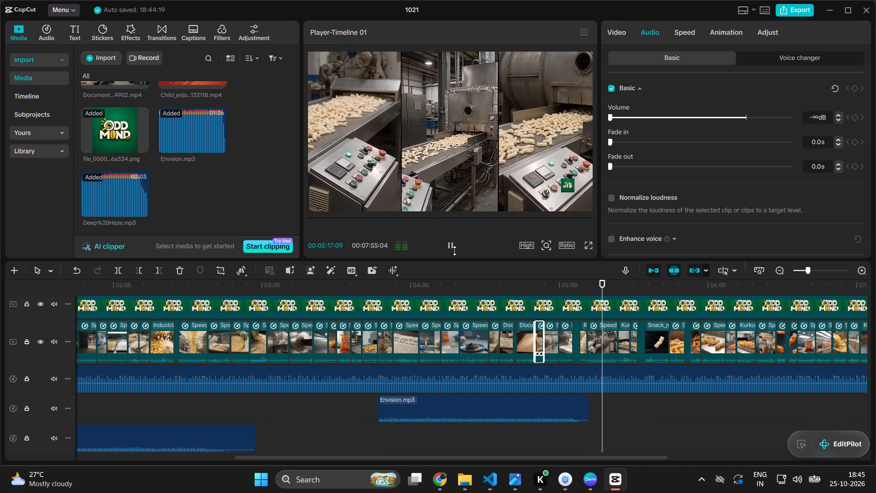
{"action": "left_click", "coordinate": [450, 244]}
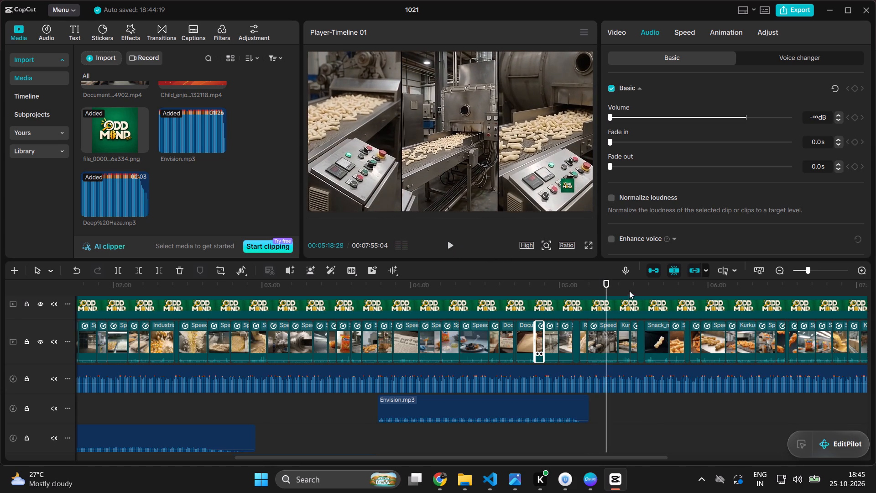
Play the timeline again from 04:31:18, view the preview full screen, and rewind to the start of the documentary.
{"action": "left_click_drag", "start_coordinate": [605, 283], "coordinate": [491, 300]}
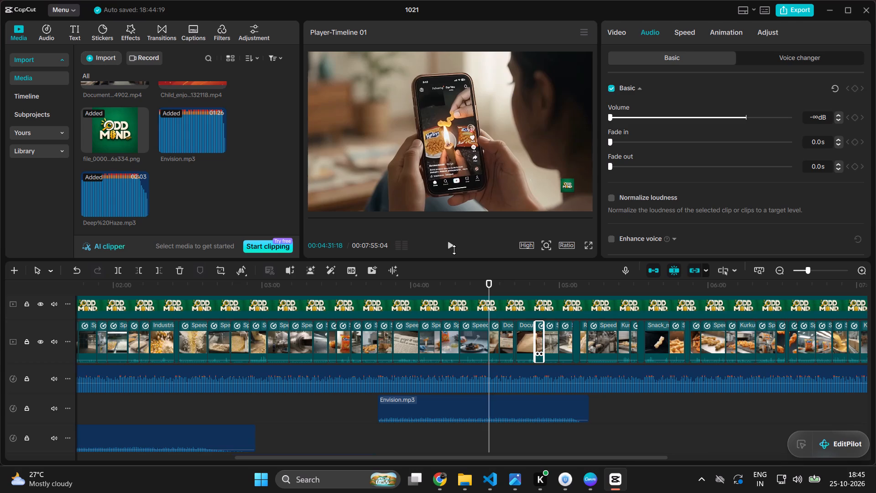
{"action": "left_click", "coordinate": [448, 246]}
{"action": "scroll", "coordinate": [480, 322], "scroll_direction": "up", "scroll_amount": 4}
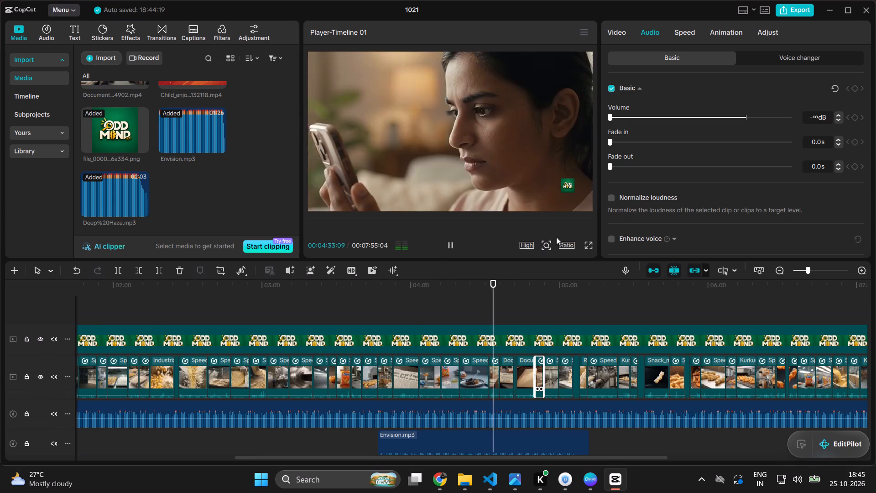
{"action": "left_click", "coordinate": [584, 244]}
{"action": "left_click", "coordinate": [587, 242]}
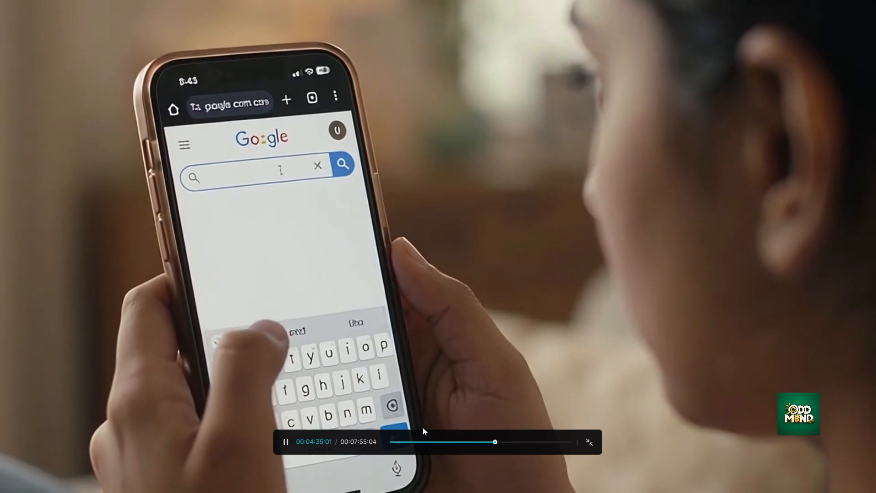
{"action": "left_click_drag", "start_coordinate": [446, 440], "coordinate": [330, 446]}
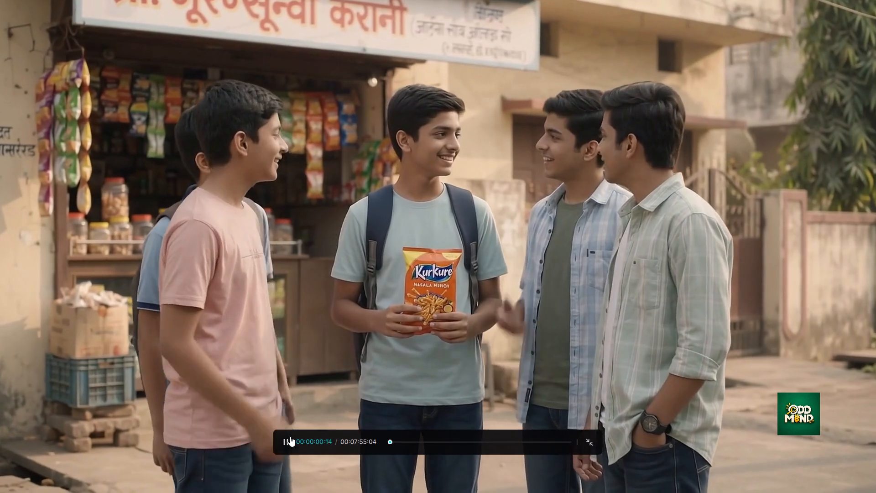
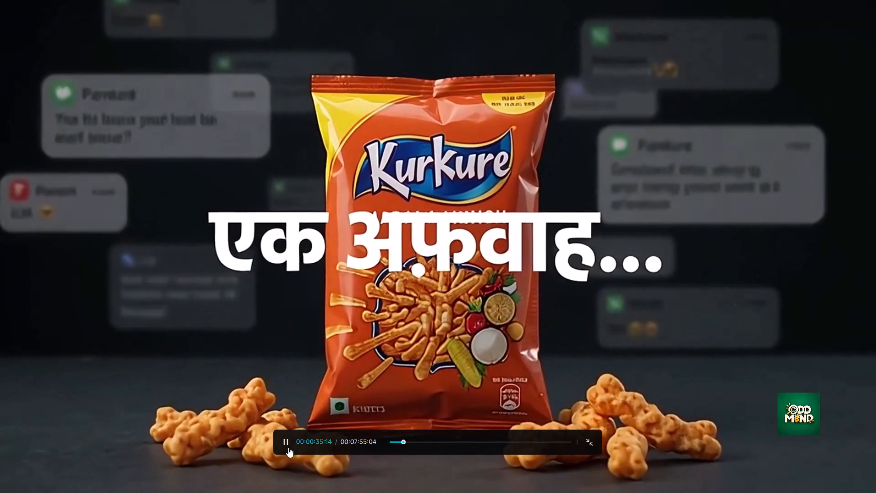
Silence the Hindi title card clip of the Kurkure packet at 00:29:22 by setting its volume to -∞ dB.
{"action": "left_click", "coordinate": [287, 441]}
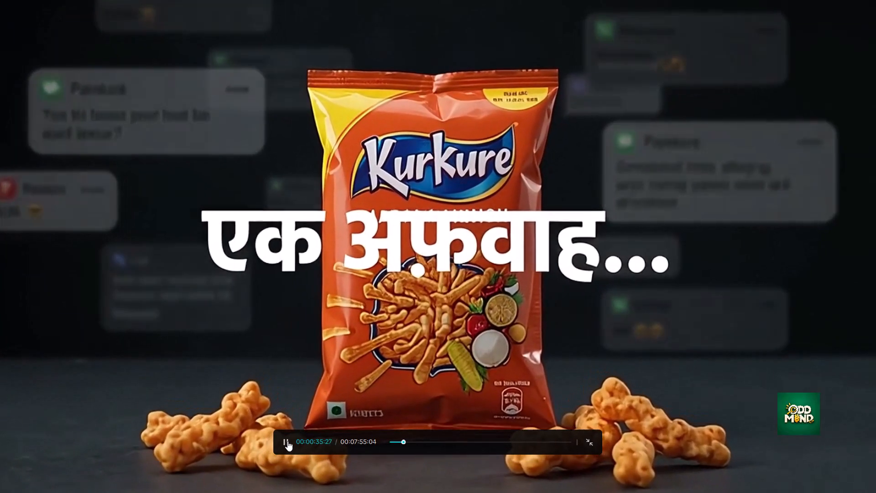
{"action": "left_click", "coordinate": [594, 441]}
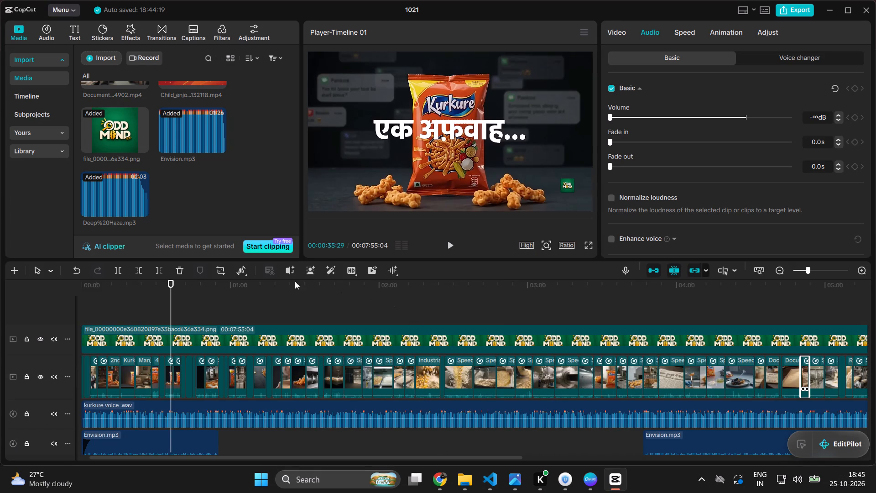
{"action": "scroll", "coordinate": [260, 313], "scroll_direction": "right", "scroll_amount": 2}
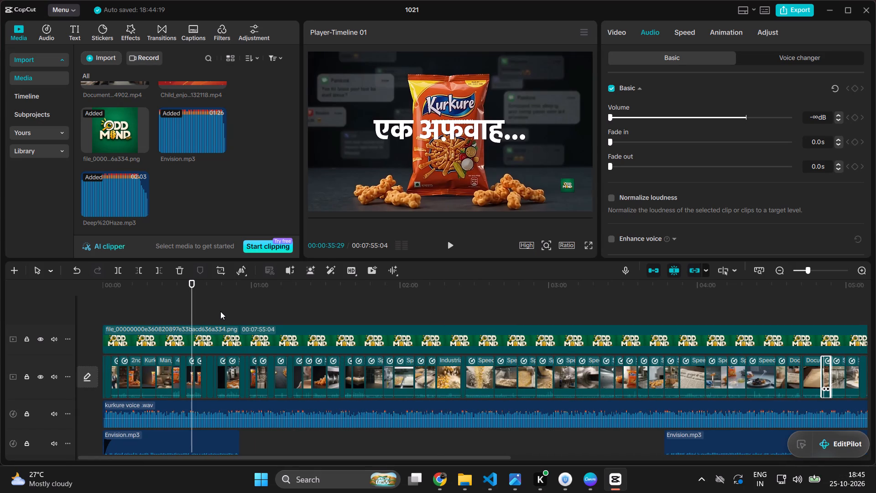
{"action": "left_click_drag", "start_coordinate": [194, 287], "coordinate": [176, 294]}
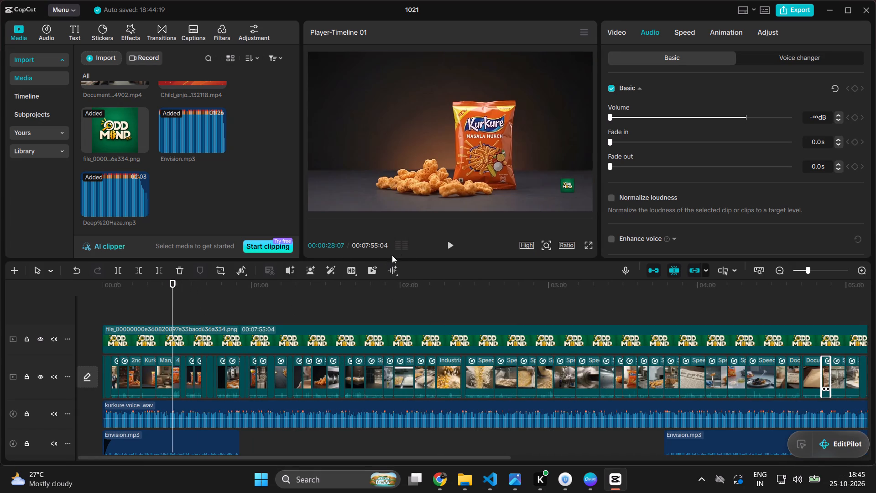
{"action": "left_click", "coordinate": [453, 241]}
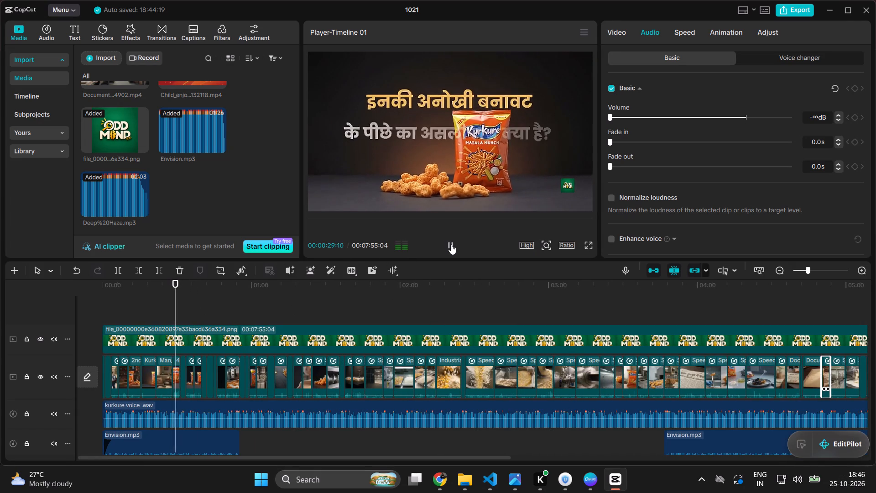
{"action": "left_click", "coordinate": [451, 244]}
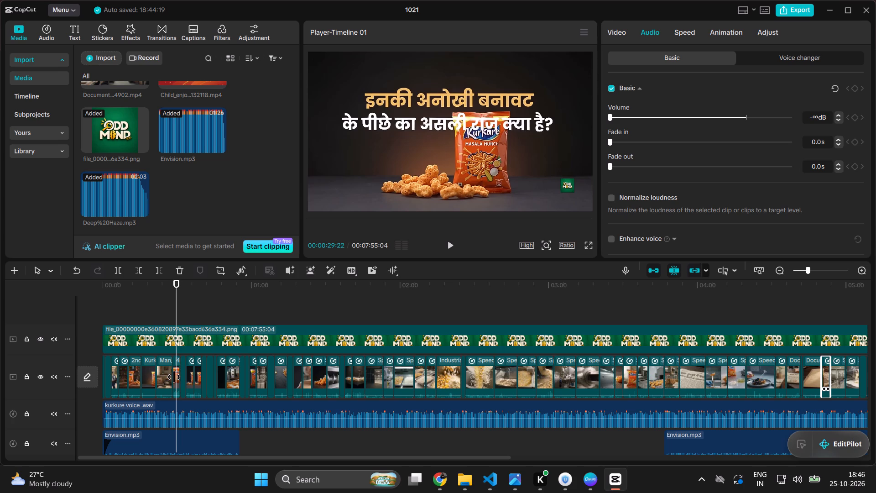
{"action": "left_click", "coordinate": [176, 377]}
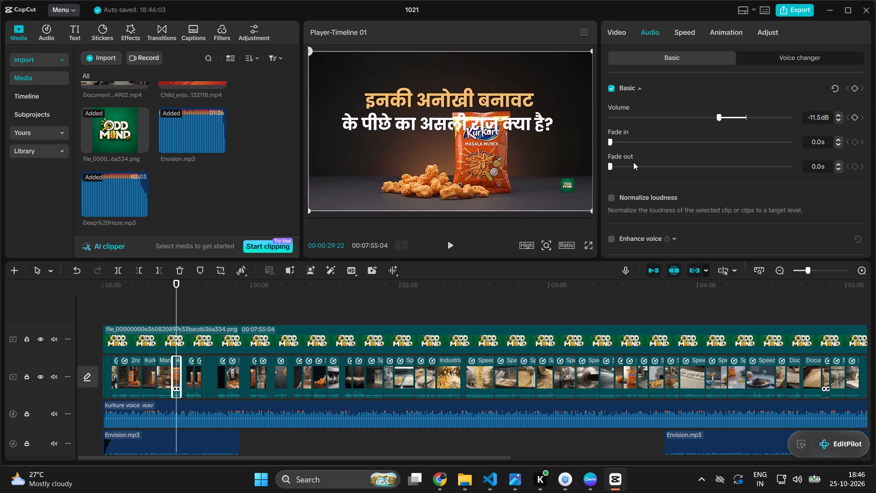
{"action": "left_click_drag", "start_coordinate": [717, 116], "coordinate": [537, 163]}
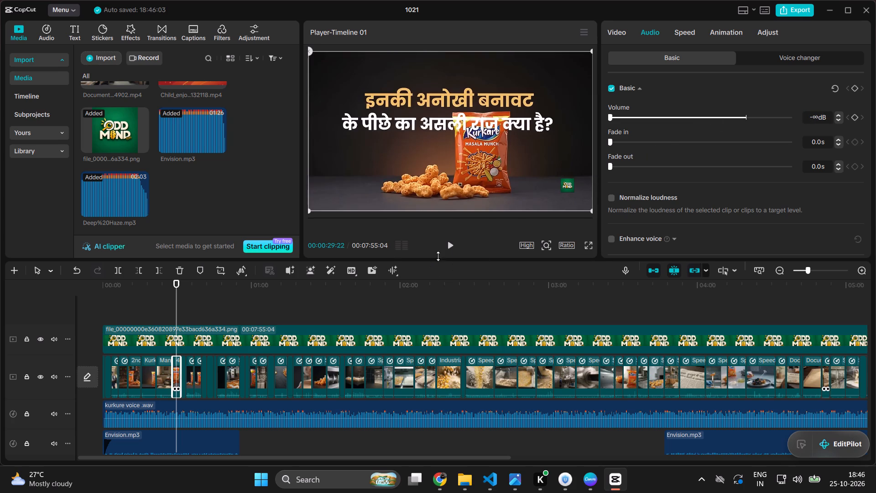
Play on from the silenced title card at 00:29:22, review the video full screen to about 01:47, and exit full screen.
{"action": "left_click", "coordinate": [450, 243]}
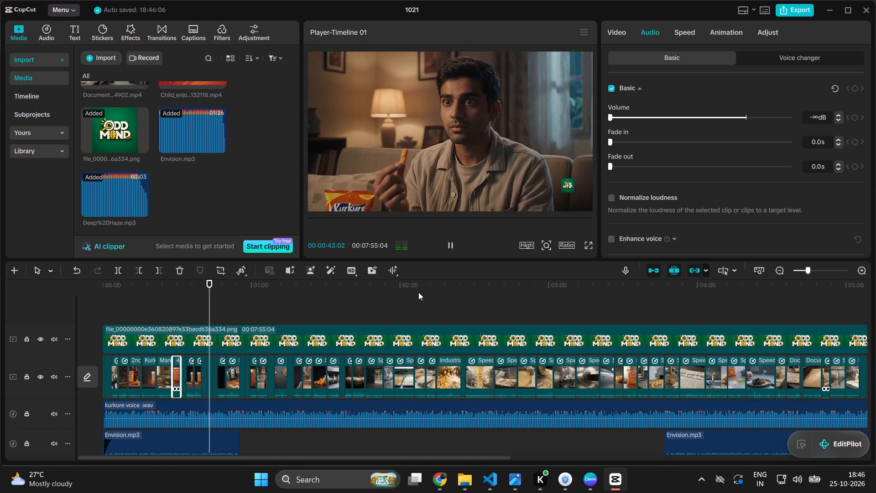
{"action": "scroll", "coordinate": [435, 283], "scroll_direction": "down", "scroll_amount": 2}
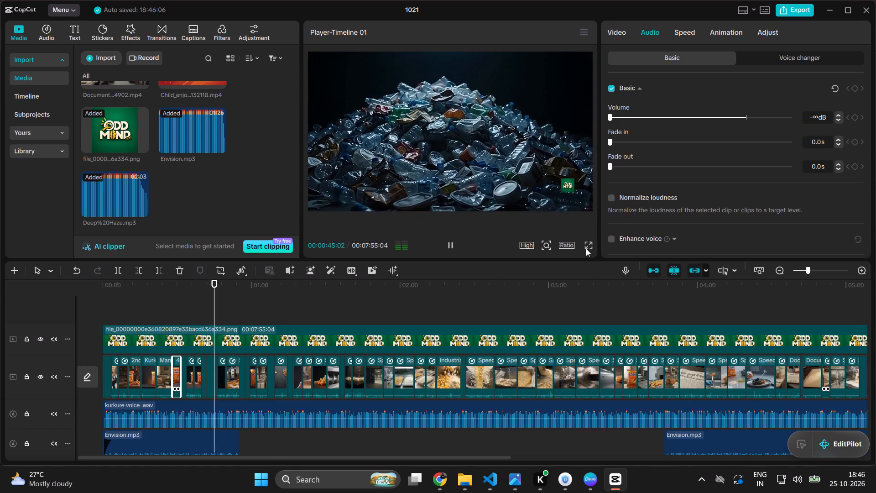
{"action": "left_click", "coordinate": [587, 247]}
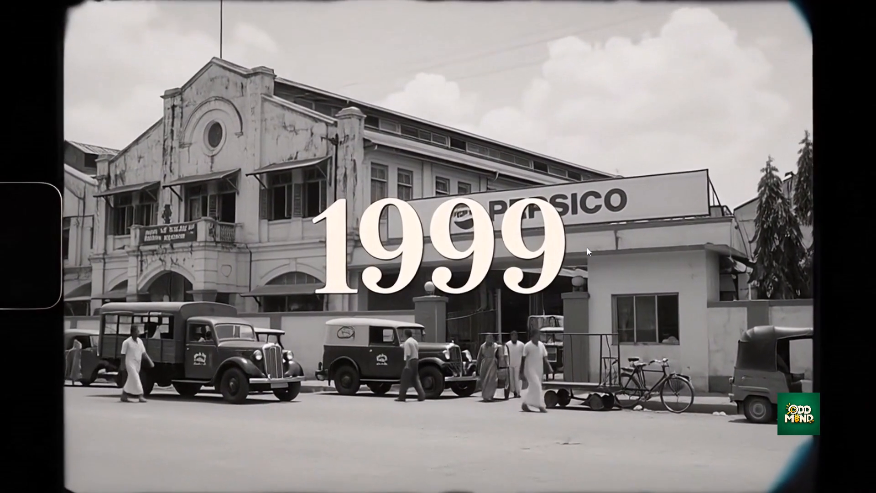
{"action": "scroll", "coordinate": [583, 244], "scroll_direction": "down", "scroll_amount": 2}
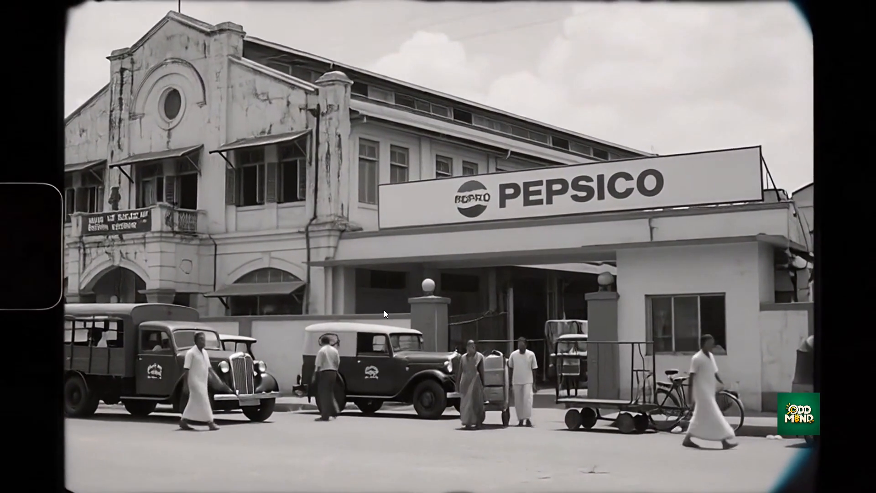
{"action": "left_click", "coordinate": [384, 310]}
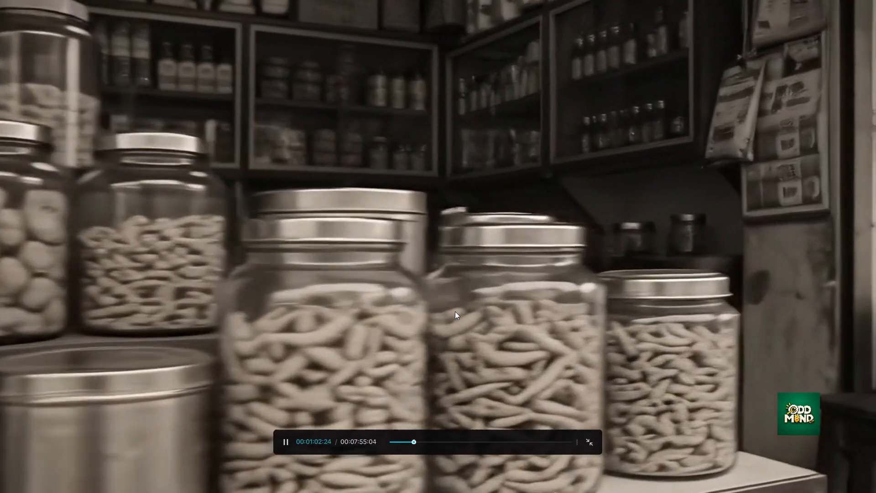
{"action": "left_click", "coordinate": [455, 311]}
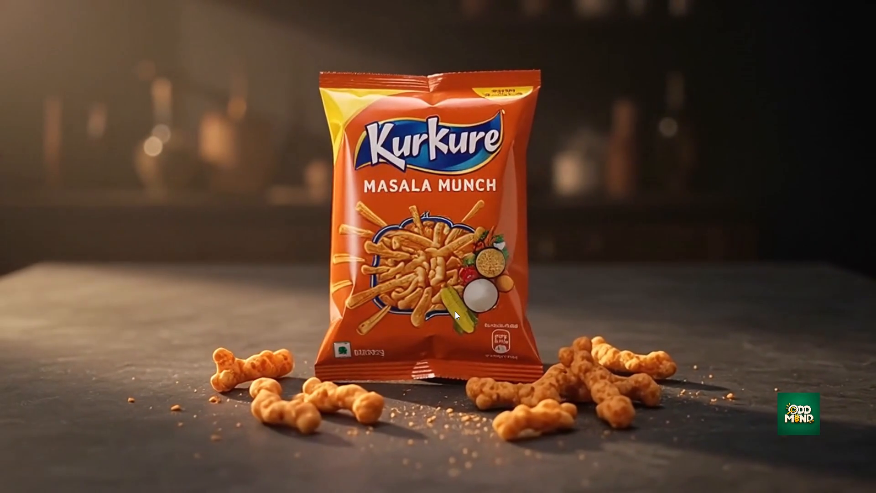
{"action": "left_click", "coordinate": [456, 299]}
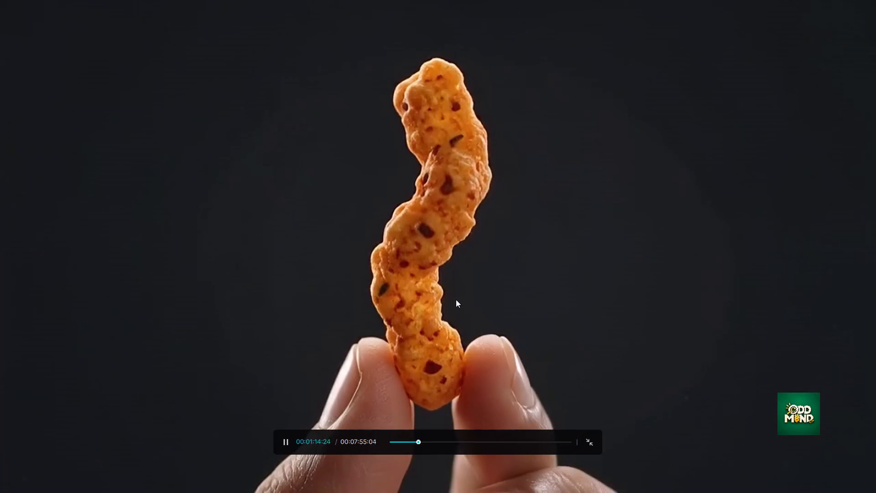
{"action": "left_click", "coordinate": [456, 299]}
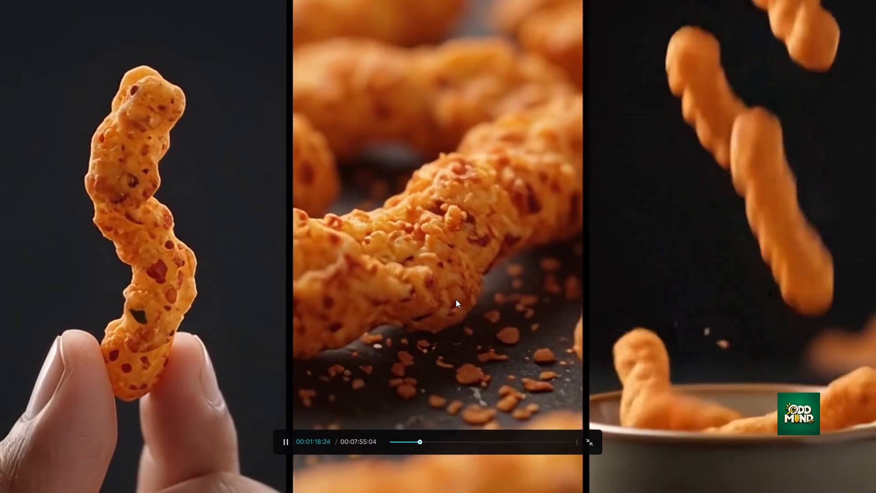
{"action": "left_click", "coordinate": [456, 299]}
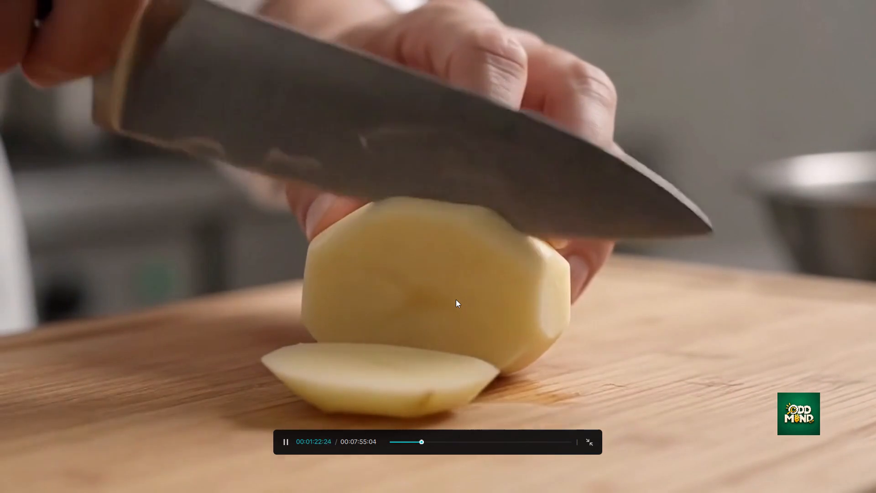
{"action": "left_click", "coordinate": [456, 299]}
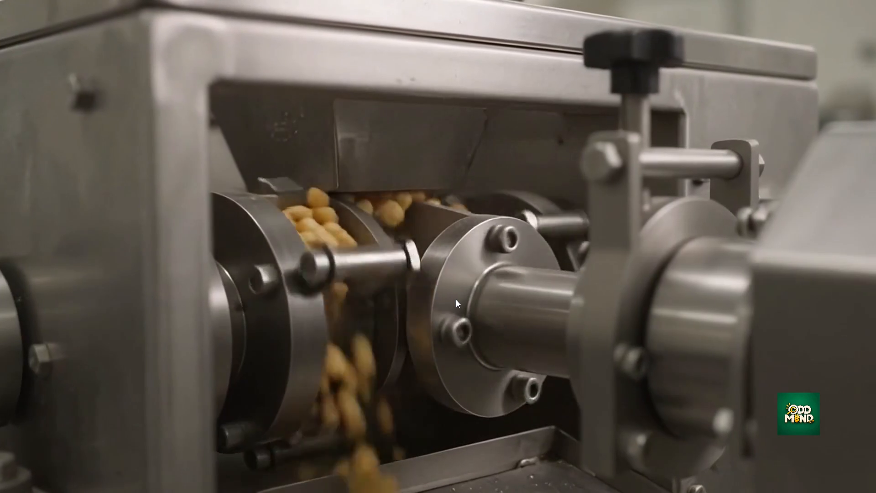
{"action": "left_click", "coordinate": [456, 299]}
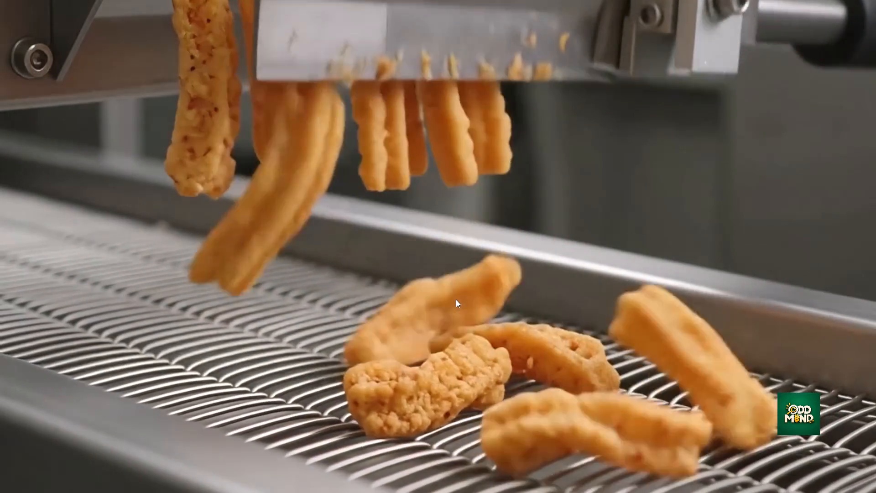
{"action": "left_click", "coordinate": [456, 299]}
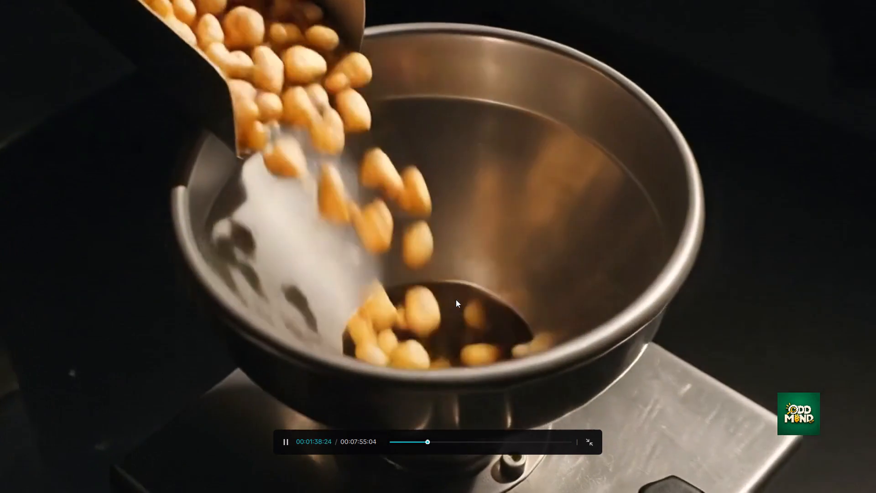
{"action": "left_click", "coordinate": [456, 299]}
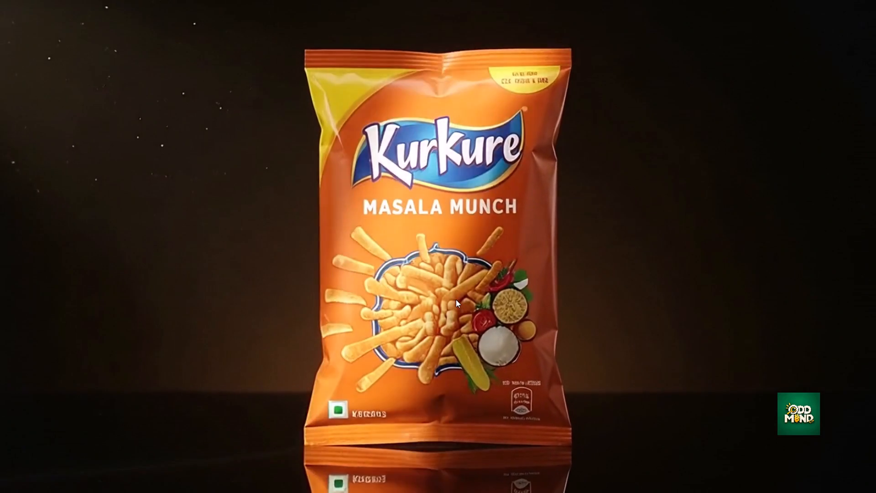
{"action": "left_click", "coordinate": [456, 299]}
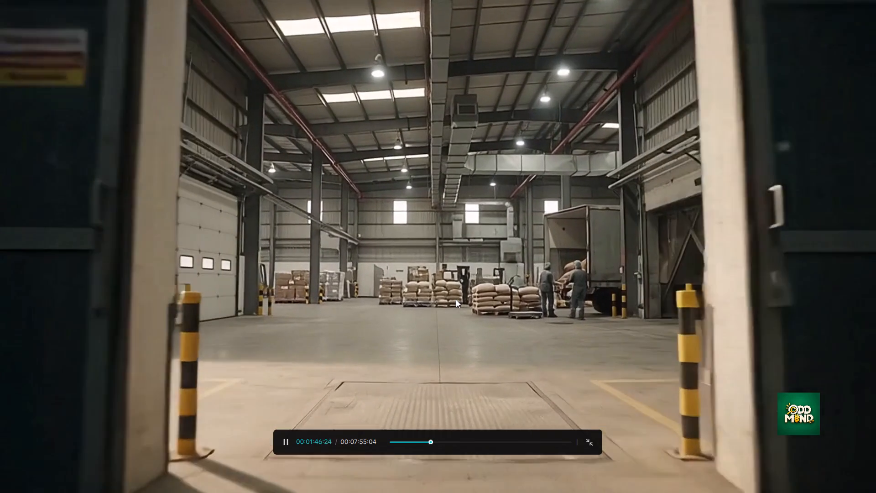
{"action": "left_click", "coordinate": [588, 437]}
Examine the Envision and Deep Haze music tracks beneath the voice-over while playback continues.
{"action": "scroll", "coordinate": [401, 393], "scroll_direction": "down", "scroll_amount": 2}
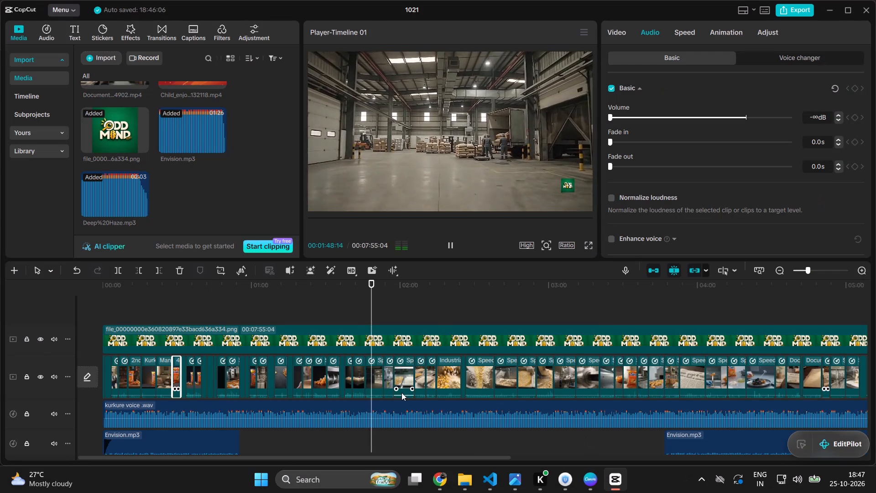
{"action": "scroll", "coordinate": [401, 393], "scroll_direction": "down", "scroll_amount": 3}
{"action": "scroll", "coordinate": [401, 393], "scroll_direction": "up", "scroll_amount": 2}
{"action": "scroll", "coordinate": [401, 393], "scroll_direction": "down", "scroll_amount": 3}
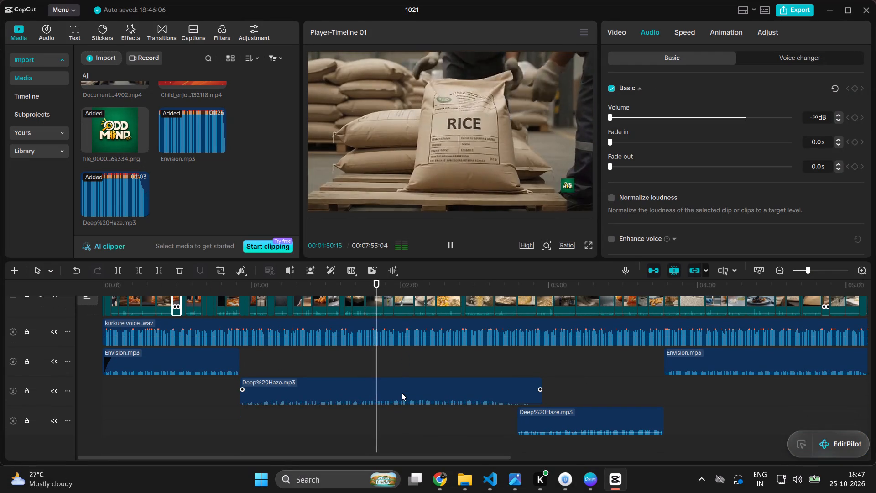
{"action": "scroll", "coordinate": [401, 393], "scroll_direction": "up", "scroll_amount": 6}
{"action": "scroll", "coordinate": [429, 382], "scroll_direction": "down", "scroll_amount": 4}
{"action": "scroll", "coordinate": [429, 382], "scroll_direction": "up", "scroll_amount": 4}
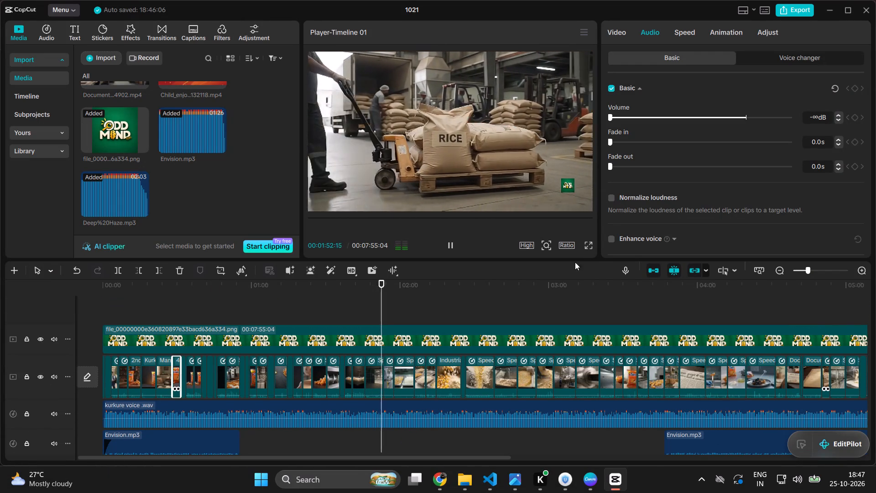
Review the documentary full screen from about 01:52 through the rice, mixing and extruder shots to about 03:07, and exit full screen.
{"action": "left_click", "coordinate": [586, 245]}
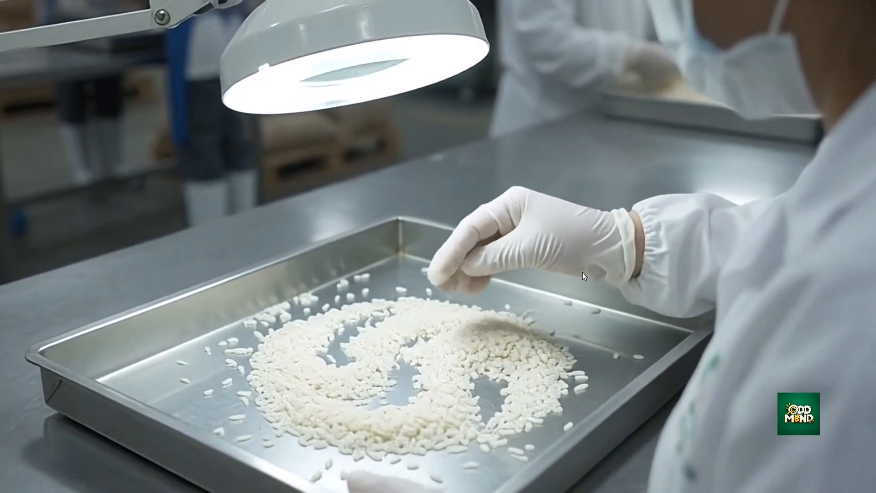
{"action": "scroll", "coordinate": [582, 272], "scroll_direction": "down", "scroll_amount": 2}
{"action": "left_click", "coordinate": [464, 294]}
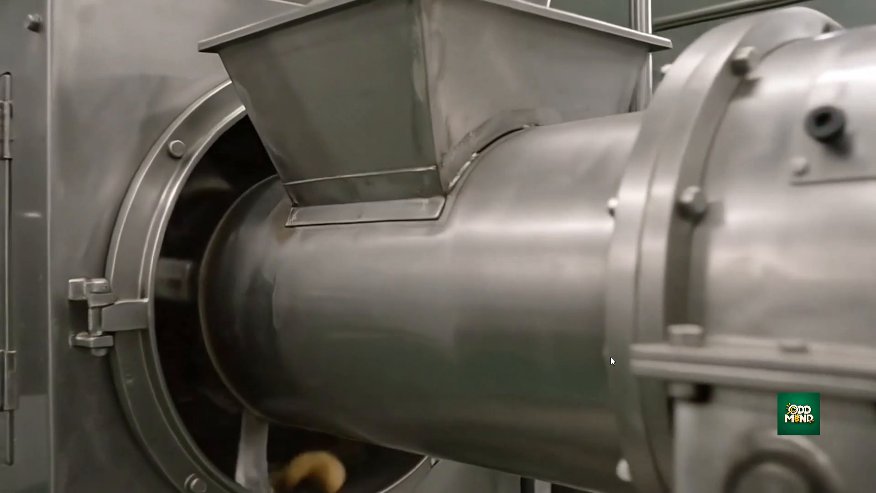
{"action": "left_click", "coordinate": [485, 355]}
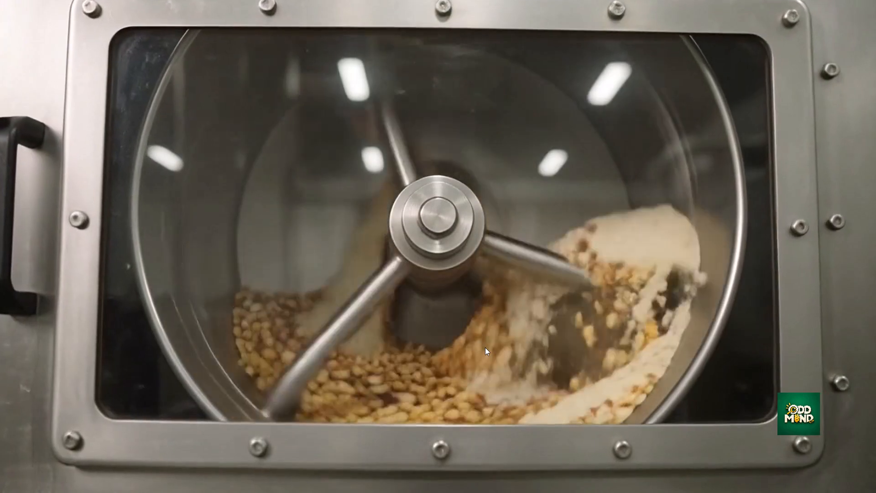
{"action": "left_click", "coordinate": [485, 347]}
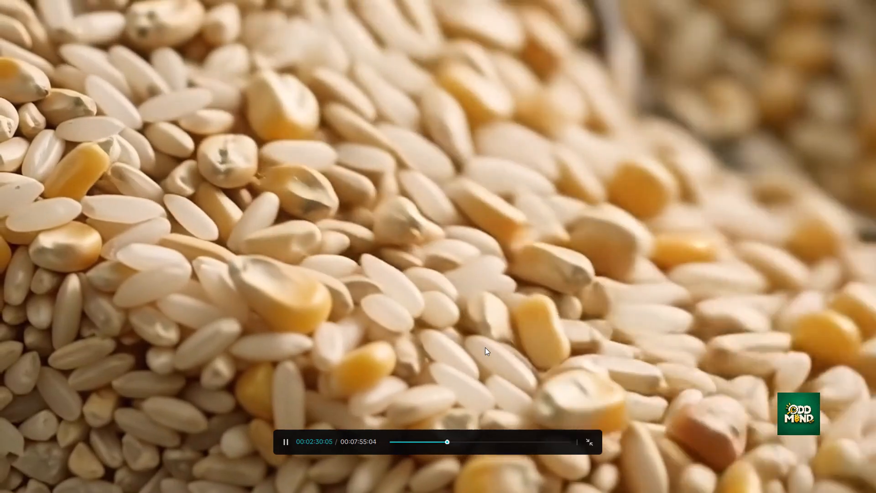
{"action": "left_click", "coordinate": [485, 347]}
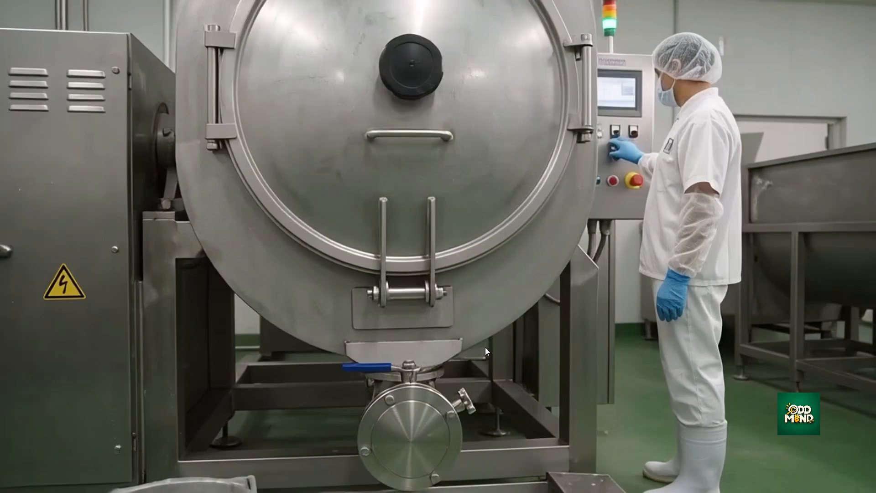
{"action": "left_click", "coordinate": [485, 347]}
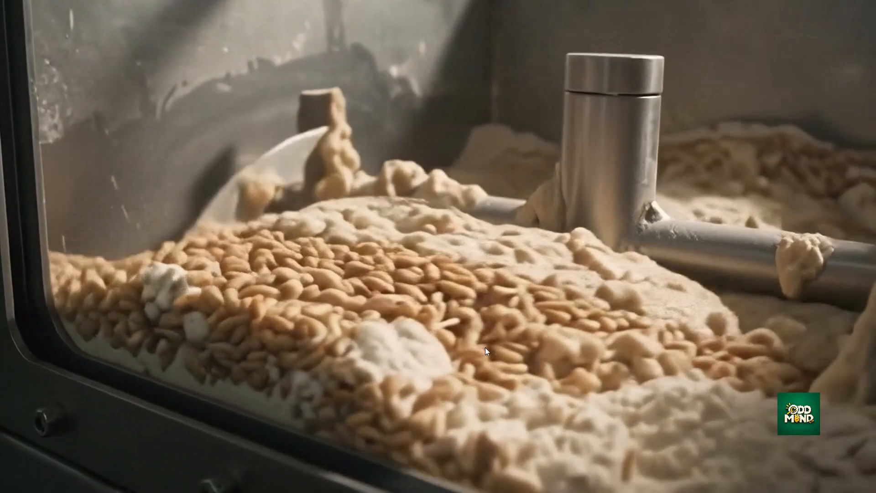
{"action": "left_click", "coordinate": [485, 347]}
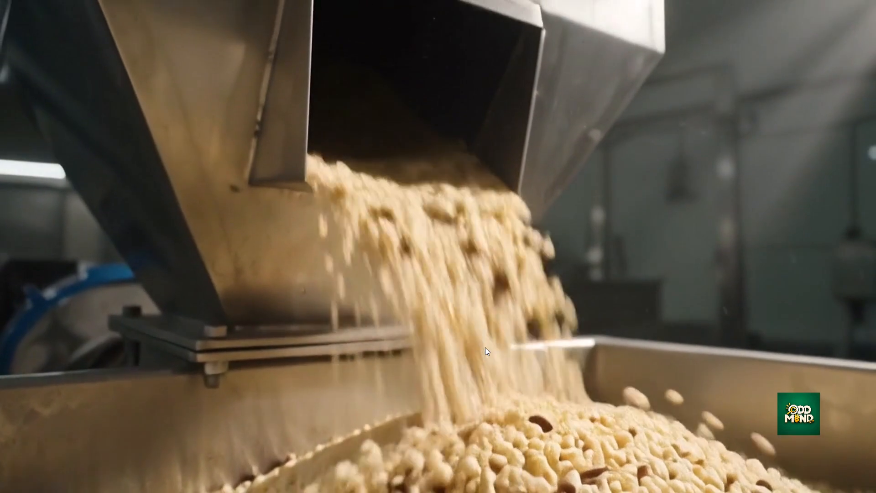
{"action": "left_click", "coordinate": [485, 347]}
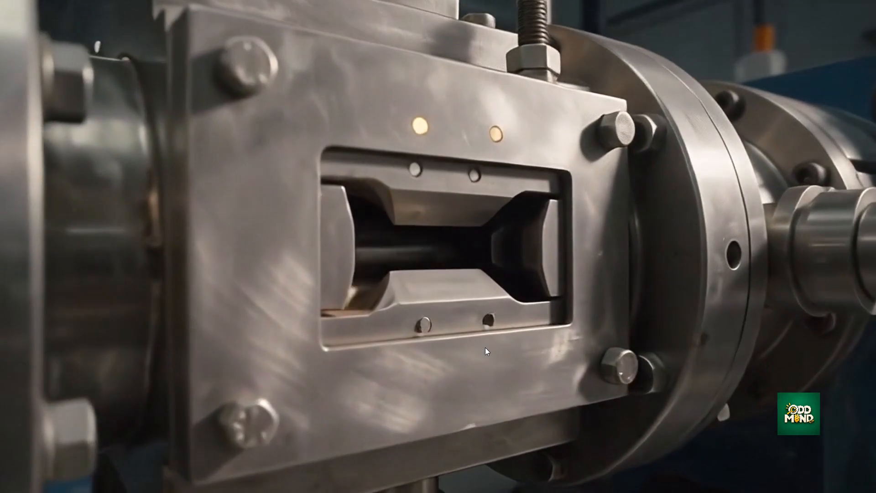
{"action": "left_click", "coordinate": [485, 347]}
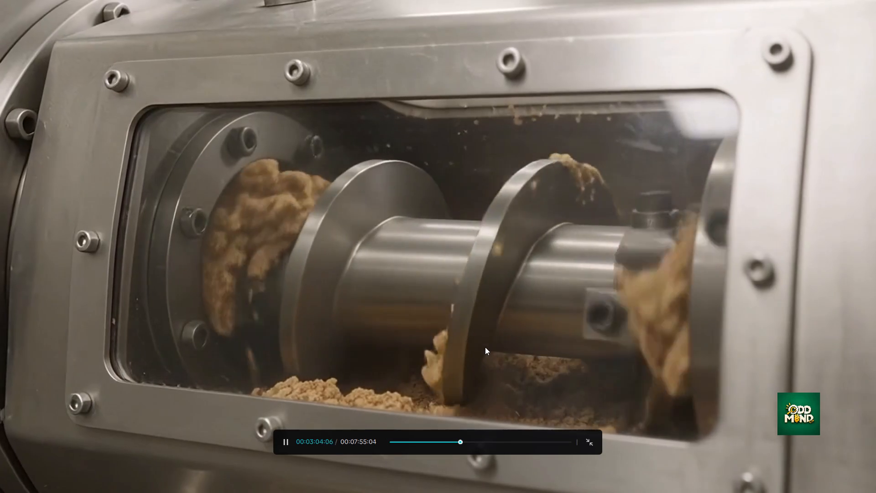
{"action": "scroll", "coordinate": [485, 347], "scroll_direction": "down", "scroll_amount": 3}
{"action": "left_click", "coordinate": [599, 420]}
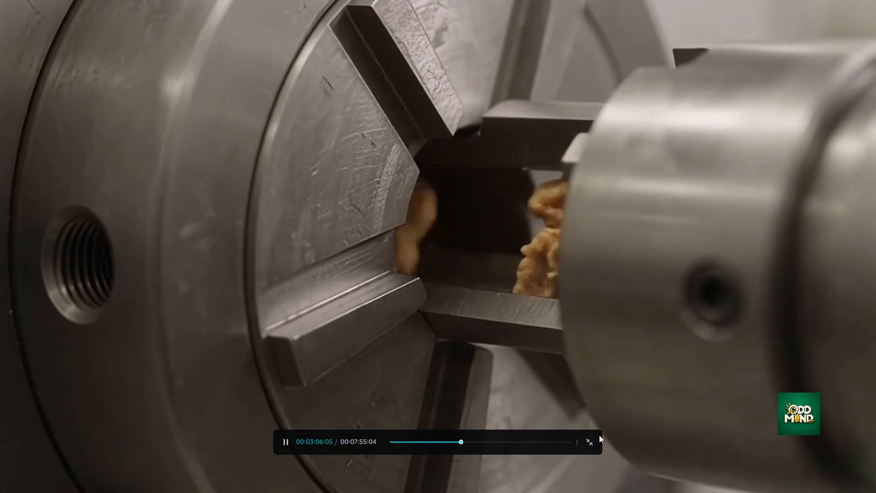
{"action": "left_click", "coordinate": [589, 442]}
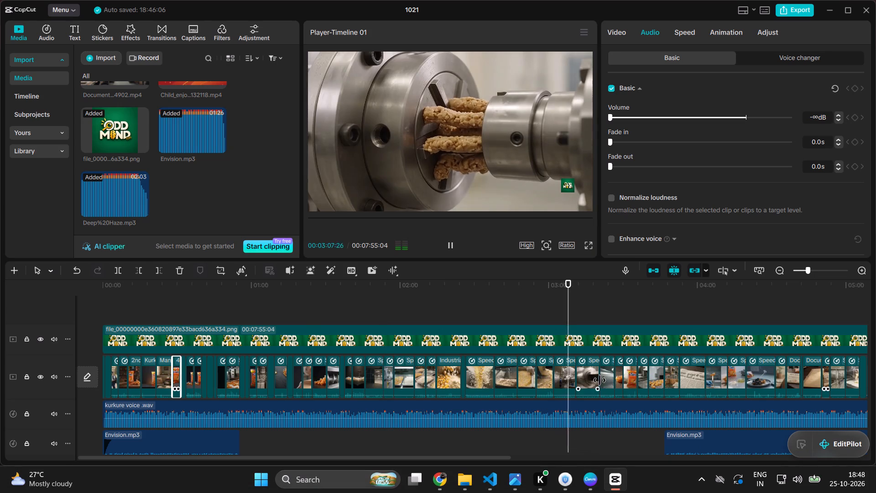
Play the closing shot of the boy with the Kurkure packet from 07:51:16 to the end of the timeline.
{"action": "scroll", "coordinate": [638, 377], "scroll_direction": "left", "scroll_amount": 3}
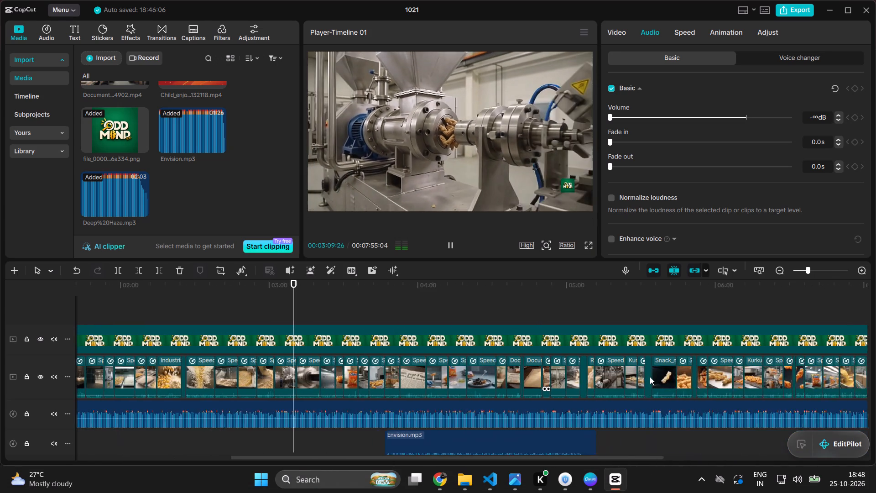
{"action": "scroll", "coordinate": [650, 377], "scroll_direction": "left", "scroll_amount": 3}
{"action": "scroll", "coordinate": [769, 367], "scroll_direction": "left", "scroll_amount": 1}
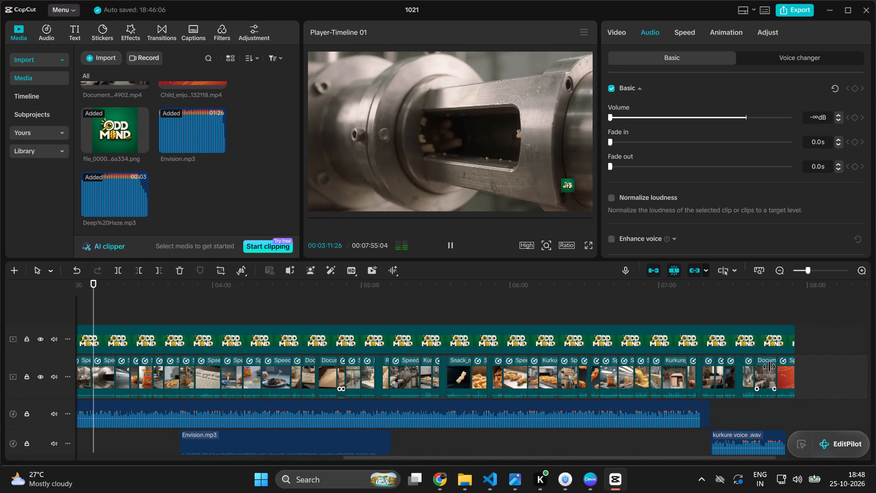
{"action": "scroll", "coordinate": [769, 367], "scroll_direction": "left", "scroll_amount": 1}
{"action": "scroll", "coordinate": [793, 387], "scroll_direction": "down", "scroll_amount": 3}
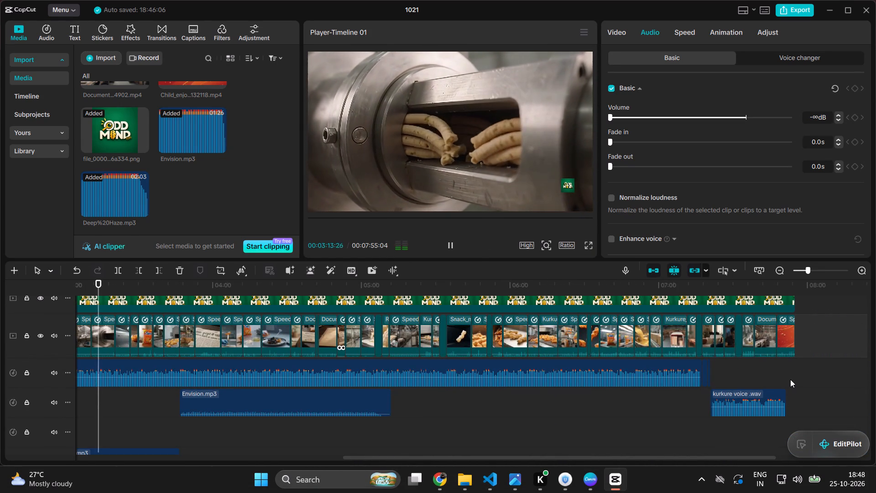
{"action": "left_click", "coordinate": [787, 404]}
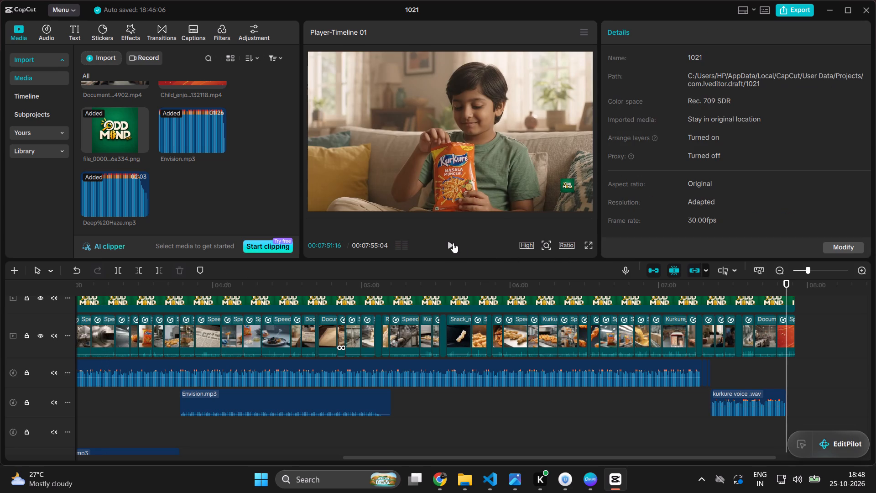
{"action": "left_click", "coordinate": [450, 240]}
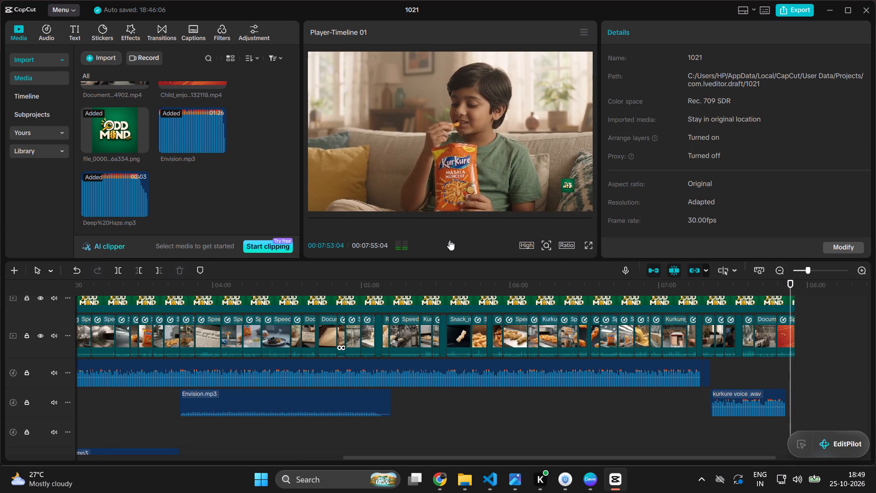
{"action": "left_click", "coordinate": [449, 240]}
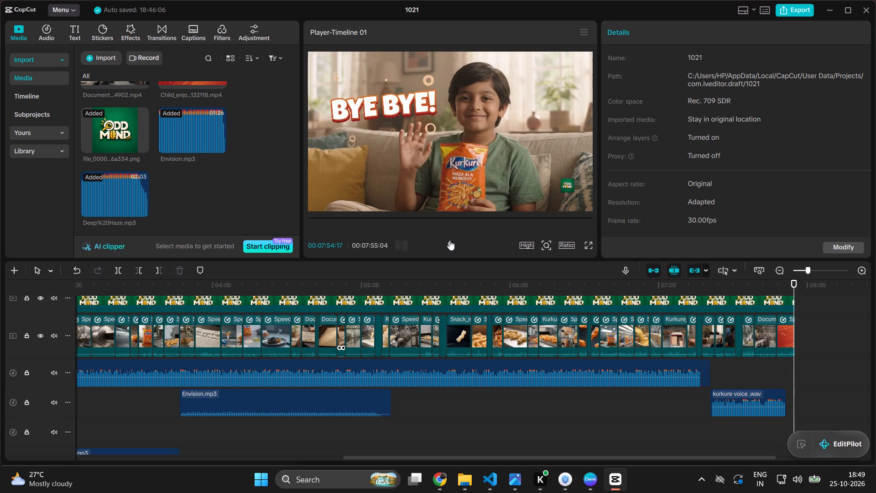
{"action": "left_click", "coordinate": [449, 240]}
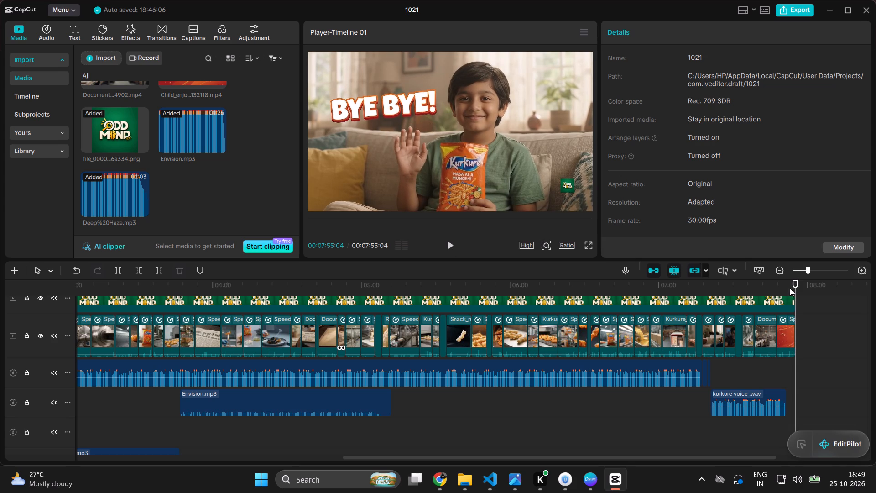
Play from about 04:33, review the video full screen to about 05:00, and exit full screen.
{"action": "left_click_drag", "start_coordinate": [793, 284], "coordinate": [773, 291]}
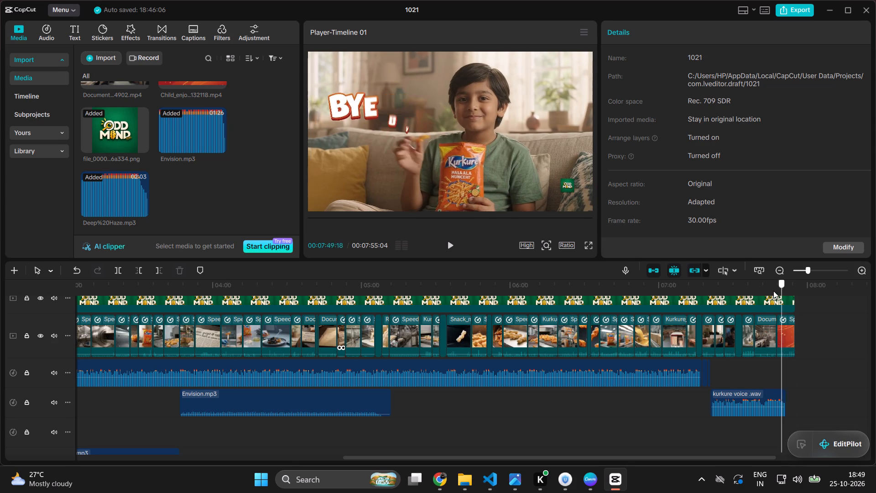
{"action": "left_click_drag", "start_coordinate": [773, 291], "coordinate": [298, 341]}
{"action": "left_click", "coordinate": [451, 251]}
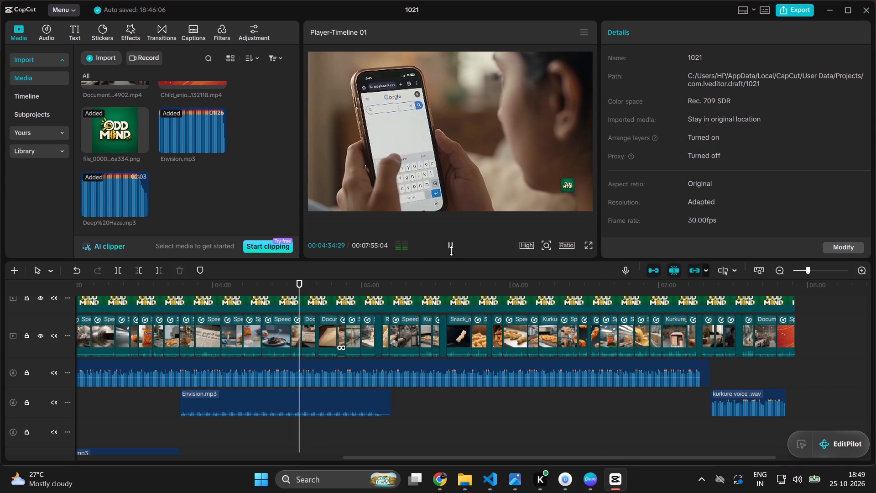
{"action": "scroll", "coordinate": [377, 300], "scroll_direction": "up", "scroll_amount": 4}
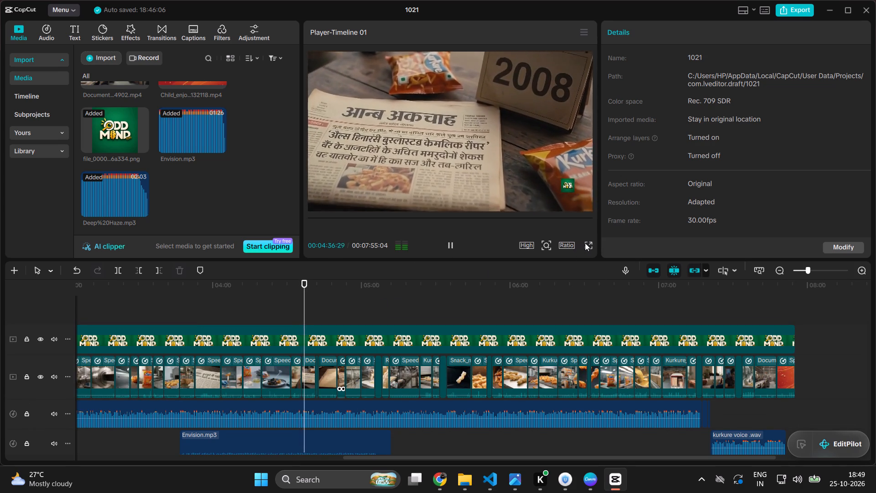
{"action": "left_click", "coordinate": [586, 243]}
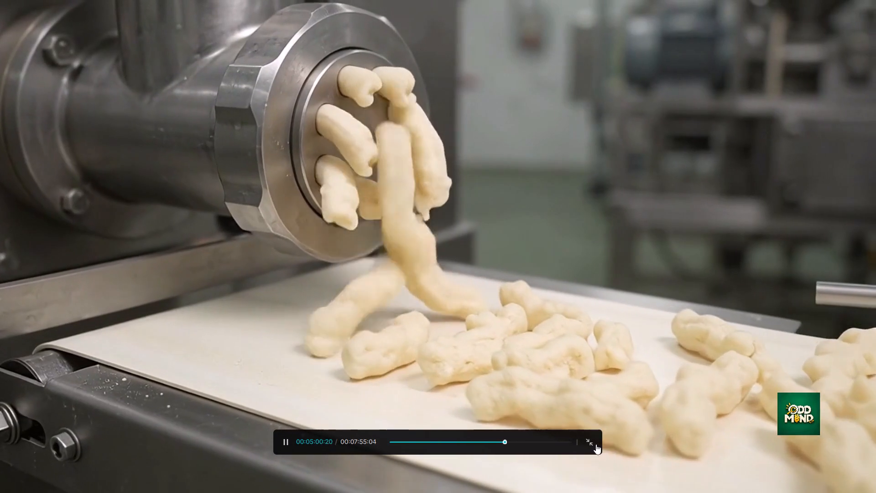
{"action": "left_click", "coordinate": [594, 440]}
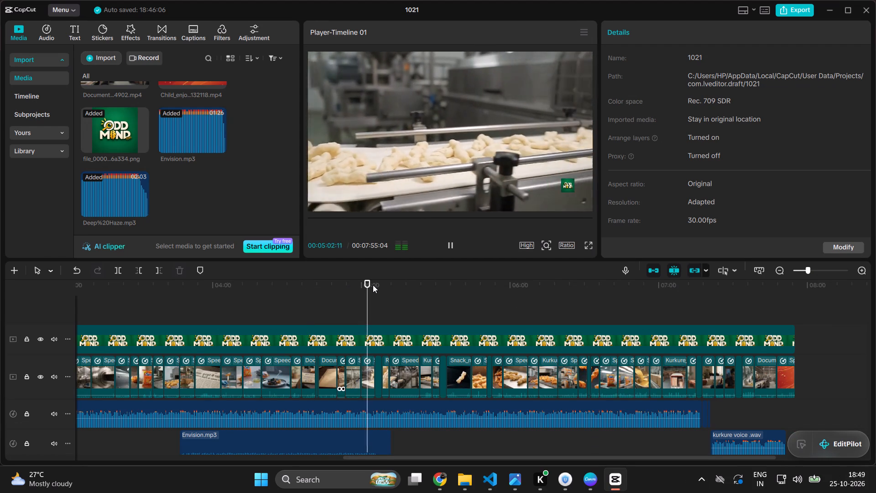
Return to the start of the documentary, briefly play the opening shop scene full screen, and exit full screen.
{"action": "left_click_drag", "start_coordinate": [370, 286], "coordinate": [15, 431]}
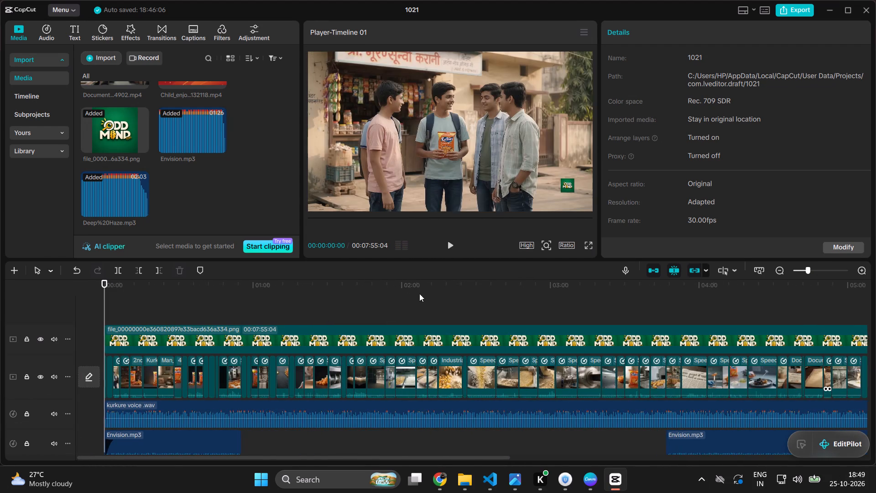
{"action": "left_click", "coordinate": [602, 241]}
{"action": "left_click", "coordinate": [598, 243]}
{"action": "left_click", "coordinate": [588, 248]}
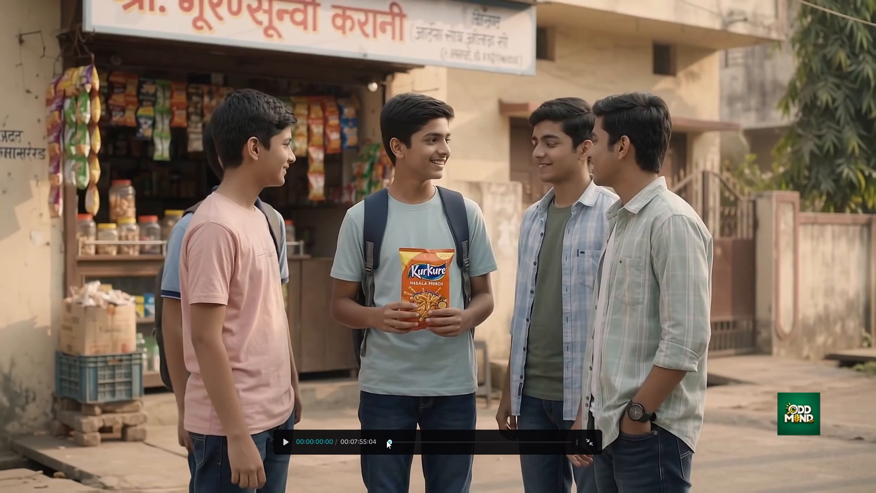
{"action": "left_click_drag", "start_coordinate": [386, 441], "coordinate": [376, 448]}
{"action": "left_click_drag", "start_coordinate": [391, 441], "coordinate": [361, 441]}
{"action": "left_click_drag", "start_coordinate": [388, 443], "coordinate": [376, 444]}
{"action": "left_click", "coordinate": [284, 439]}
{"action": "left_click", "coordinate": [284, 439]}
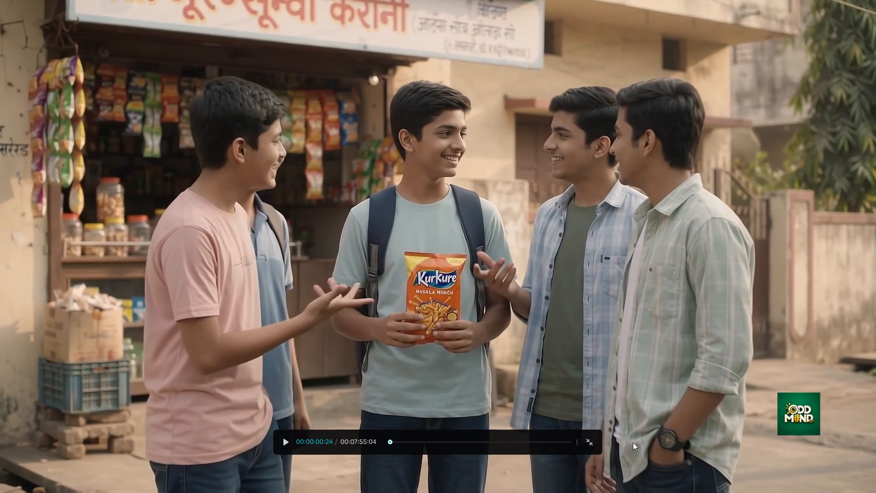
{"action": "left_click", "coordinate": [585, 439]}
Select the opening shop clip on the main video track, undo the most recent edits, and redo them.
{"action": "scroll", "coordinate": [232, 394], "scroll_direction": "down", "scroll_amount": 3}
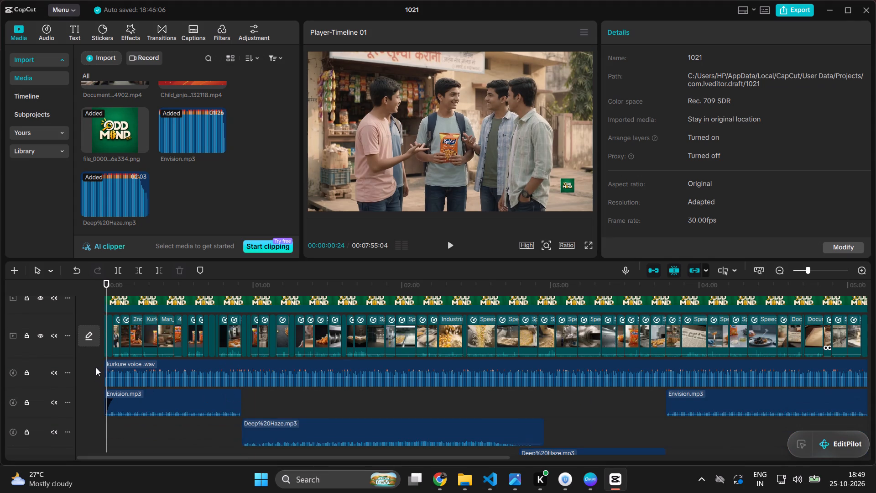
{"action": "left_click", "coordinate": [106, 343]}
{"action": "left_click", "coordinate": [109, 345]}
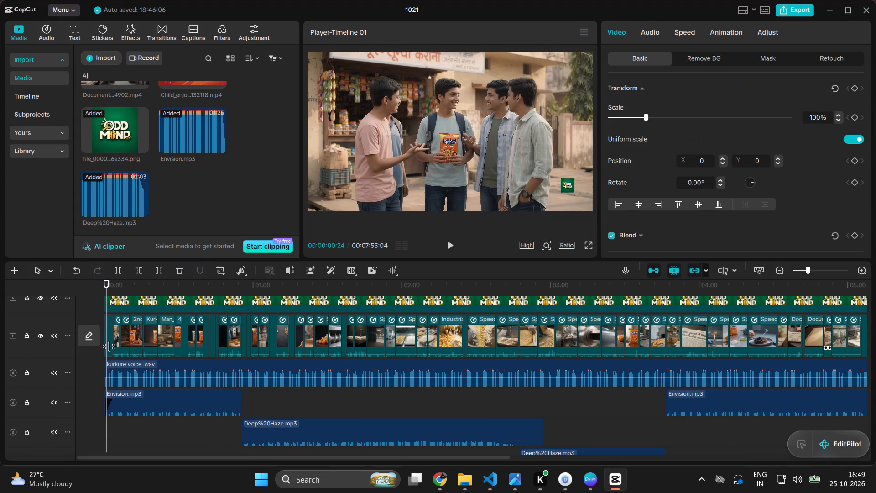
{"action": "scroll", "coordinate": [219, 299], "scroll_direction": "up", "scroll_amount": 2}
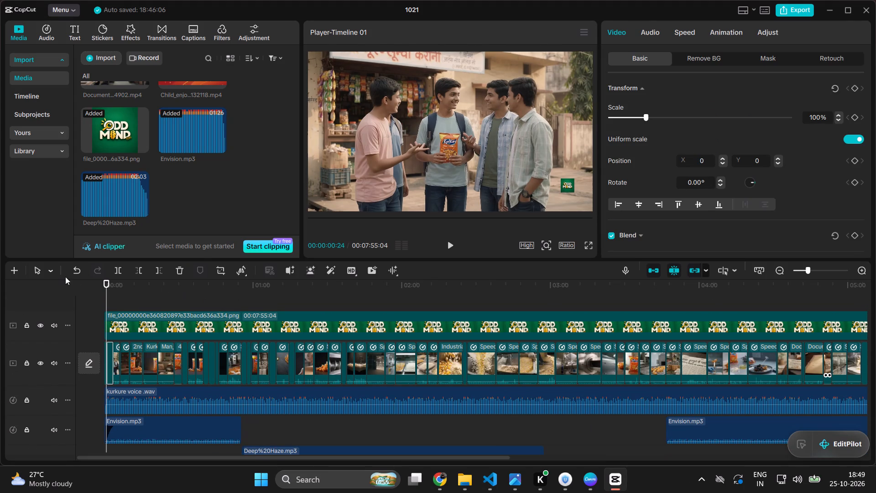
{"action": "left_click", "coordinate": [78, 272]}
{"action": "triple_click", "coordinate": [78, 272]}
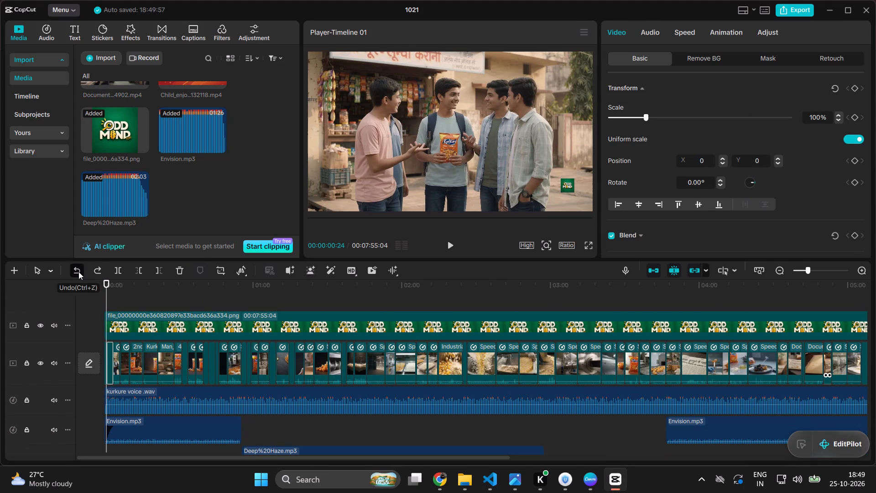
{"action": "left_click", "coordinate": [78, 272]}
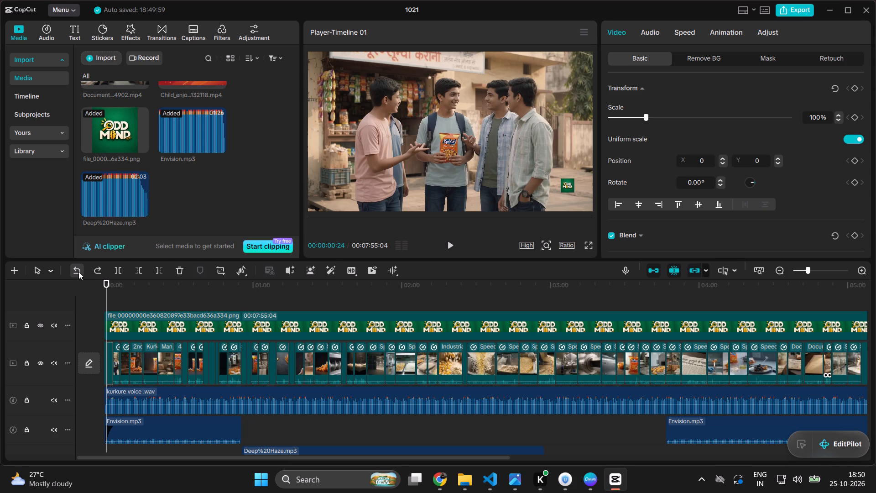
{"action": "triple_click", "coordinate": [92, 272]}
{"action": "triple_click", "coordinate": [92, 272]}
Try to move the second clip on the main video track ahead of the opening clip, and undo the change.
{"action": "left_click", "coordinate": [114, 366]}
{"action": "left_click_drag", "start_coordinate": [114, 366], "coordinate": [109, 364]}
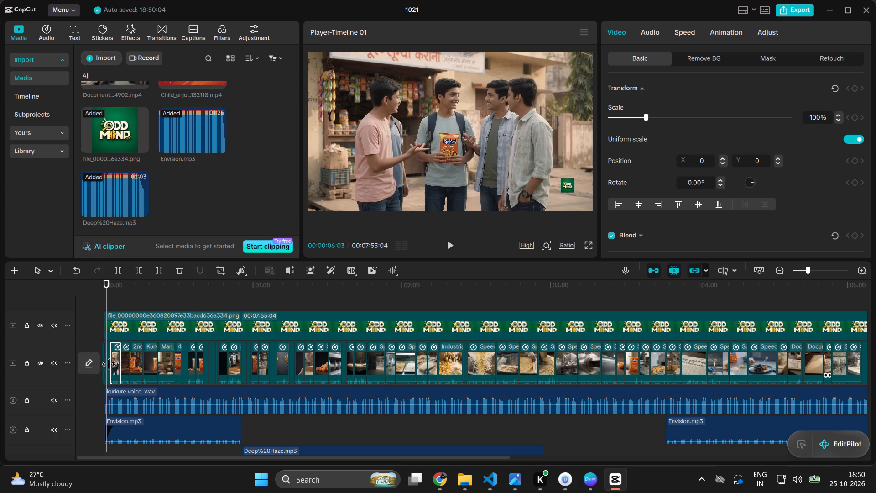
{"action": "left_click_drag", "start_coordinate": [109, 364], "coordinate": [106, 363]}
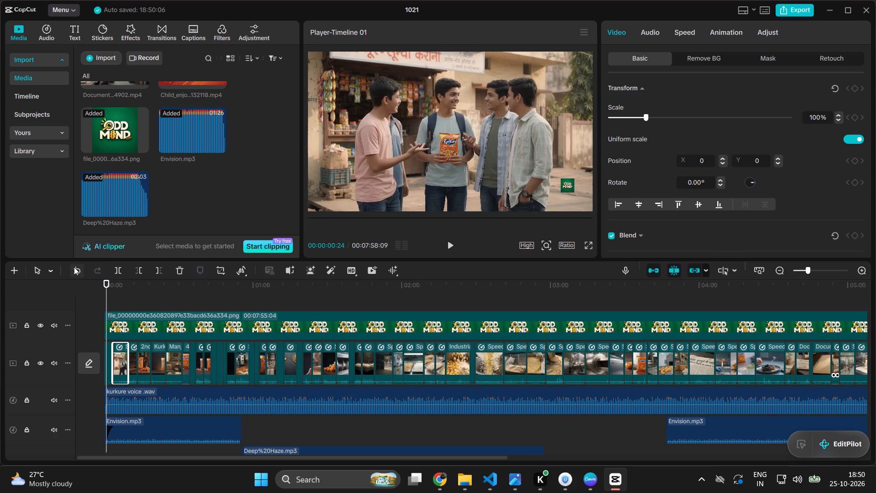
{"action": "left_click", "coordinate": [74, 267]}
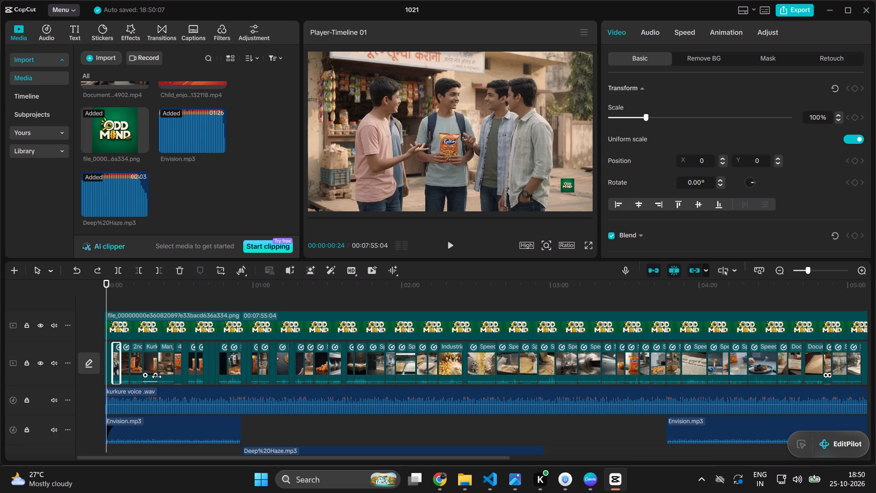
Play the opening shop and schoolchildren clips from the start to about 00:03, and replay the first second.
{"action": "scroll", "coordinate": [157, 377], "scroll_direction": "up", "scroll_amount": 13, "text": "ctrl"}
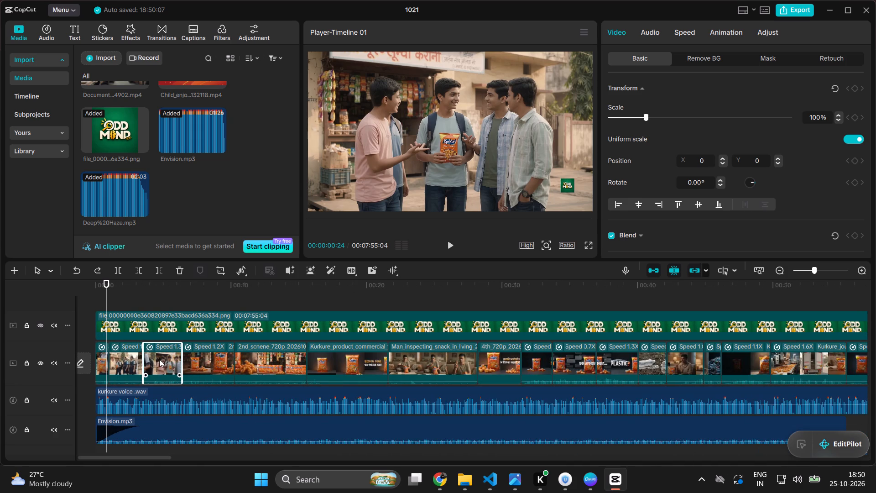
{"action": "scroll", "coordinate": [163, 363], "scroll_direction": "up", "scroll_amount": 2, "text": "ctrl"}
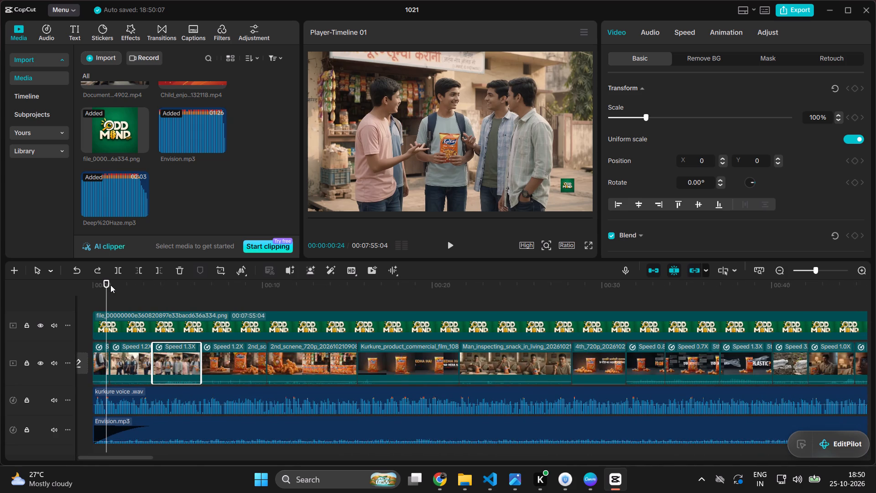
{"action": "left_click_drag", "start_coordinate": [107, 283], "coordinate": [85, 288]}
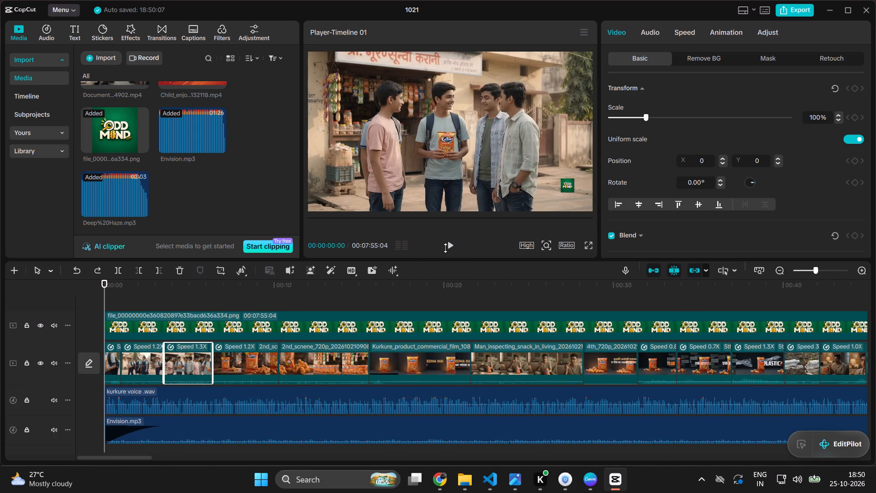
{"action": "left_click", "coordinate": [454, 246]}
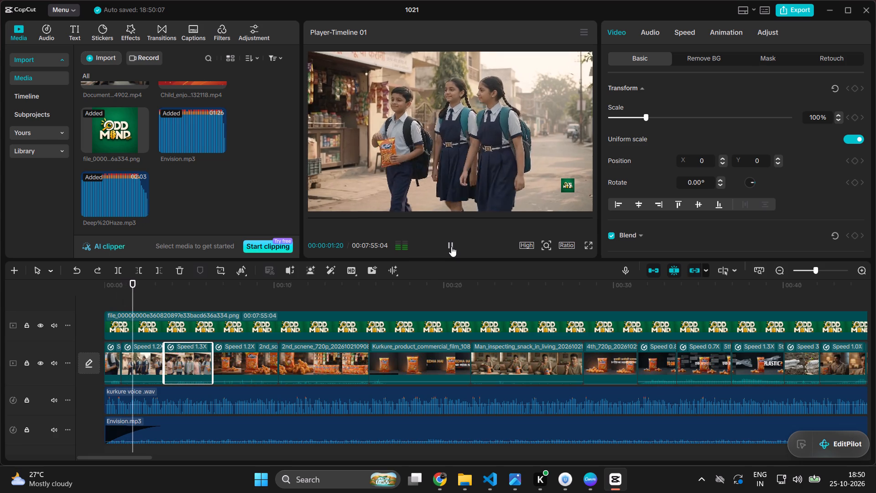
{"action": "left_click", "coordinate": [451, 246]}
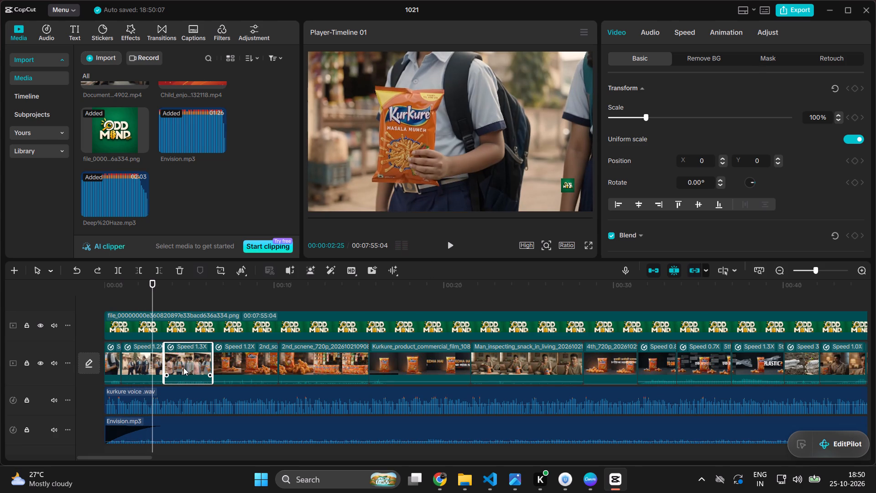
{"action": "left_click", "coordinate": [136, 365]}
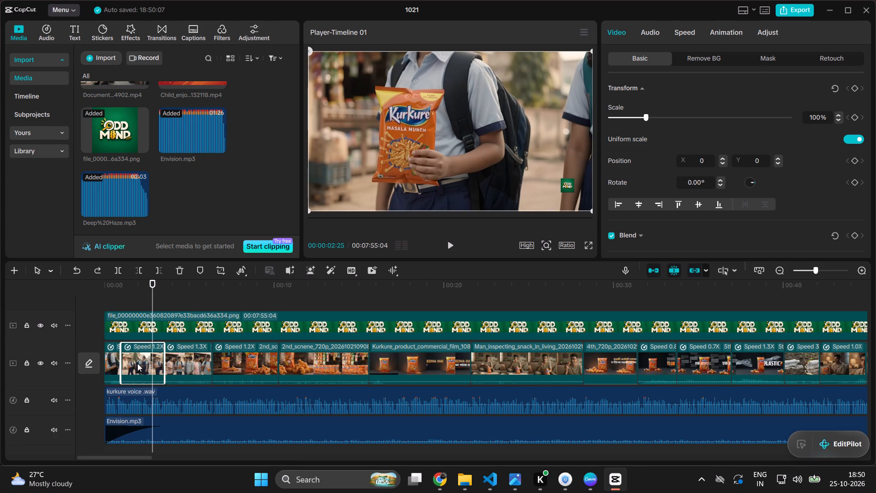
{"action": "left_click_drag", "start_coordinate": [153, 287], "coordinate": [149, 287]}
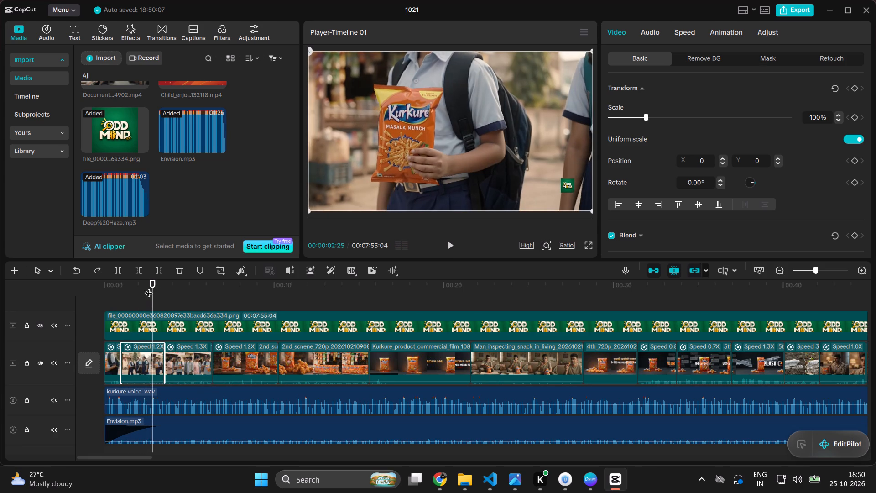
{"action": "left_click_drag", "start_coordinate": [149, 287], "coordinate": [64, 302]}
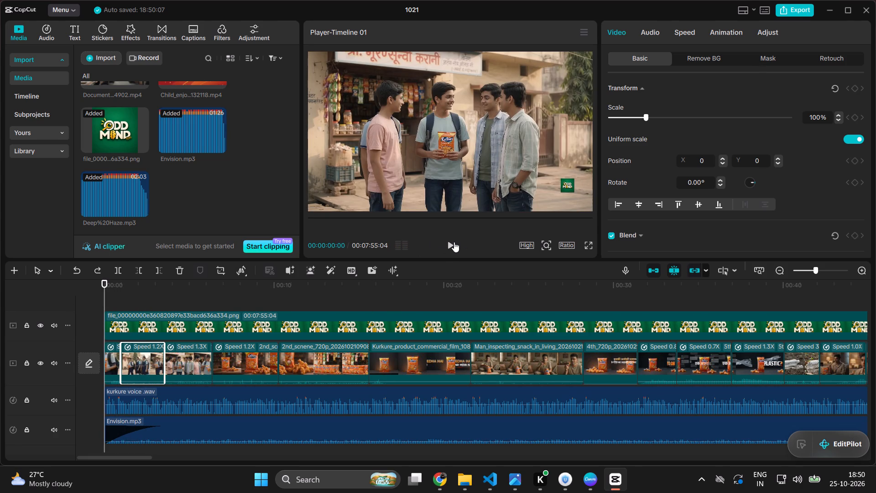
{"action": "left_click", "coordinate": [454, 242]}
{"action": "left_click", "coordinate": [451, 243]}
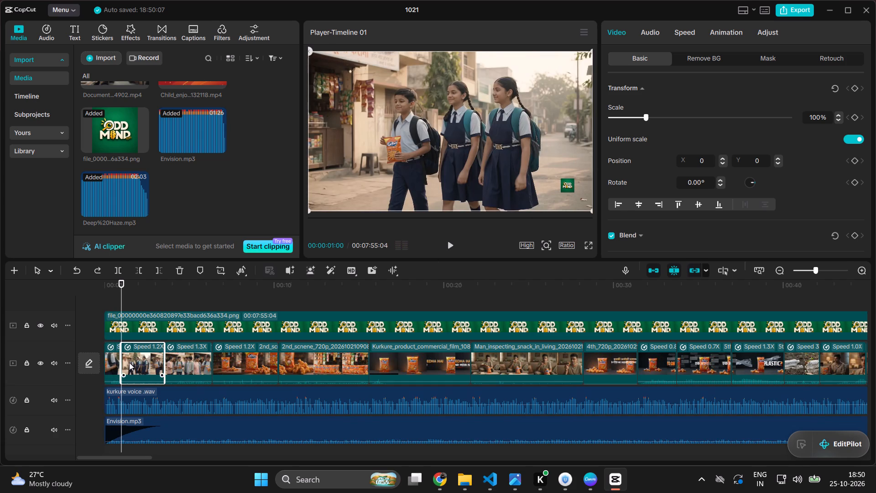
Reorder the main video track so the schoolchildren clip opens the documentary and the short shop clip follows it.
{"action": "left_click", "coordinate": [112, 362]}
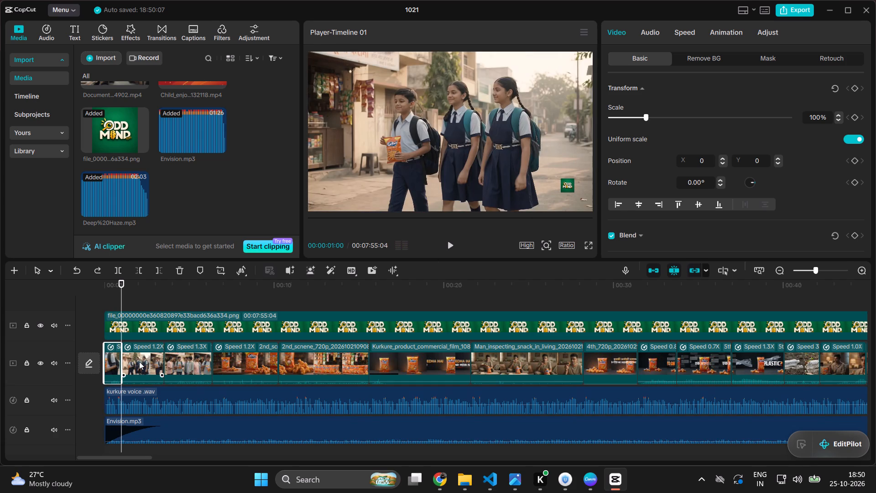
{"action": "left_click_drag", "start_coordinate": [141, 362], "coordinate": [97, 365]}
{"action": "left_click_drag", "start_coordinate": [109, 360], "coordinate": [153, 366]}
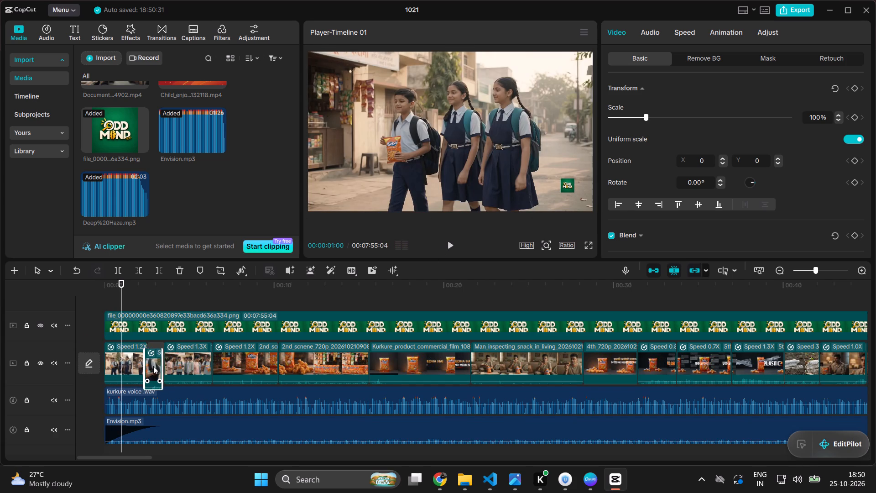
{"action": "left_click_drag", "start_coordinate": [153, 366], "coordinate": [153, 365]}
Play the reordered opening from the start to about 00:06, and return to about 00:01.
{"action": "left_click_drag", "start_coordinate": [122, 292], "coordinate": [49, 305]}
{"action": "left_click", "coordinate": [452, 243]}
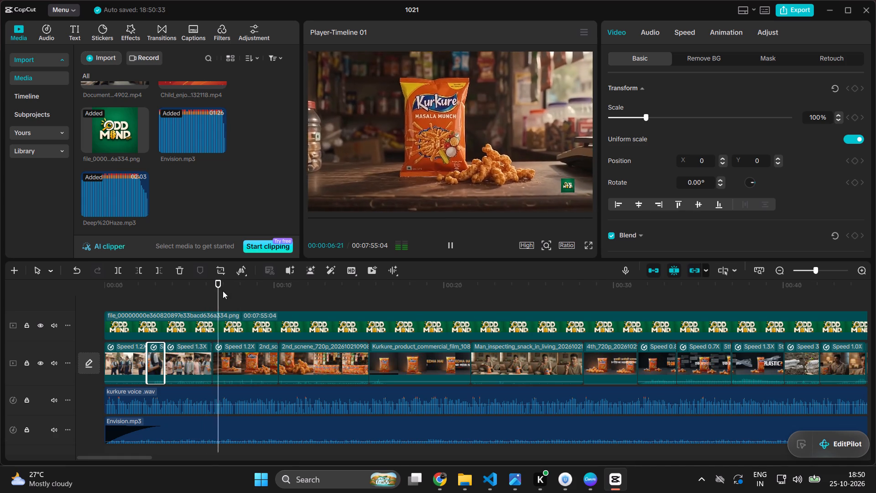
{"action": "left_click_drag", "start_coordinate": [223, 291], "coordinate": [172, 308]}
{"action": "left_click_drag", "start_coordinate": [169, 279], "coordinate": [122, 304]}
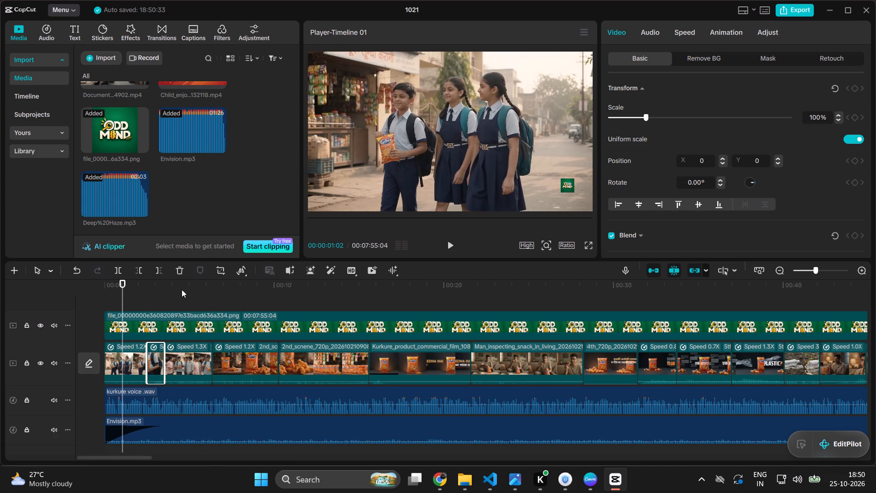
Play from about 00:01 to about 00:19 while examining the music tracks on the timeline, with a brief full-screen view.
{"action": "left_click", "coordinate": [455, 241]}
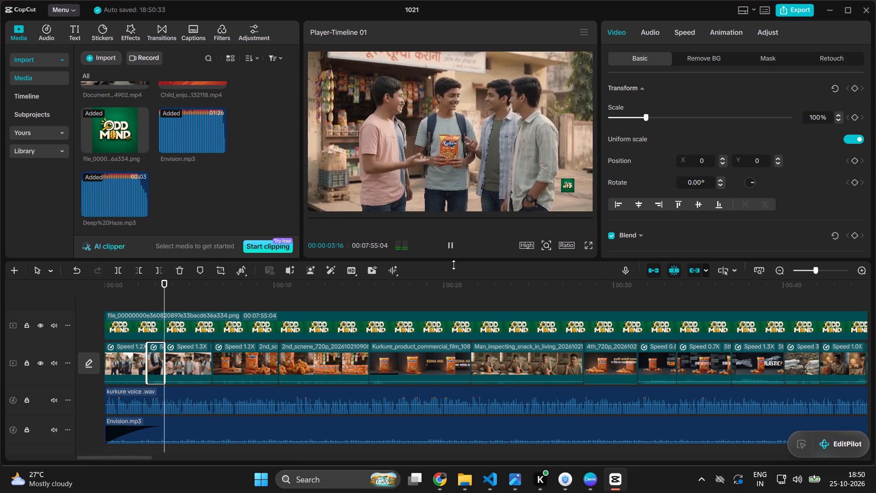
{"action": "scroll", "coordinate": [448, 285], "scroll_direction": "down", "scroll_amount": 4}
{"action": "scroll", "coordinate": [407, 345], "scroll_direction": "down", "scroll_amount": 5}
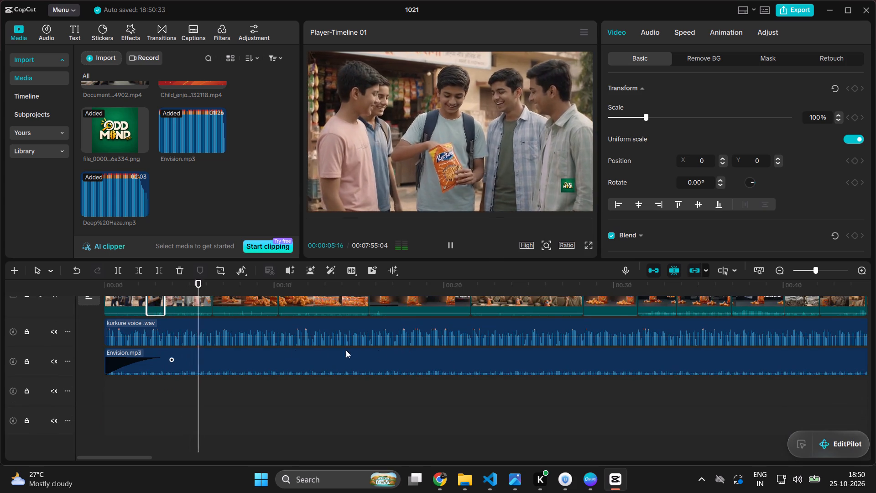
{"action": "scroll", "coordinate": [397, 401], "scroll_direction": "left", "scroll_amount": 1}
{"action": "scroll", "coordinate": [414, 398], "scroll_direction": "down", "scroll_amount": 4, "text": "ctrl"}
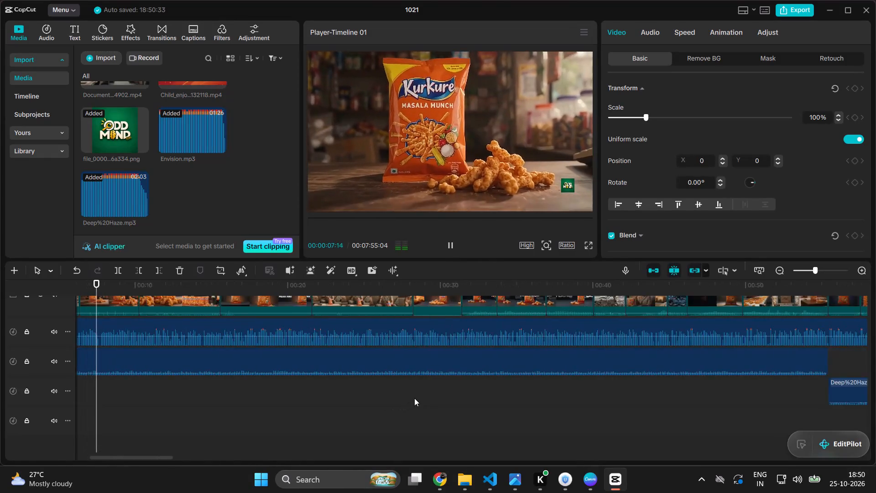
{"action": "scroll", "coordinate": [414, 398], "scroll_direction": "down", "scroll_amount": 5, "text": "ctrl"}
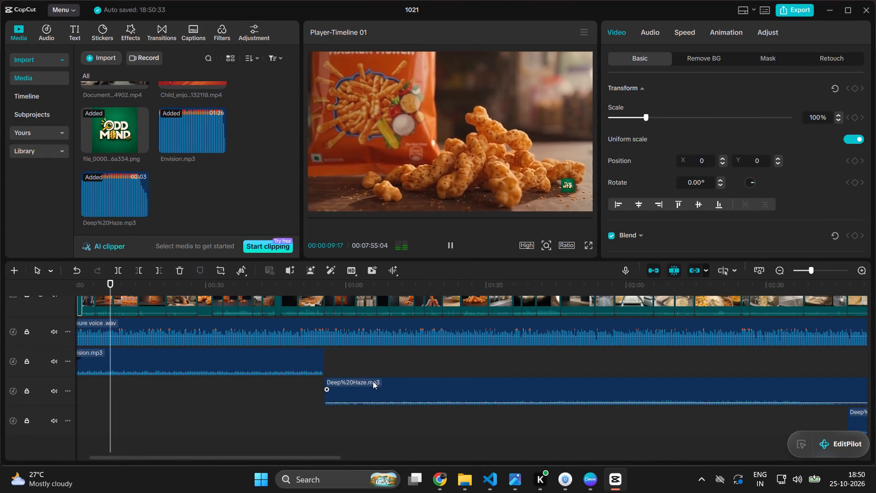
{"action": "scroll", "coordinate": [392, 344], "scroll_direction": "up", "scroll_amount": 9}
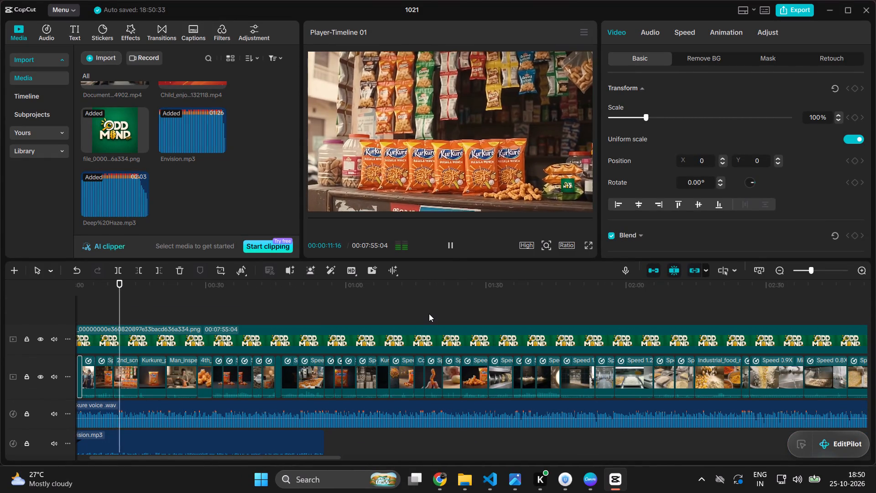
{"action": "scroll", "coordinate": [285, 384], "scroll_direction": "down", "scroll_amount": 3}
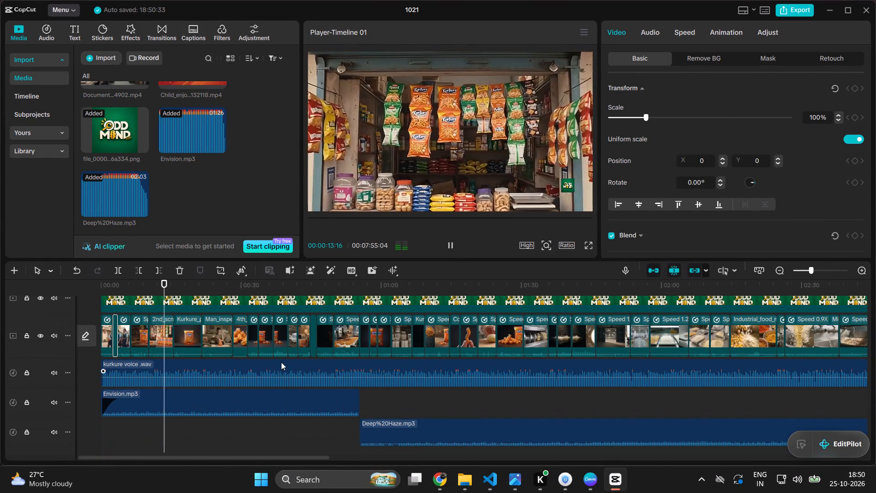
{"action": "scroll", "coordinate": [417, 337], "scroll_direction": "up", "scroll_amount": 4}
{"action": "left_click", "coordinate": [585, 240]}
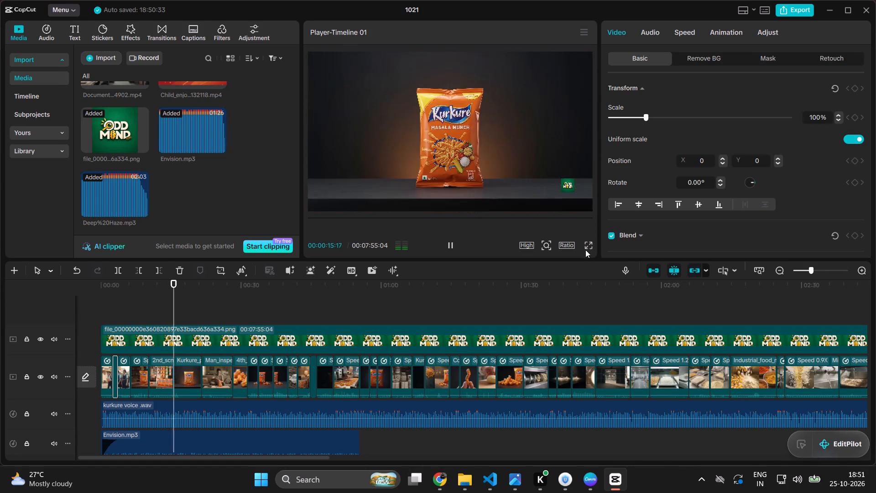
{"action": "left_click", "coordinate": [589, 249]}
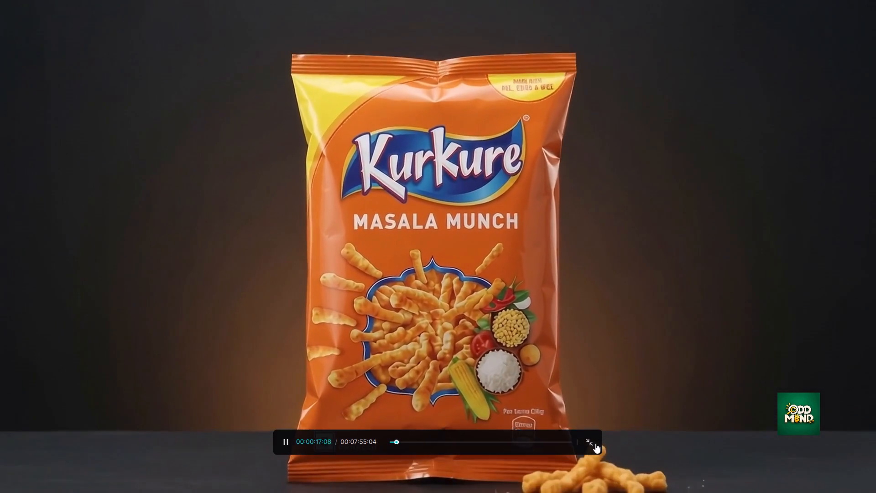
{"action": "left_click", "coordinate": [581, 444]}
{"action": "left_click", "coordinate": [589, 443]}
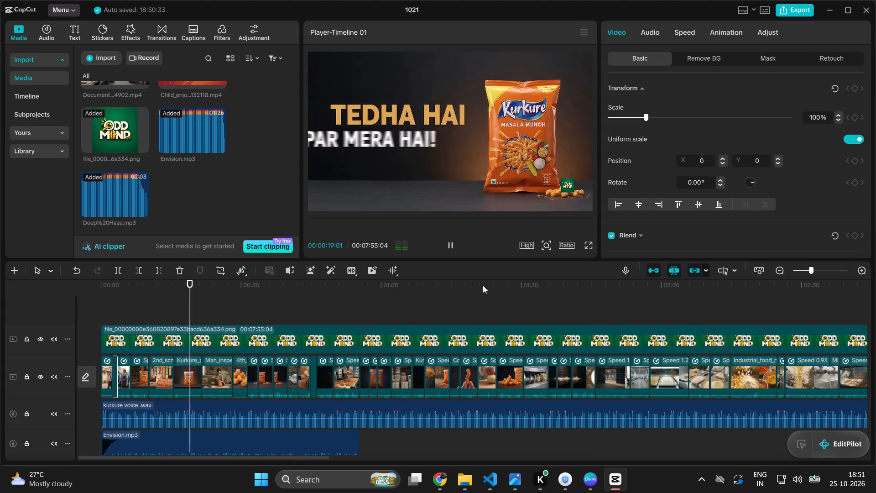
{"action": "left_click", "coordinate": [451, 252]}
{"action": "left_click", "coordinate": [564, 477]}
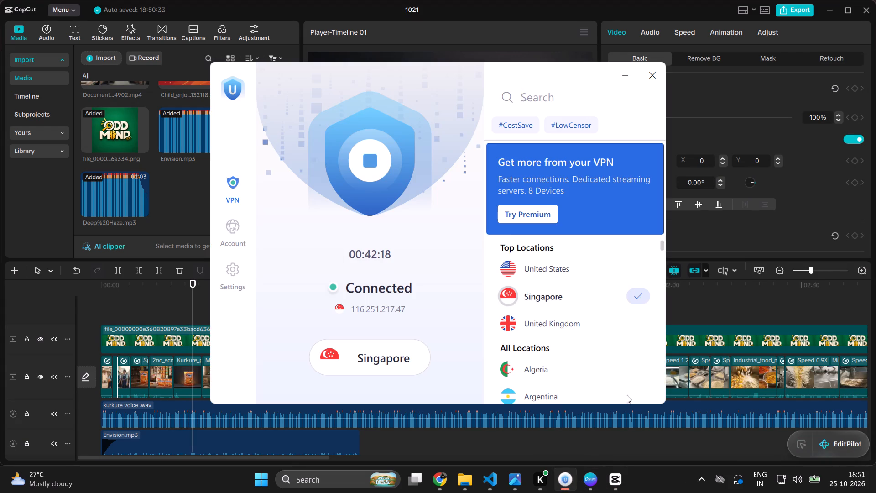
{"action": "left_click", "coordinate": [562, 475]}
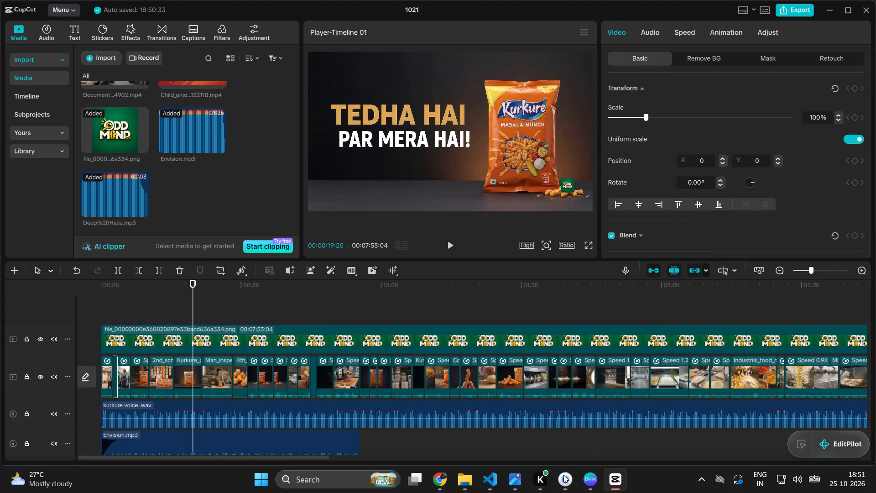
Switch to Chrome, start Promising Relationship on Incompetech, and check the music options in the ChatGPT BGM guide.
{"action": "left_click", "coordinate": [439, 482]}
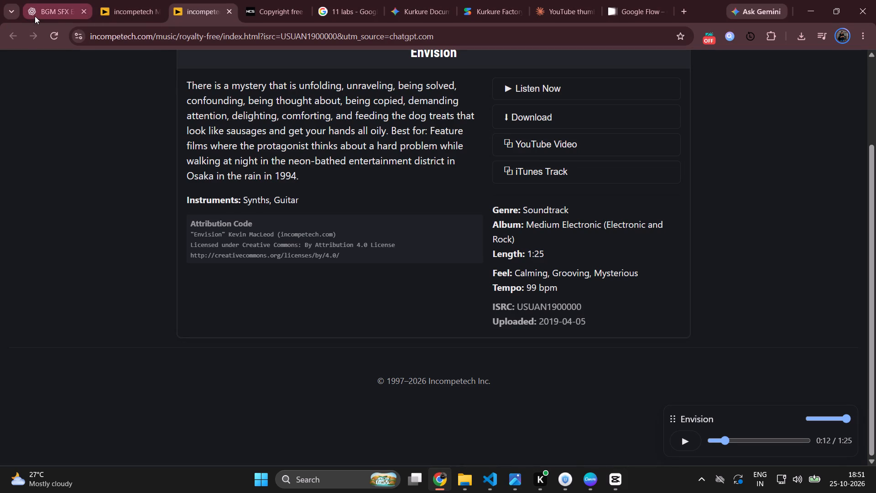
{"action": "left_click", "coordinate": [136, 13]}
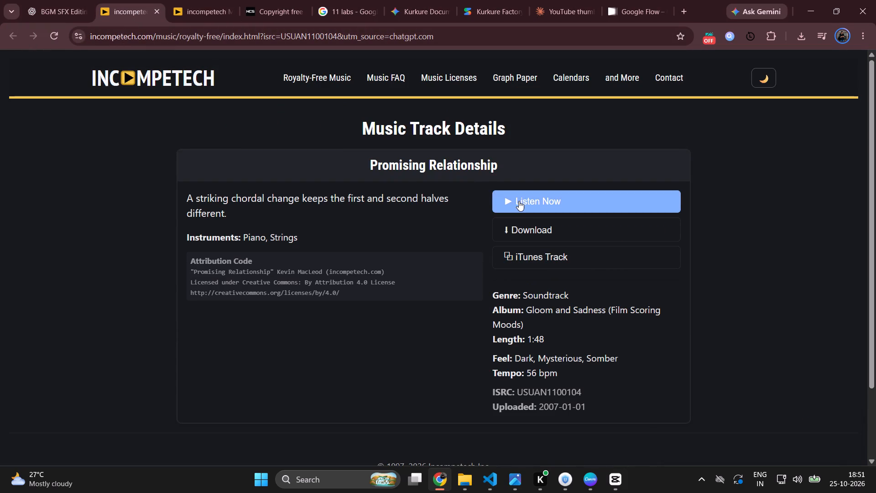
{"action": "left_click", "coordinate": [522, 201]}
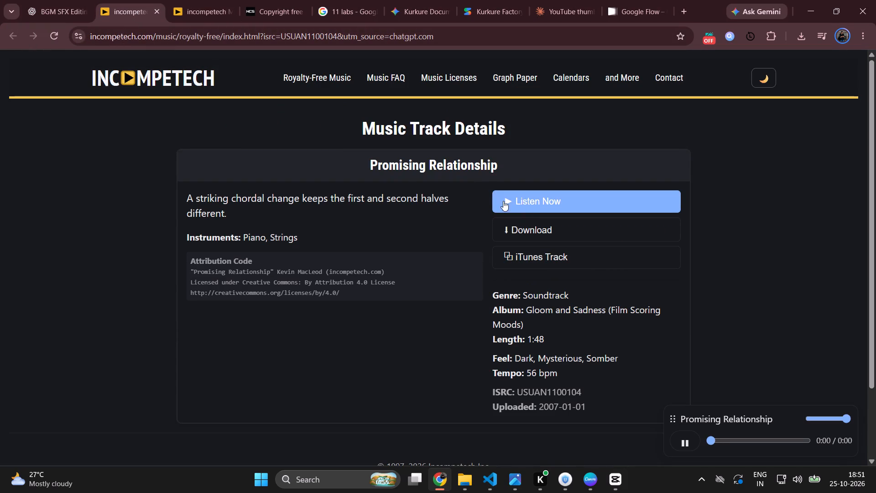
{"action": "left_click", "coordinate": [55, 12]}
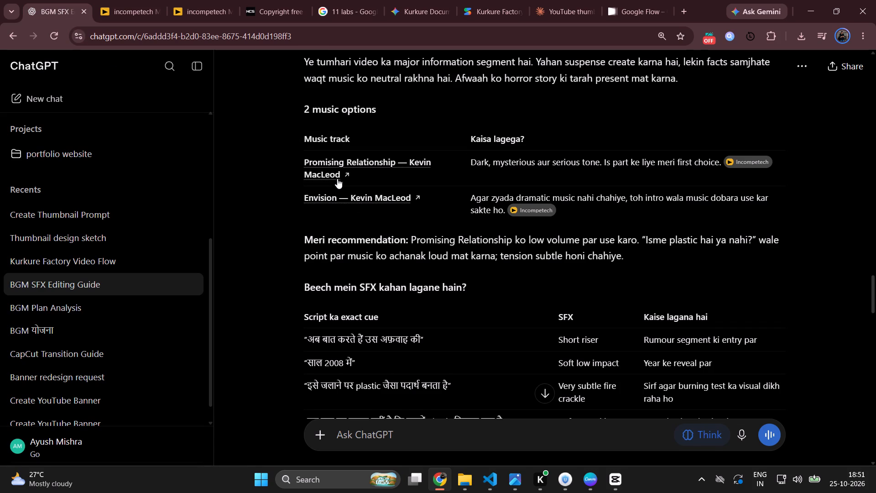
{"action": "left_click", "coordinate": [121, 10]}
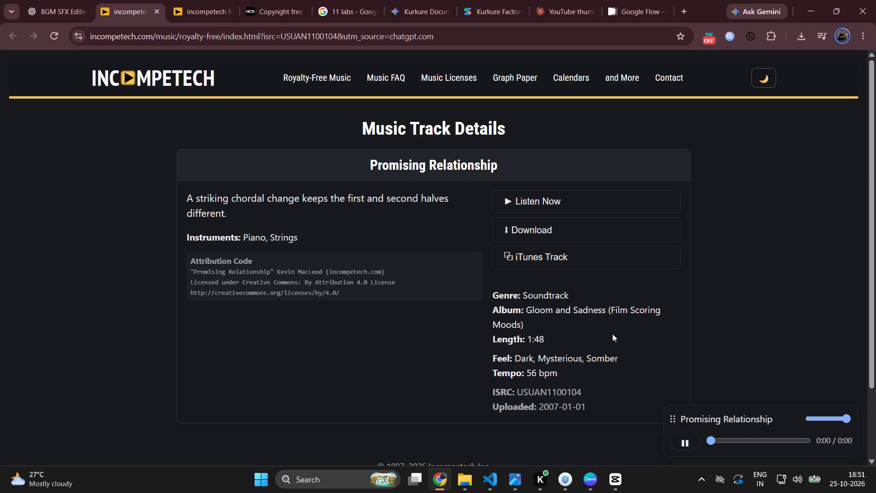
{"action": "left_click", "coordinate": [738, 441]}
{"action": "left_click", "coordinate": [776, 441]}
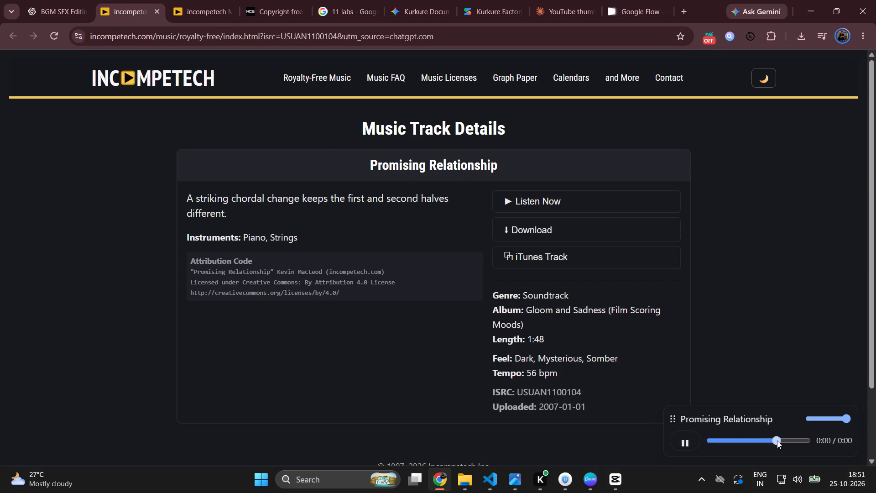
{"action": "left_click", "coordinate": [805, 440]}
{"action": "left_click_drag", "start_coordinate": [845, 421], "coordinate": [827, 421]}
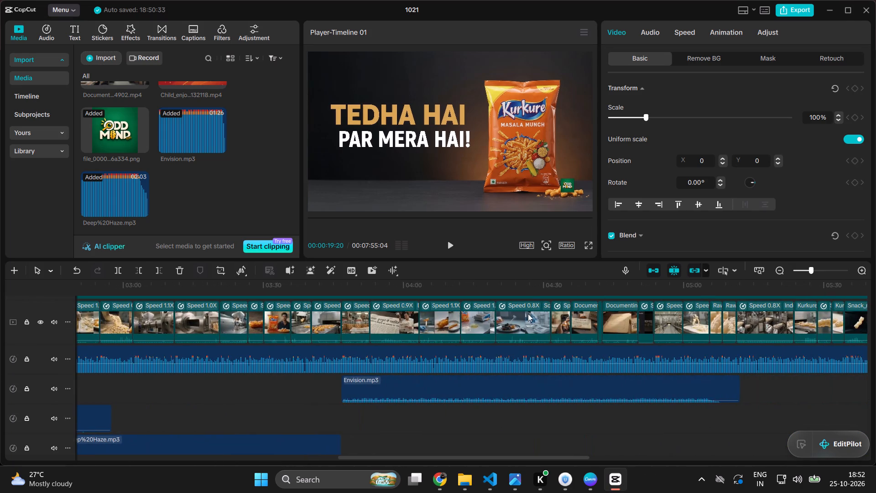
{"action": "scroll", "coordinate": [469, 310], "scroll_direction": "up", "scroll_amount": 5}
{"action": "left_click", "coordinate": [498, 287]}
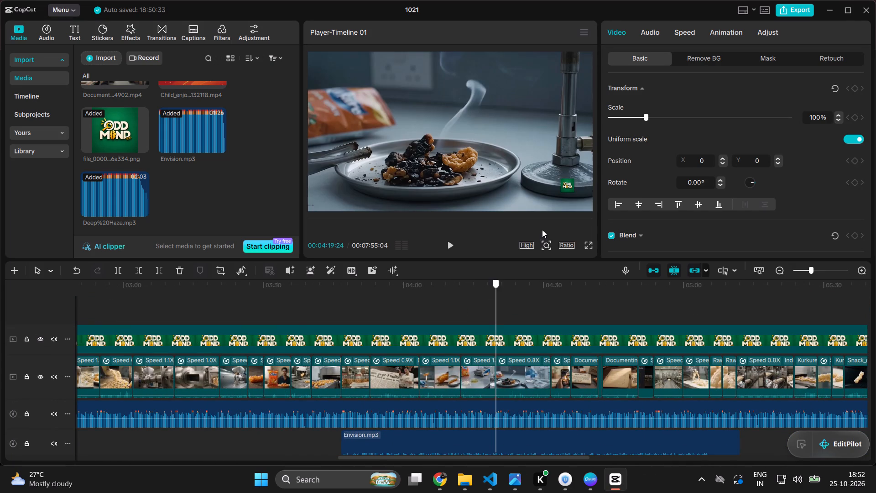
{"action": "left_click", "coordinate": [453, 246]}
{"action": "scroll", "coordinate": [523, 357], "scroll_direction": "left", "scroll_amount": 1}
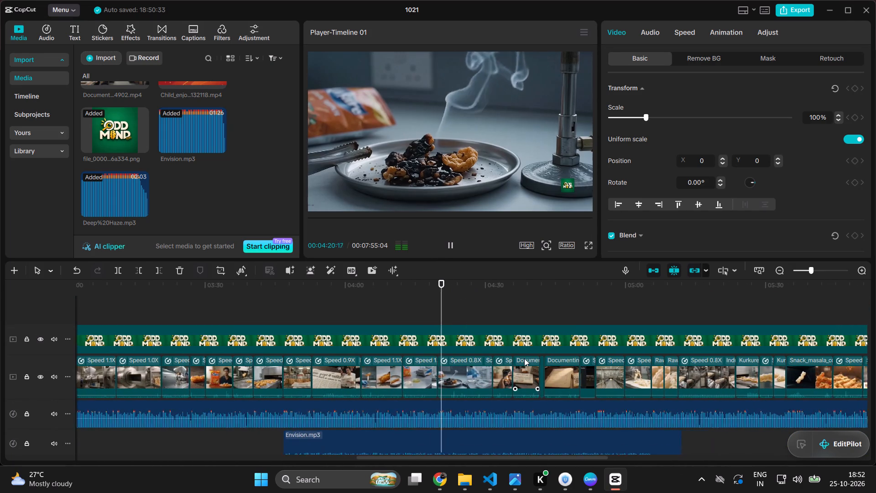
{"action": "scroll", "coordinate": [524, 358], "scroll_direction": "left", "scroll_amount": 1}
{"action": "scroll", "coordinate": [506, 327], "scroll_direction": "down", "scroll_amount": 3}
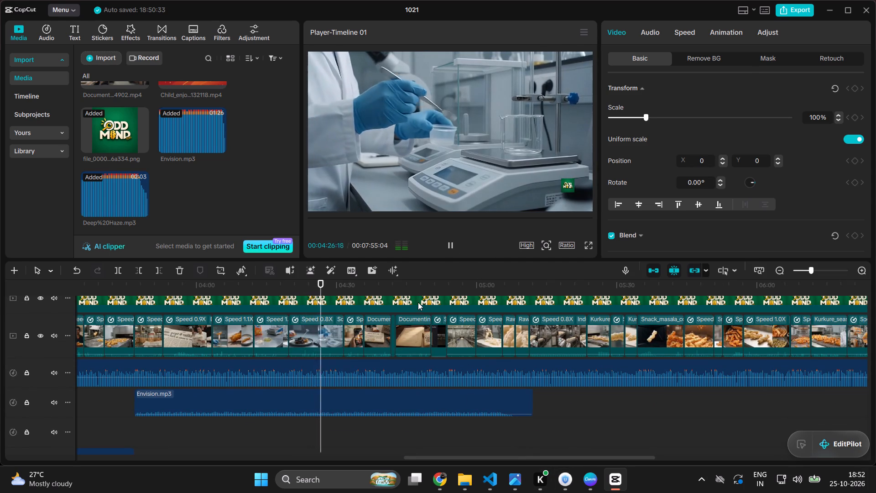
Play from about 04:45 to about 04:53 to find the fact-check section's end line.
{"action": "scroll", "coordinate": [418, 302], "scroll_direction": "up", "scroll_amount": 3}
{"action": "left_click", "coordinate": [408, 283]}
{"action": "left_click", "coordinate": [454, 248]}
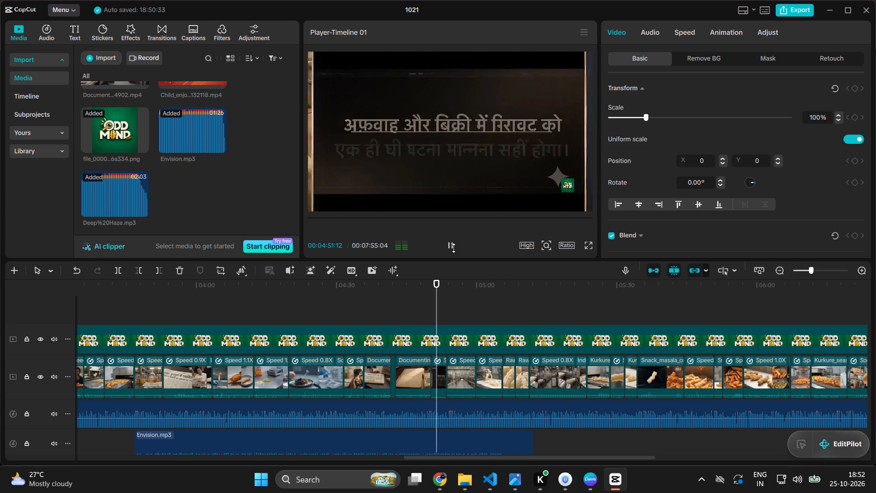
{"action": "left_click", "coordinate": [449, 244]}
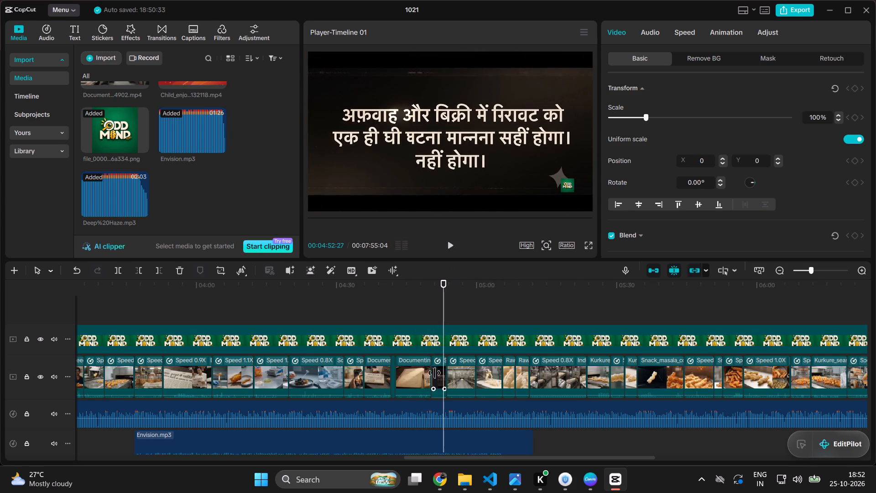
{"action": "left_click", "coordinate": [449, 246]}
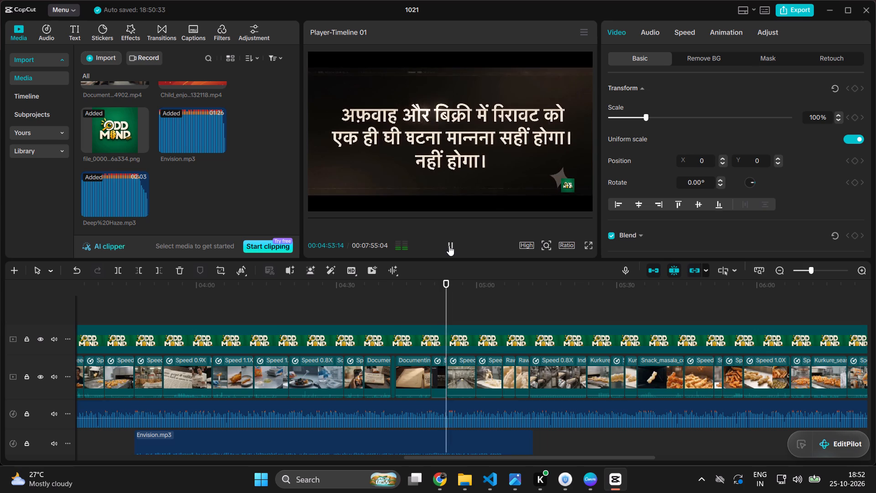
{"action": "left_click", "coordinate": [449, 246]}
Move back from the end line and review the fact-check section full screen up to about 04:54.
{"action": "left_click_drag", "start_coordinate": [446, 285], "coordinate": [411, 301]}
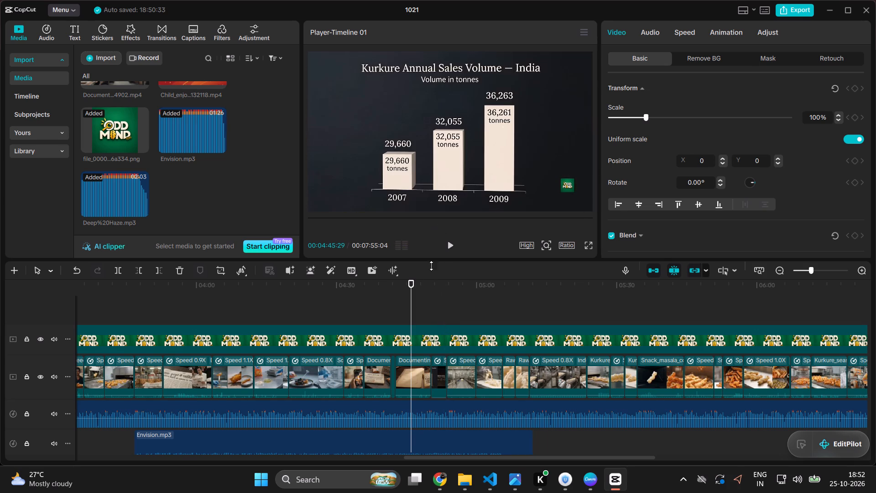
{"action": "left_click", "coordinate": [581, 241]}
{"action": "left_click", "coordinate": [590, 240]}
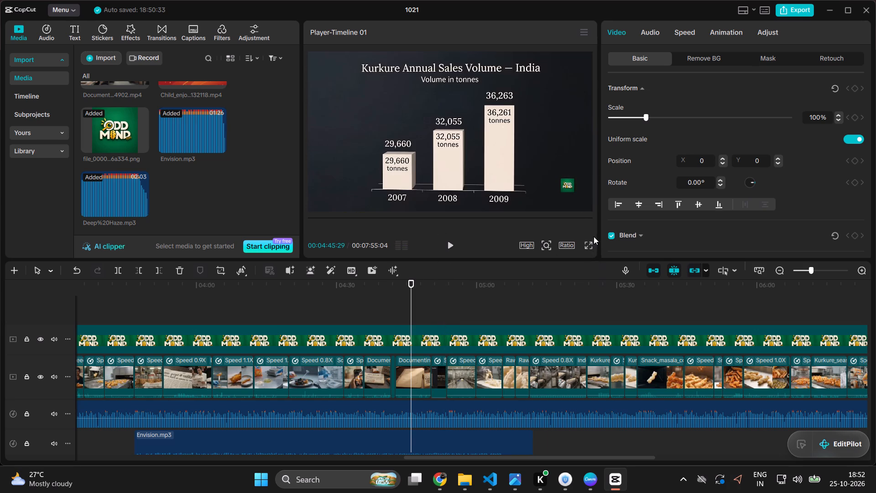
{"action": "left_click", "coordinate": [594, 236]}
{"action": "left_click", "coordinate": [590, 247]}
{"action": "left_click", "coordinate": [492, 438]}
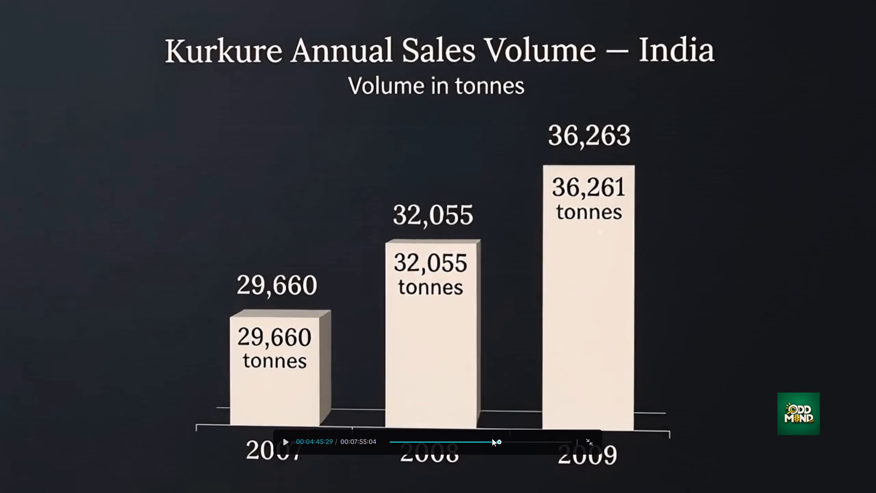
{"action": "left_click", "coordinate": [491, 440]}
{"action": "left_click", "coordinate": [286, 441]}
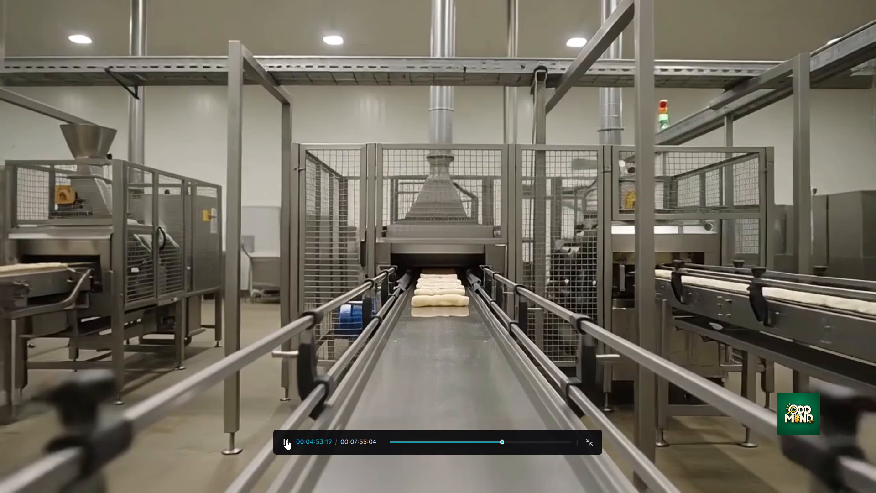
{"action": "left_click", "coordinate": [286, 440]}
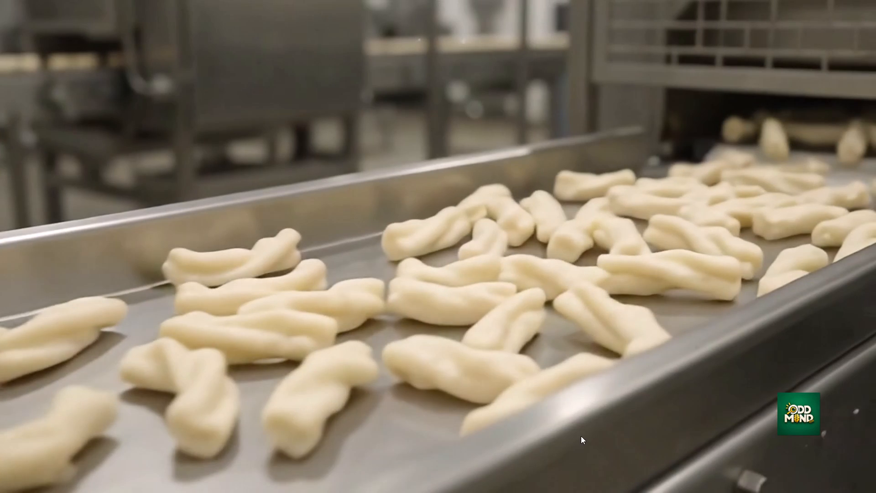
{"action": "left_click", "coordinate": [600, 441]}
{"action": "left_click", "coordinate": [594, 444]}
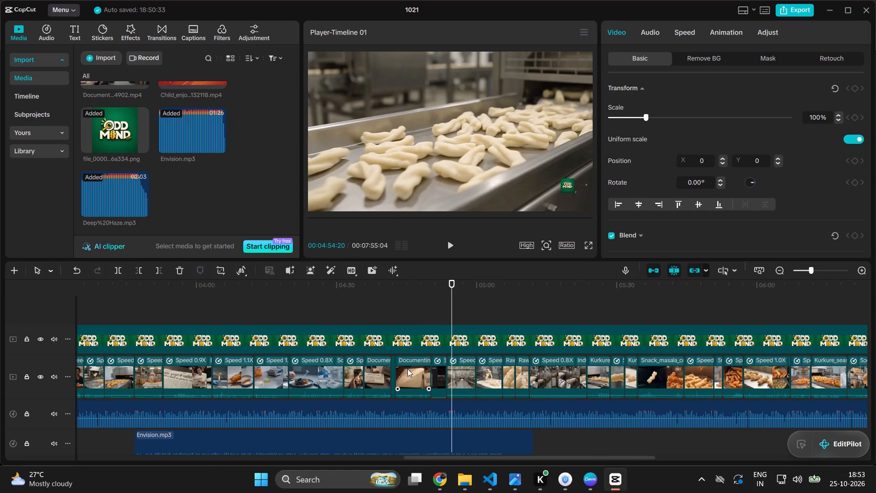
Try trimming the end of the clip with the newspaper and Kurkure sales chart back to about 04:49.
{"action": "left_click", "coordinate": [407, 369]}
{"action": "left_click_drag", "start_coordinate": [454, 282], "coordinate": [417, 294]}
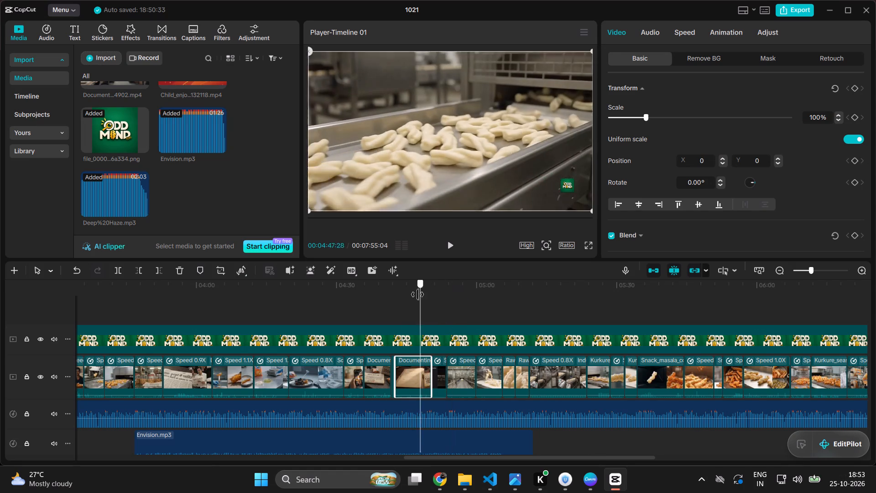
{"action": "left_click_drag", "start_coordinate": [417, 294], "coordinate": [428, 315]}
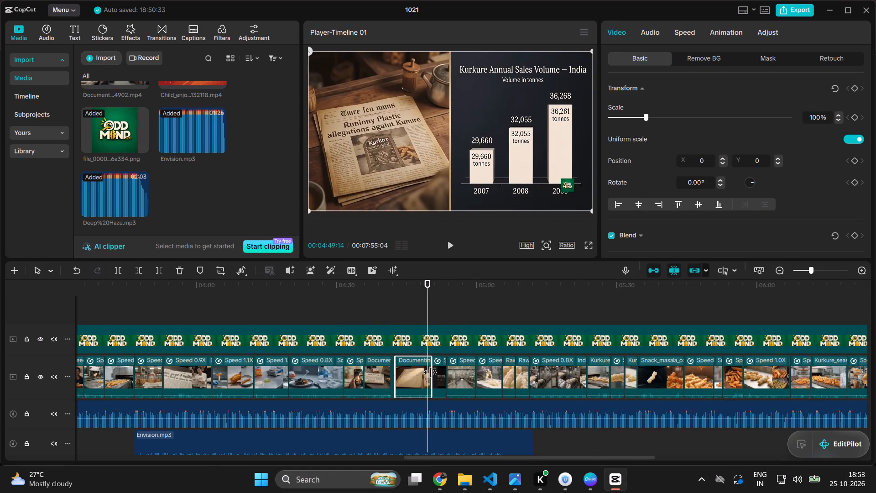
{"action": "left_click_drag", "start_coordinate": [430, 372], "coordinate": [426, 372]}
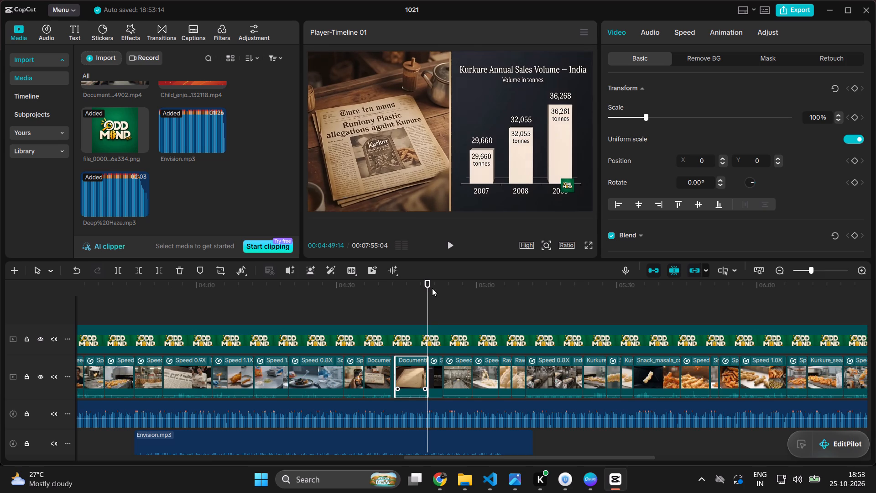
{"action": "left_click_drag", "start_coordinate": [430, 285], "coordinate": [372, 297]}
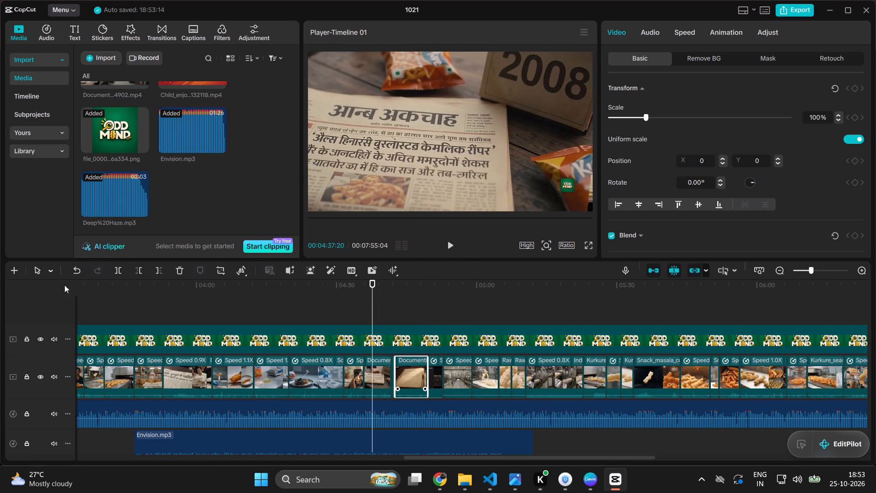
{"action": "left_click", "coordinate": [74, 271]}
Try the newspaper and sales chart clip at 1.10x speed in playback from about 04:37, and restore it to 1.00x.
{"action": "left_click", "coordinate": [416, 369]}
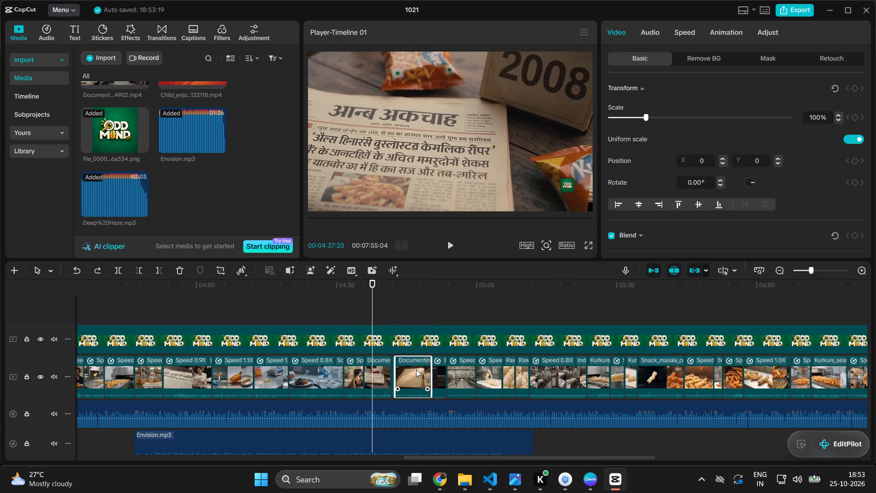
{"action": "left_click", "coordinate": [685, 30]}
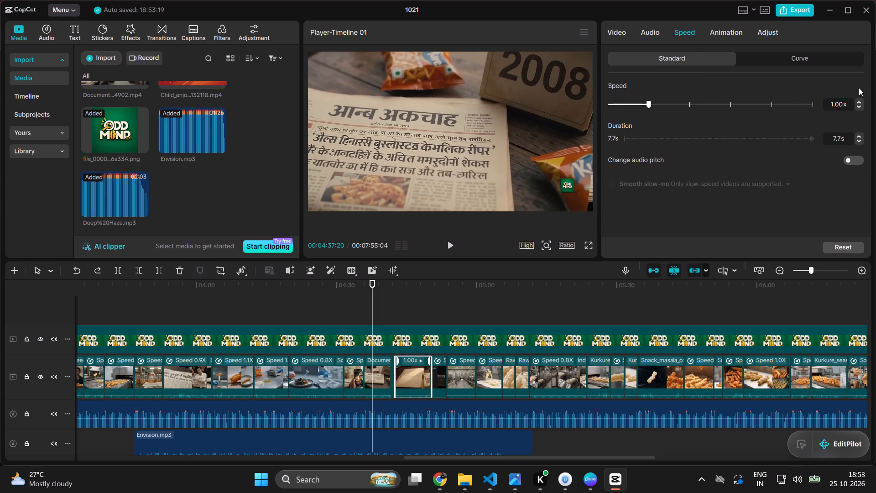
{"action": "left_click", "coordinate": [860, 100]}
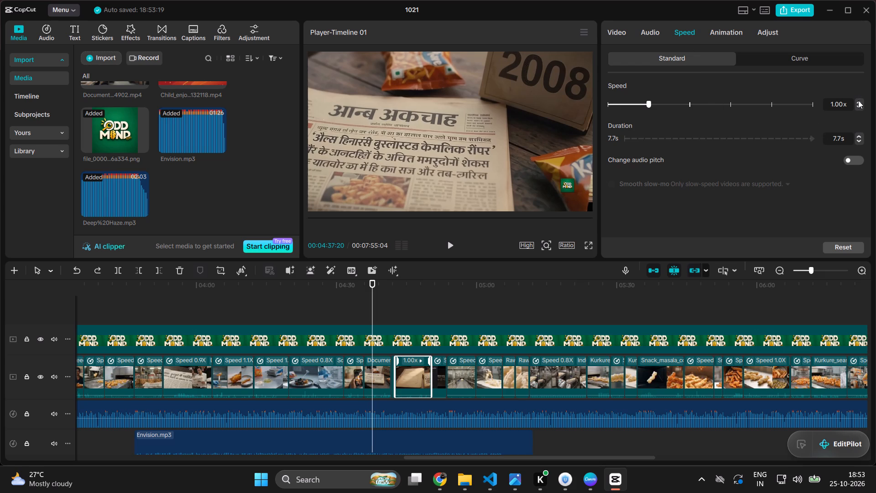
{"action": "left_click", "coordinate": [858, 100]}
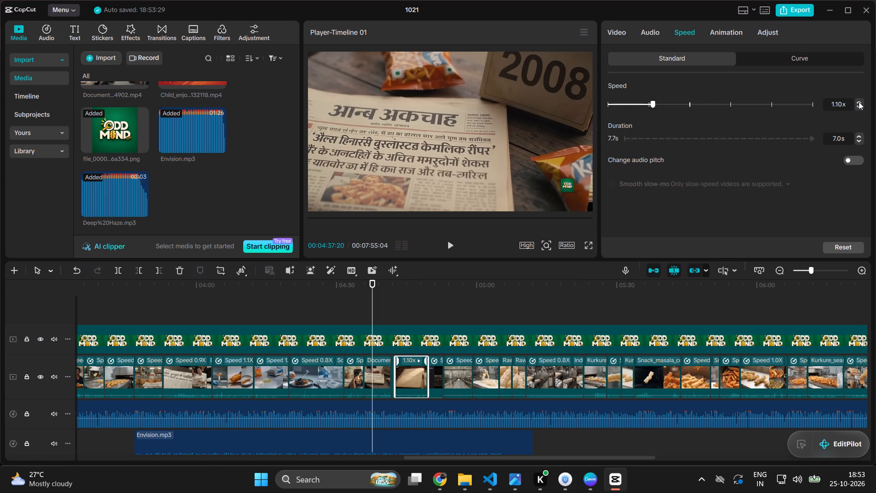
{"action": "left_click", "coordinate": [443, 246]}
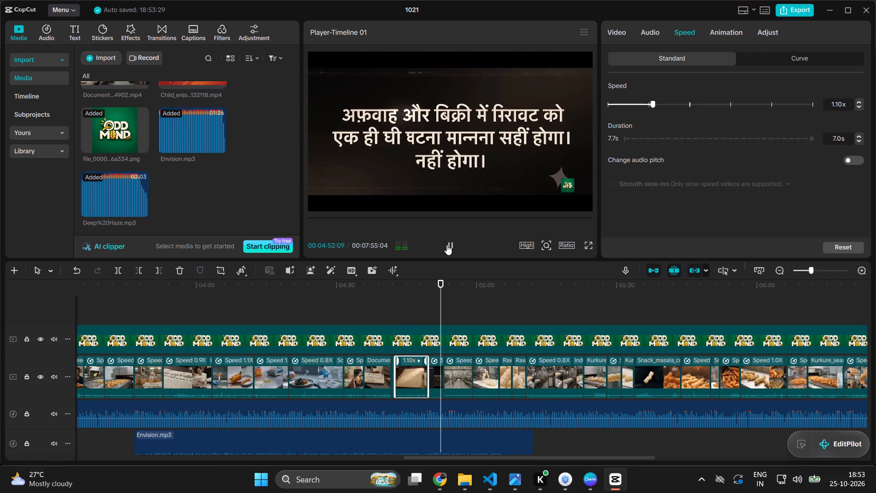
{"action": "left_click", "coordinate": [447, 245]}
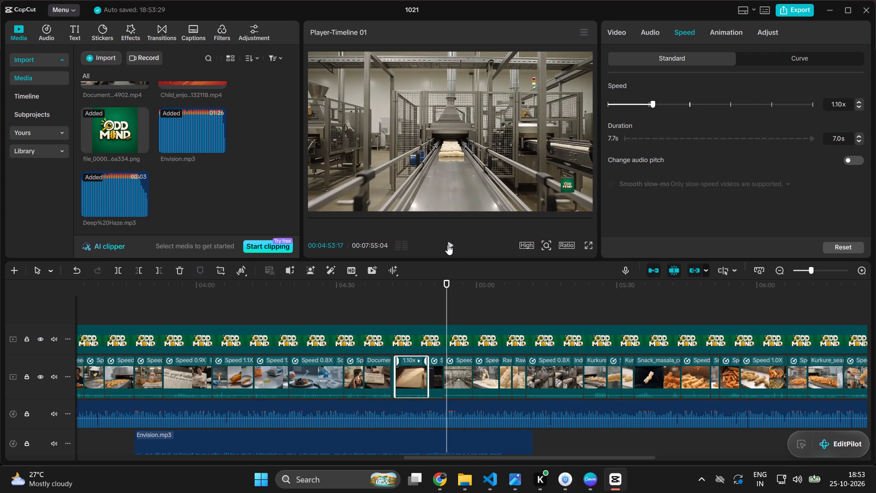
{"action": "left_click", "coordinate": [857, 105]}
Play from about 04:37 to about 04:59 to review the end of the fact-check section and the return to factory shots.
{"action": "left_click_drag", "start_coordinate": [448, 282], "coordinate": [443, 284]}
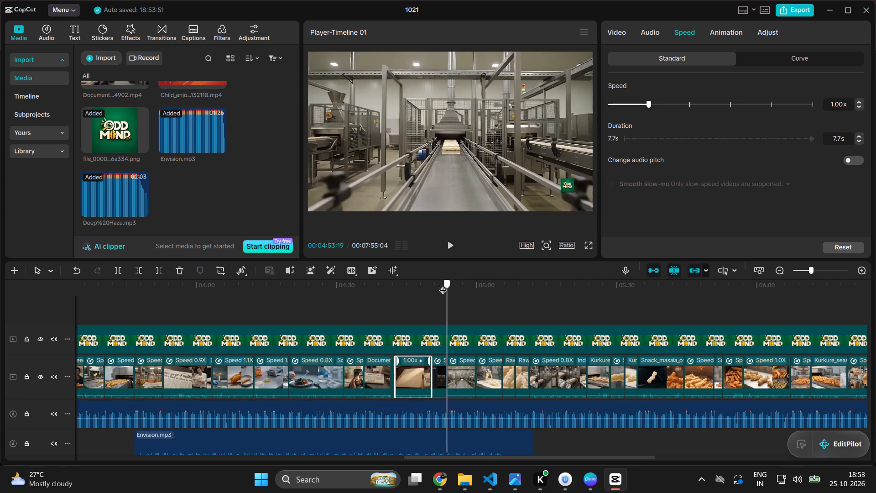
{"action": "left_click_drag", "start_coordinate": [443, 284], "coordinate": [371, 300]}
{"action": "left_click", "coordinate": [455, 245]}
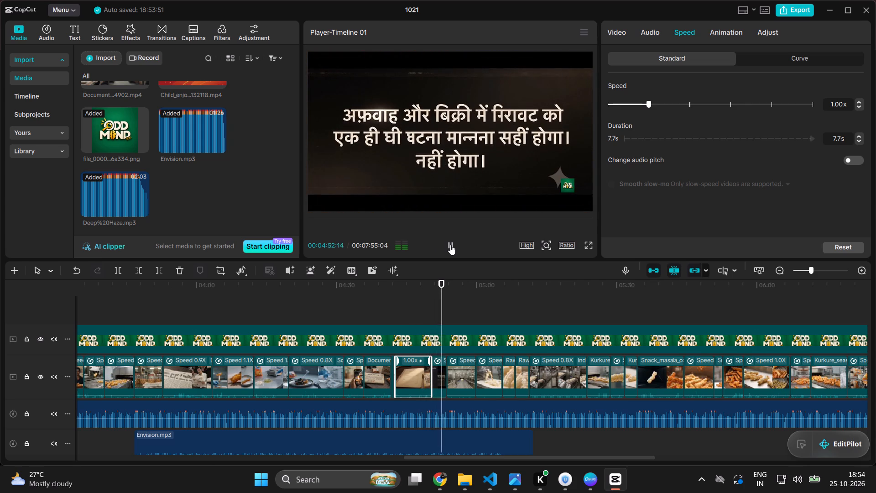
{"action": "left_click", "coordinate": [450, 245]}
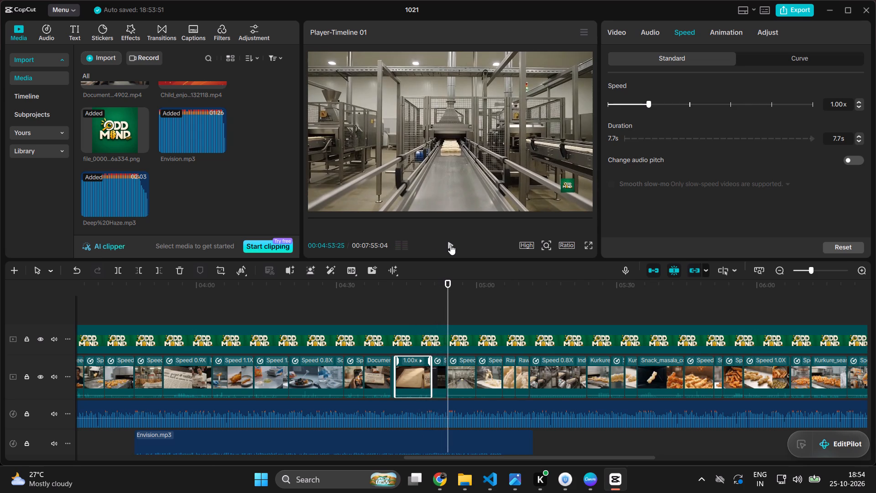
{"action": "left_click", "coordinate": [450, 245]}
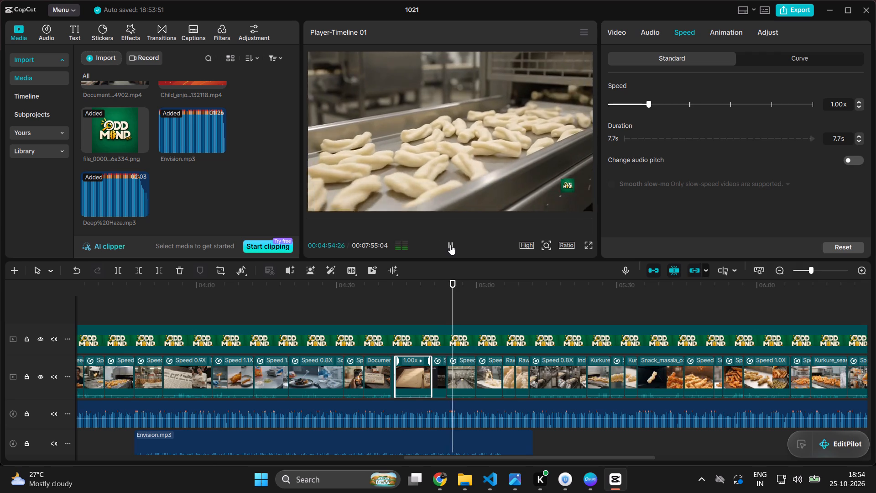
{"action": "left_click", "coordinate": [450, 245]}
{"action": "scroll", "coordinate": [447, 336], "scroll_direction": "down", "scroll_amount": 9}
{"action": "scroll", "coordinate": [447, 336], "scroll_direction": "up", "scroll_amount": 5}
{"action": "scroll", "coordinate": [447, 336], "scroll_direction": "down", "scroll_amount": 6}
{"action": "scroll", "coordinate": [447, 336], "scroll_direction": "up", "scroll_amount": 4}
{"action": "left_click", "coordinate": [450, 242]}
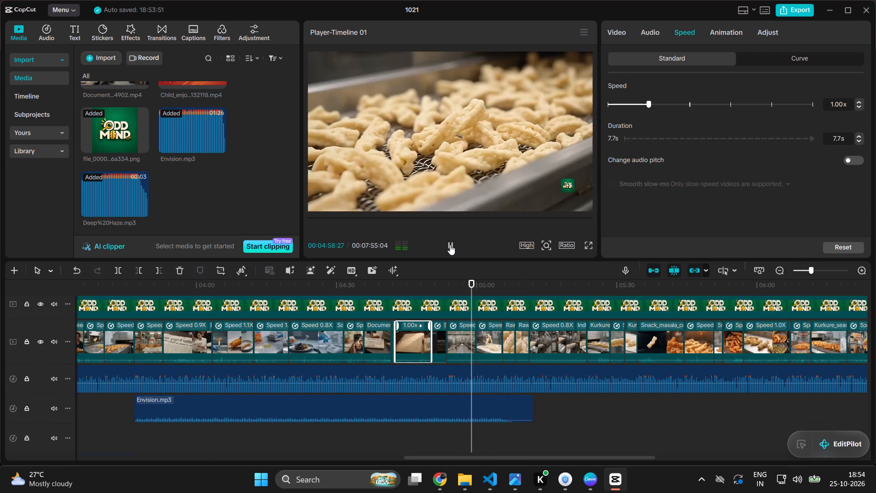
{"action": "left_click", "coordinate": [450, 245]}
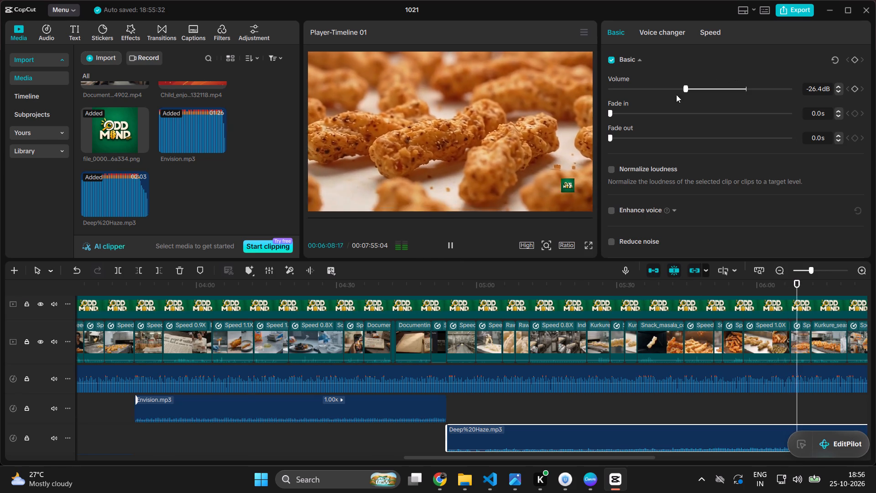
{"action": "left_click_drag", "start_coordinate": [685, 88], "coordinate": [678, 95]}
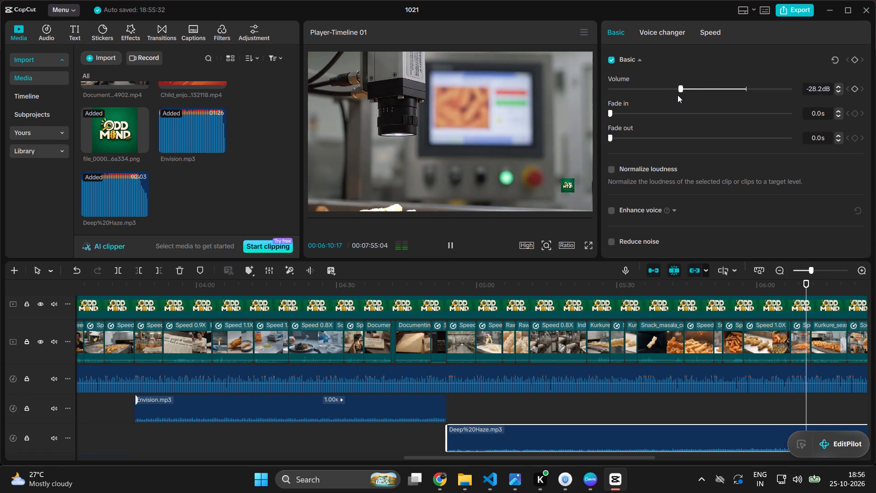
{"action": "left_click_drag", "start_coordinate": [678, 95], "coordinate": [673, 101]}
Watch the playback from about 06:14 to the end at about 07:54, checking the Deep Haze and kurkure voice clips along the timeline.
{"action": "scroll", "coordinate": [579, 295], "scroll_direction": "down", "scroll_amount": 1}
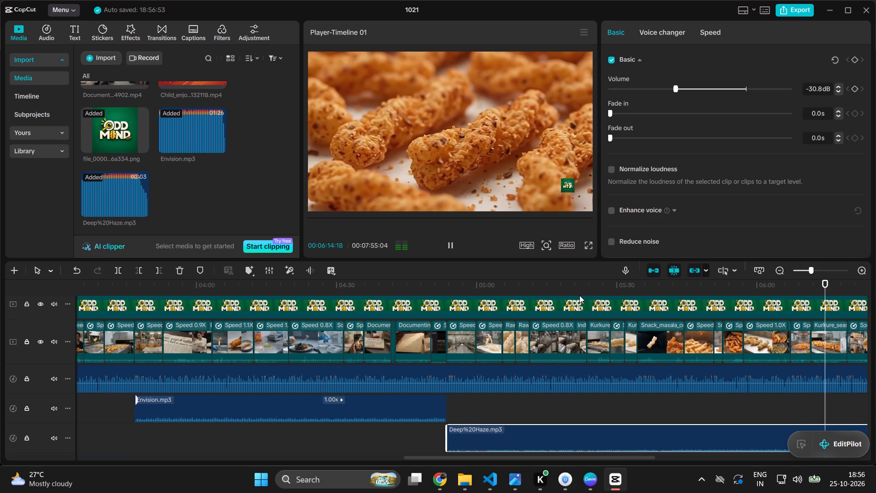
{"action": "scroll", "coordinate": [579, 295], "scroll_direction": "down", "scroll_amount": 2}
{"action": "scroll", "coordinate": [479, 307], "scroll_direction": "up", "scroll_amount": 5}
{"action": "scroll", "coordinate": [479, 307], "scroll_direction": "down", "scroll_amount": 4}
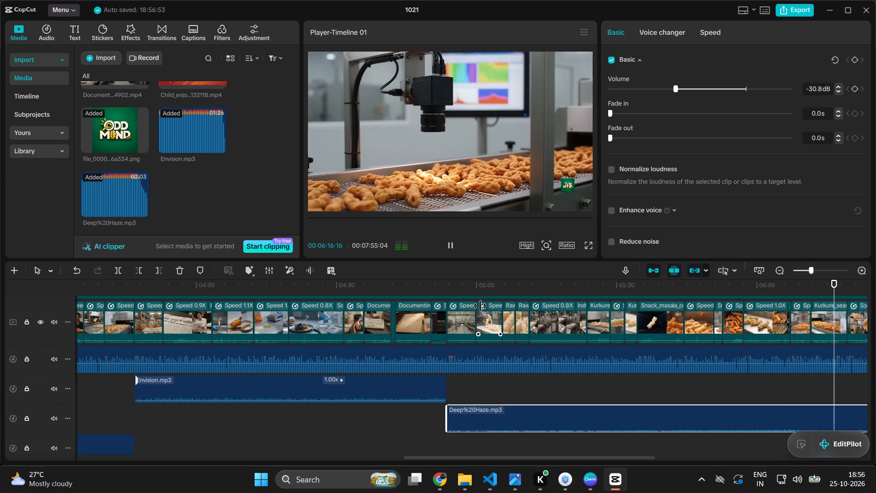
{"action": "scroll", "coordinate": [480, 306], "scroll_direction": "up", "scroll_amount": 3}
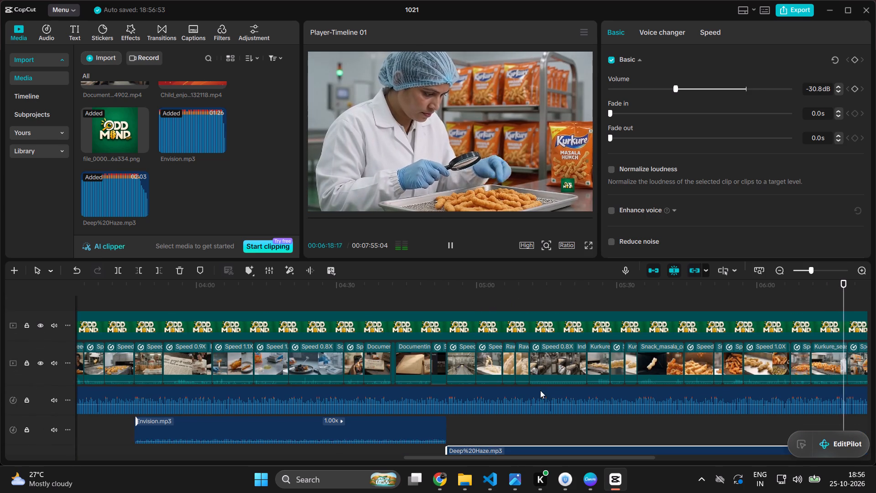
{"action": "left_click", "coordinate": [542, 397]}
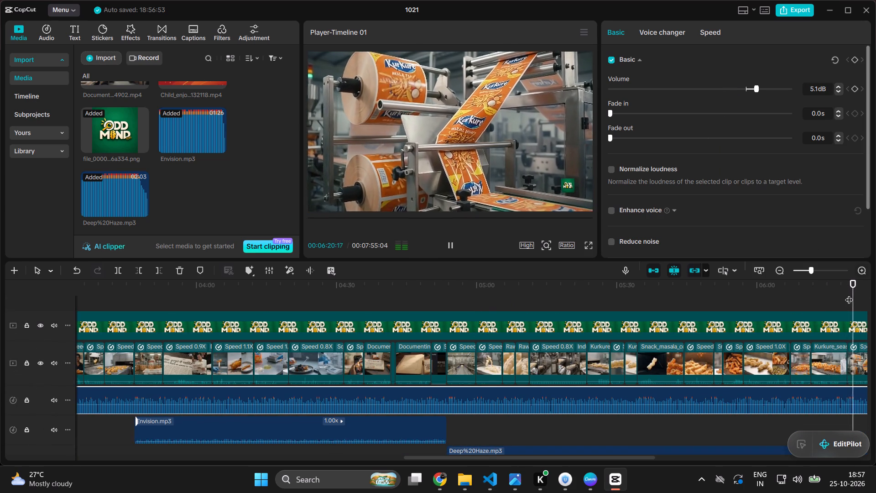
{"action": "scroll", "coordinate": [780, 314], "scroll_direction": "left", "scroll_amount": 2}
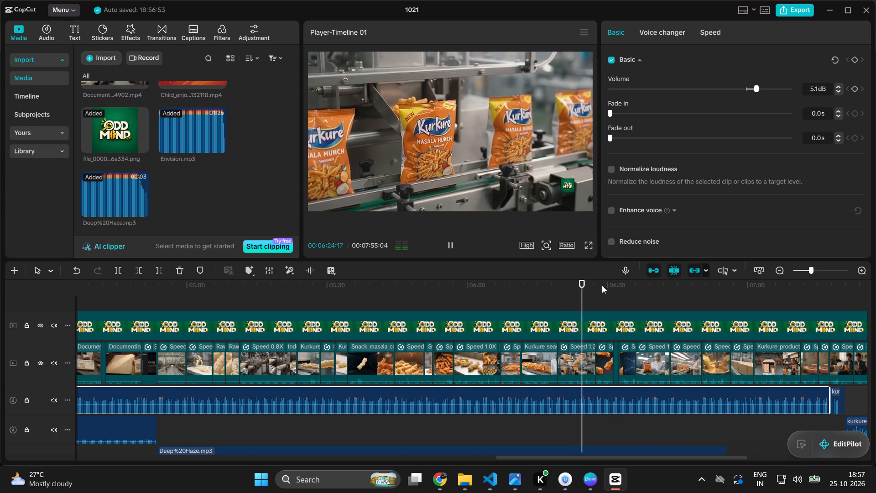
{"action": "scroll", "coordinate": [584, 322], "scroll_direction": "down", "scroll_amount": 2}
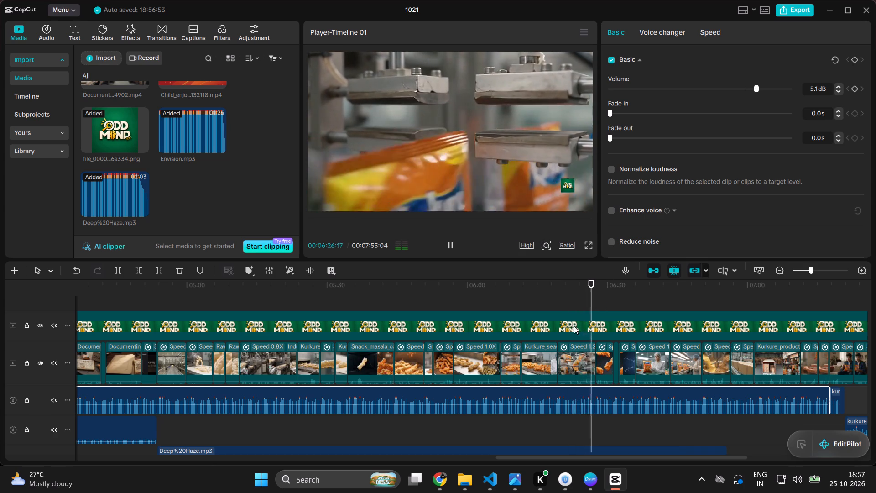
{"action": "scroll", "coordinate": [574, 326], "scroll_direction": "down", "scroll_amount": 4}
{"action": "scroll", "coordinate": [608, 331], "scroll_direction": "up", "scroll_amount": 5}
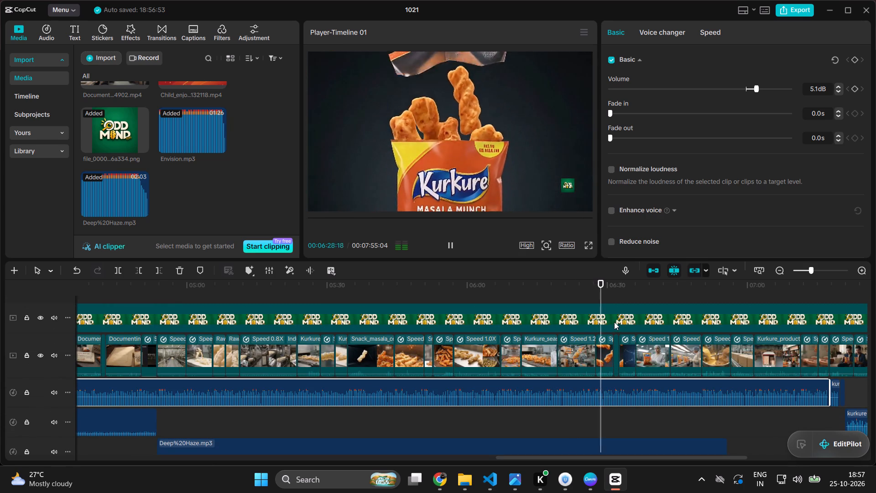
{"action": "scroll", "coordinate": [611, 320], "scroll_direction": "down", "scroll_amount": 6}
{"action": "scroll", "coordinate": [611, 320], "scroll_direction": "up", "scroll_amount": 3}
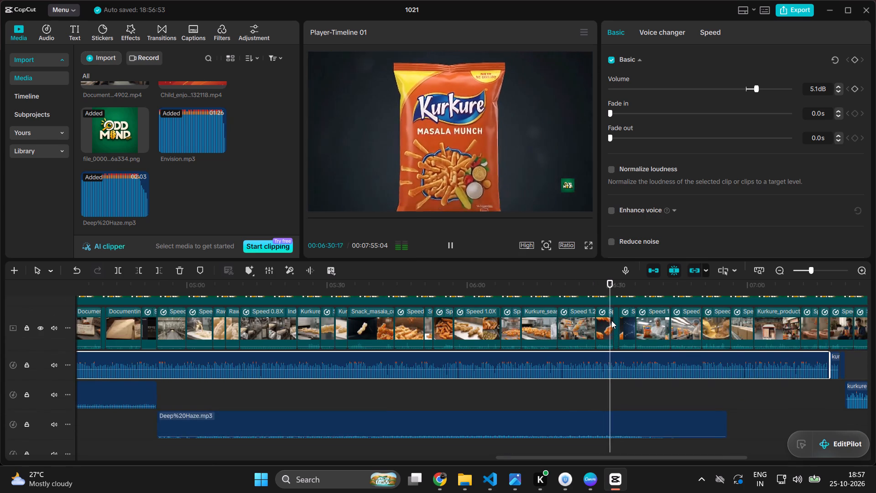
{"action": "scroll", "coordinate": [611, 320], "scroll_direction": "up", "scroll_amount": 2}
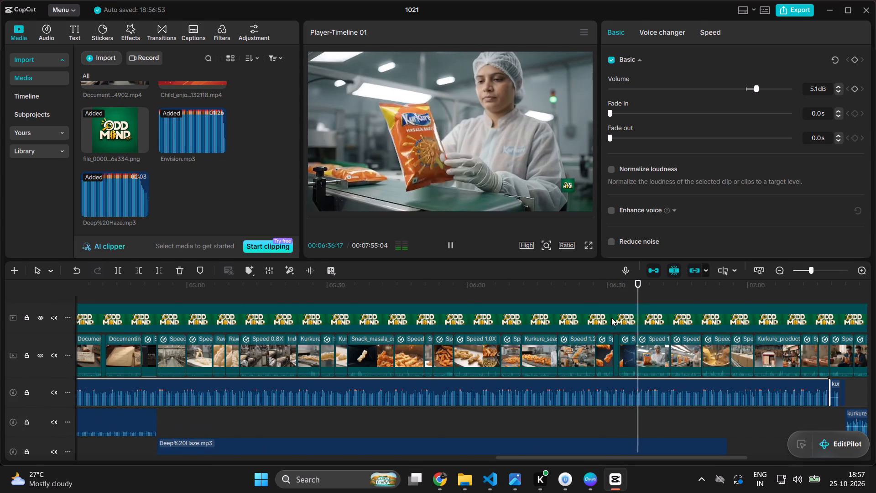
{"action": "scroll", "coordinate": [611, 318], "scroll_direction": "down", "scroll_amount": 3}
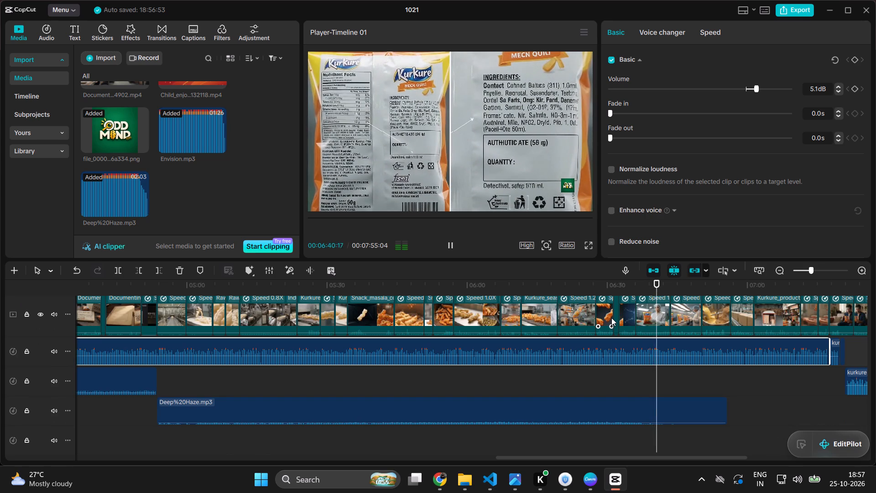
{"action": "scroll", "coordinate": [611, 318], "scroll_direction": "up", "scroll_amount": 3}
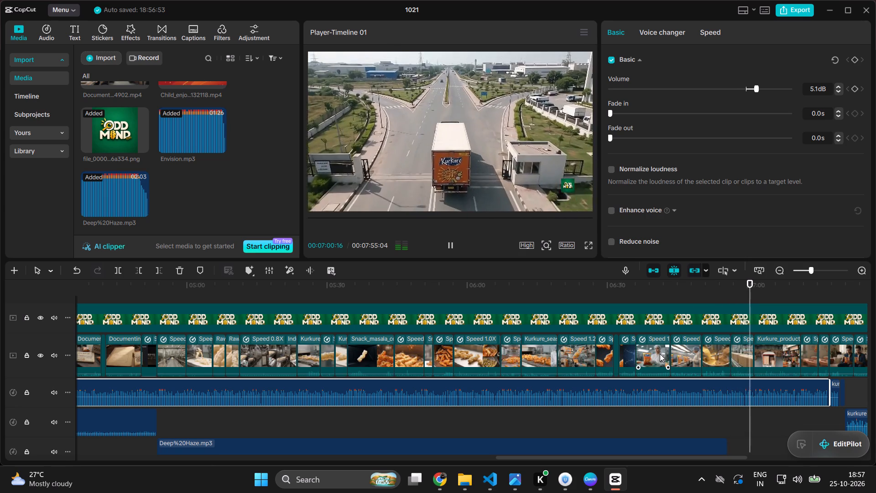
{"action": "scroll", "coordinate": [660, 354], "scroll_direction": "down", "scroll_amount": 4}
{"action": "scroll", "coordinate": [660, 354], "scroll_direction": "up", "scroll_amount": 4}
{"action": "scroll", "coordinate": [660, 354], "scroll_direction": "down", "scroll_amount": 5}
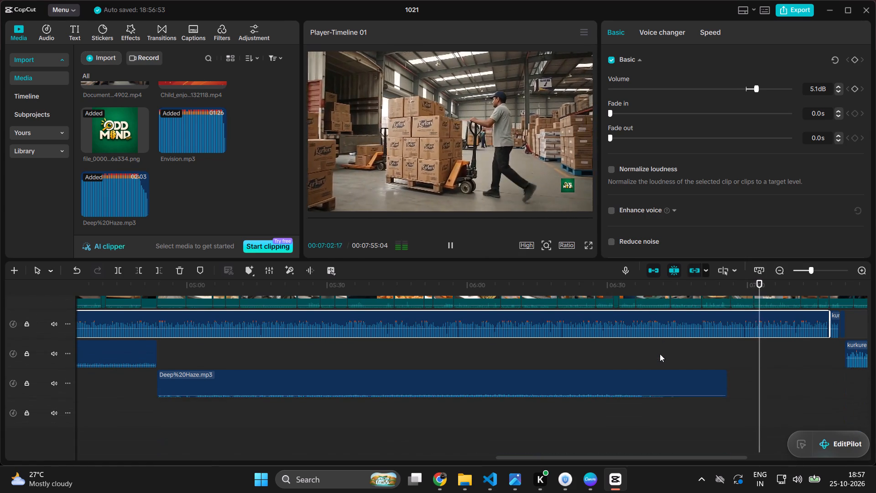
{"action": "scroll", "coordinate": [660, 354], "scroll_direction": "up", "scroll_amount": 5}
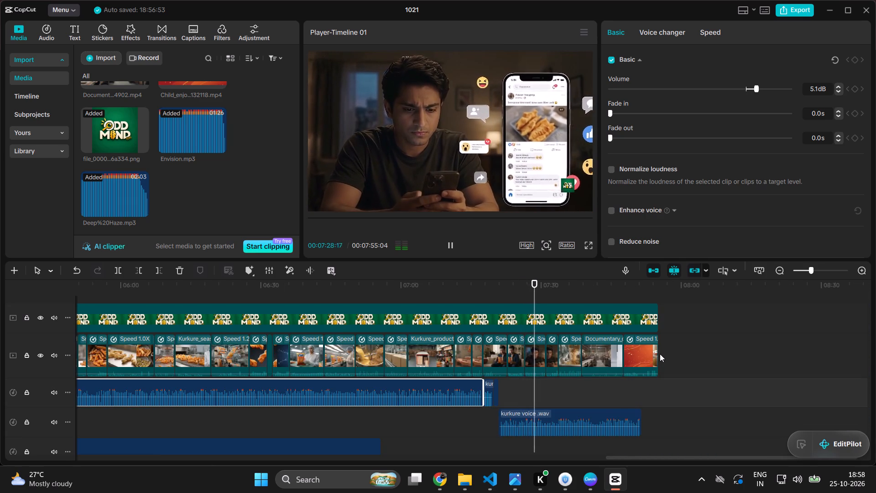
{"action": "scroll", "coordinate": [660, 354], "scroll_direction": "down", "scroll_amount": 4}
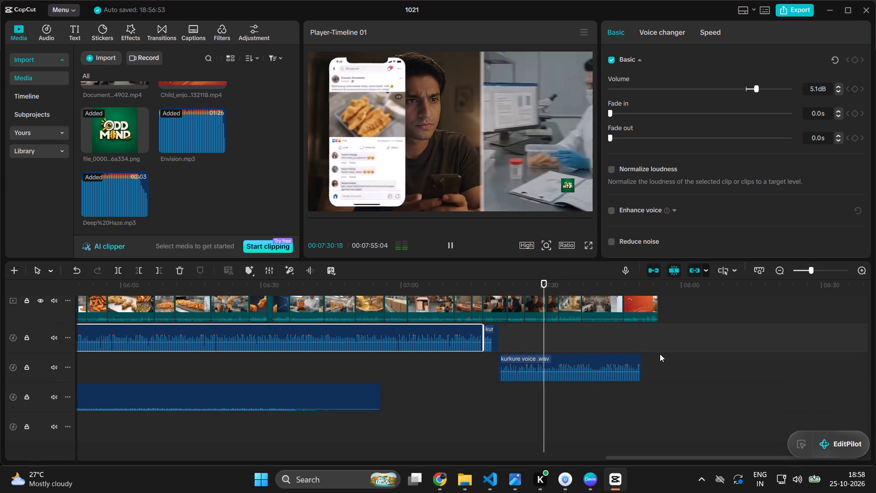
{"action": "scroll", "coordinate": [491, 355], "scroll_direction": "up", "scroll_amount": 2}
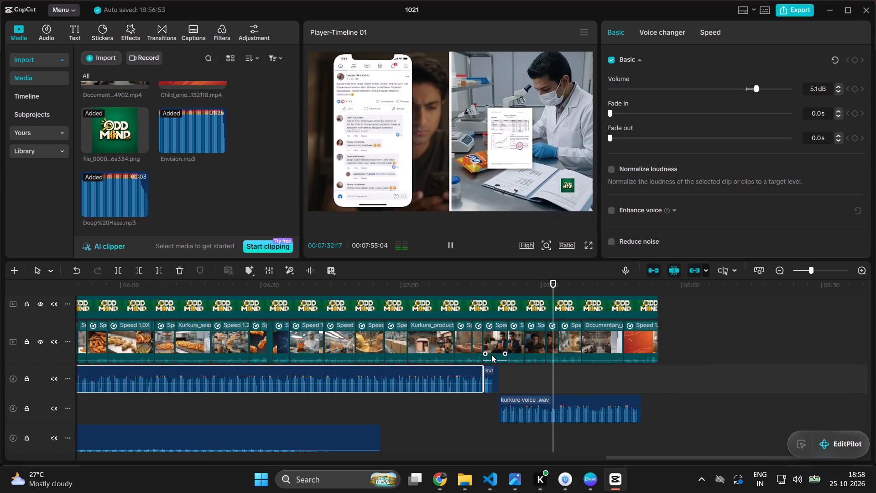
{"action": "scroll", "coordinate": [491, 355], "scroll_direction": "up", "scroll_amount": 2}
{"action": "scroll", "coordinate": [491, 355], "scroll_direction": "down", "scroll_amount": 5}
{"action": "scroll", "coordinate": [491, 355], "scroll_direction": "up", "scroll_amount": 4}
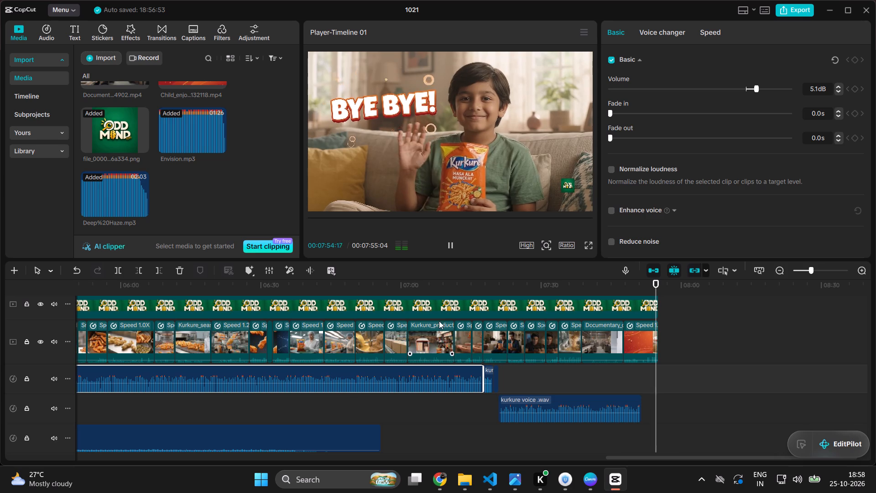
Replay the documentary from the start in full screen to about 00:21, pause it and return to the editor.
{"action": "left_click", "coordinate": [452, 246]}
{"action": "left_click", "coordinate": [452, 246]}
{"action": "left_click", "coordinate": [452, 246]}
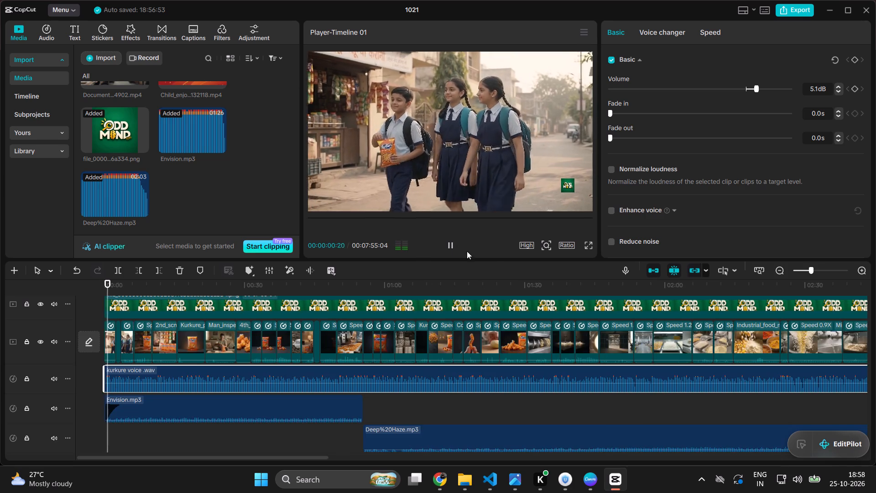
{"action": "left_click", "coordinate": [591, 248]}
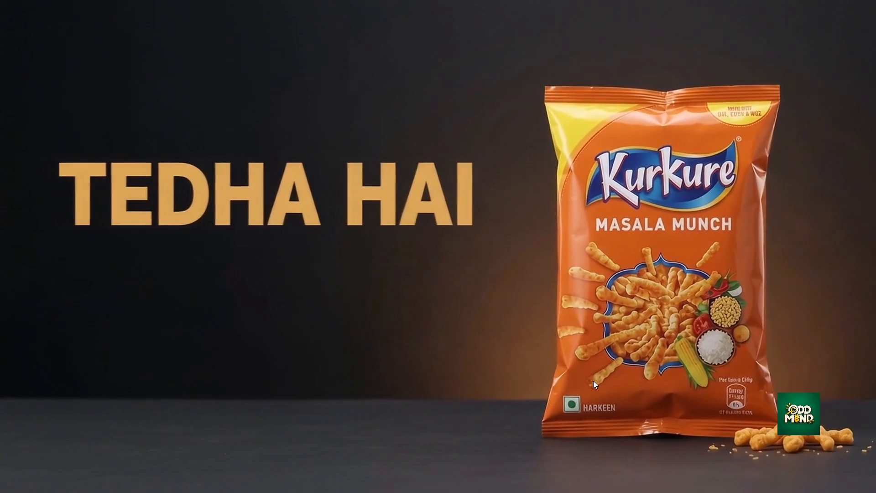
{"action": "left_click", "coordinate": [593, 382]}
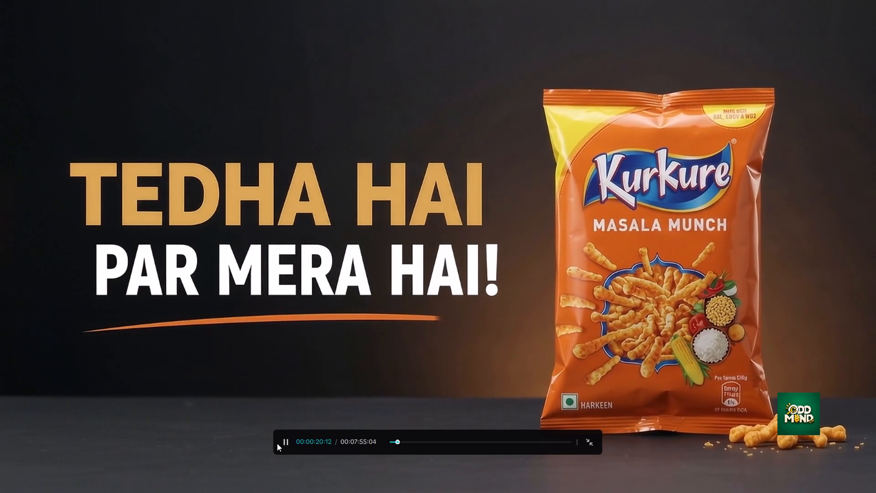
{"action": "left_click", "coordinate": [282, 442]}
{"action": "left_click", "coordinate": [589, 442]}
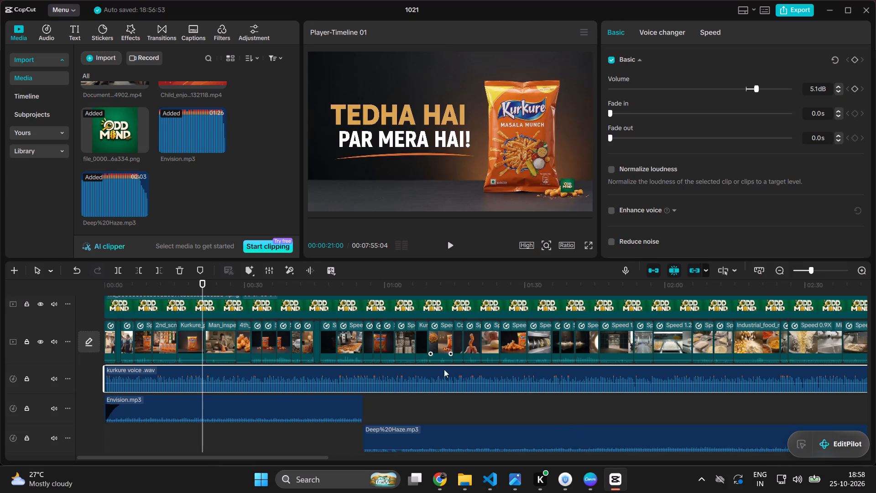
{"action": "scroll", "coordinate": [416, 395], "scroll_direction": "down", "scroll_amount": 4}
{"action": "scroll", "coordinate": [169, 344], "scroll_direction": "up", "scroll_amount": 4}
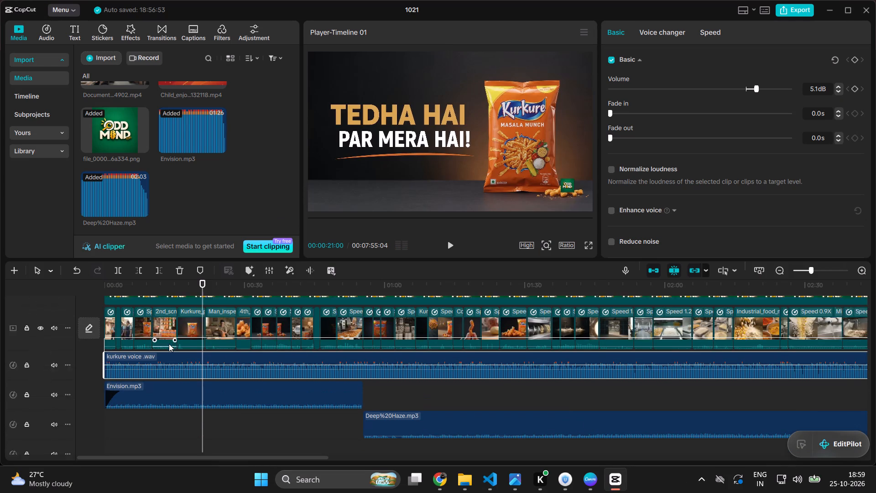
Replay the product shot from about 00:15 and set the playhead at 00:00:17:13, just before the TEDHA HAI title slides in.
{"action": "left_click_drag", "start_coordinate": [203, 284], "coordinate": [177, 289]}
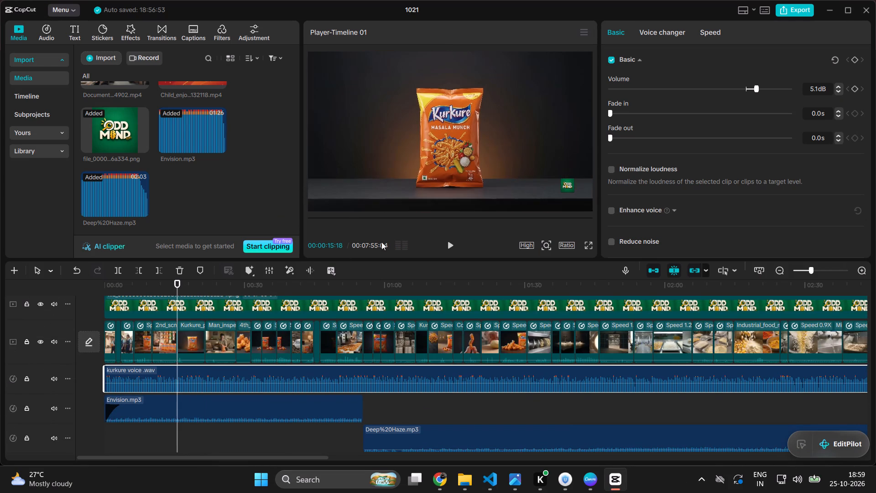
{"action": "left_click", "coordinate": [449, 244]}
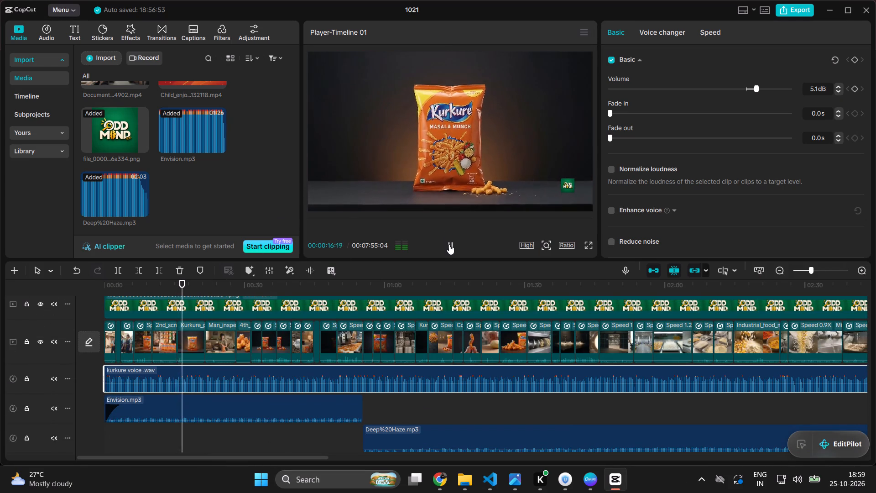
{"action": "left_click", "coordinate": [449, 244]}
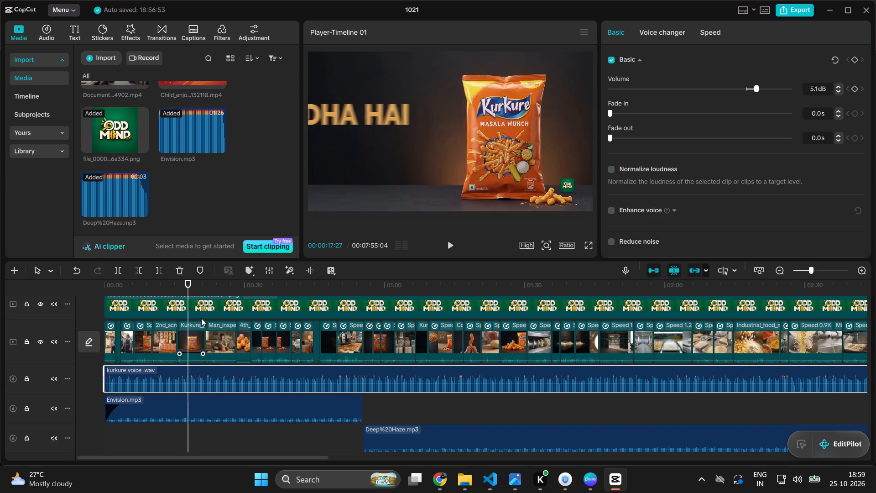
{"action": "left_click_drag", "start_coordinate": [191, 283], "coordinate": [186, 284]}
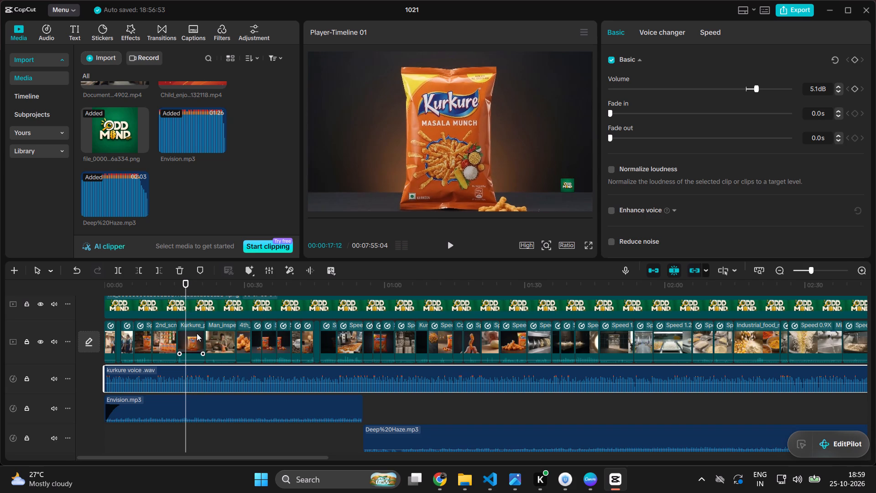
{"action": "scroll", "coordinate": [194, 332], "scroll_direction": "up", "scroll_amount": 3, "text": "ctrl"}
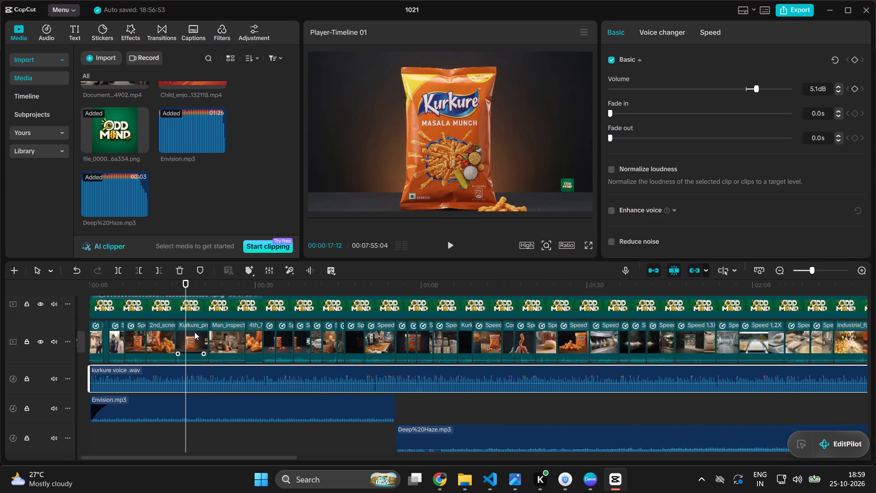
{"action": "scroll", "coordinate": [194, 332], "scroll_direction": "up", "scroll_amount": 3, "text": "ctrl"}
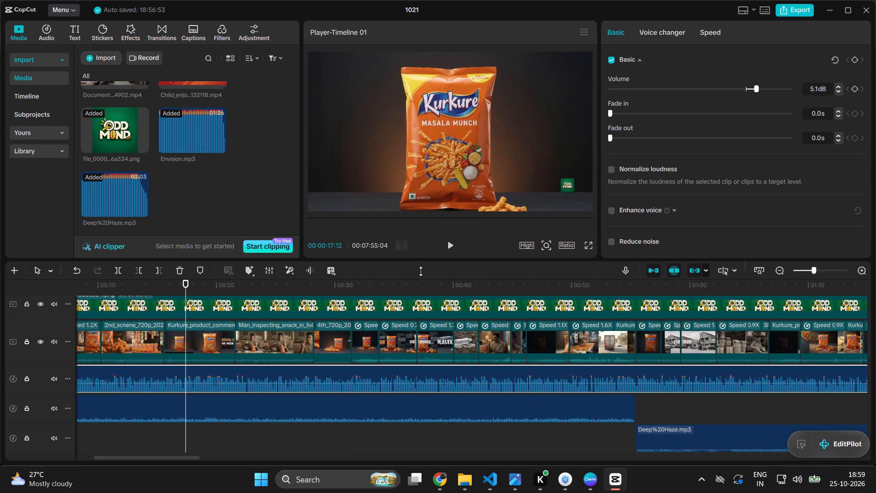
{"action": "double_click", "coordinate": [448, 241]}
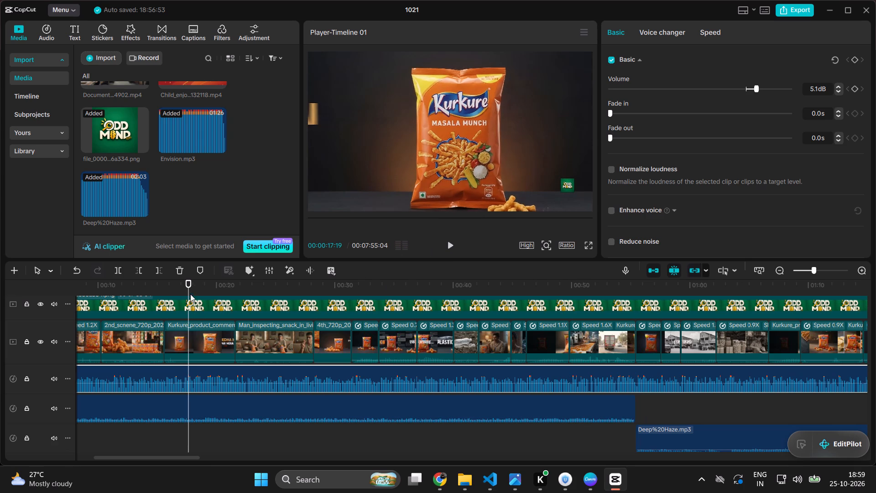
{"action": "left_click", "coordinate": [186, 286]}
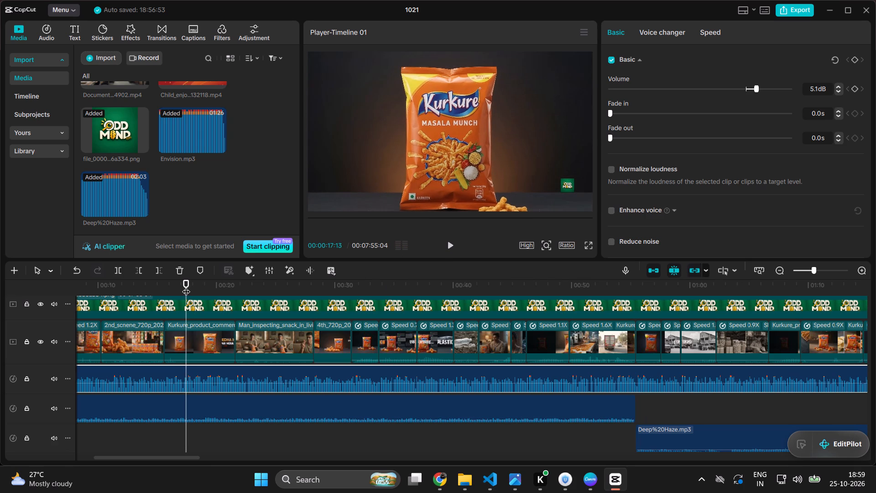
Open the audio library's music search.
{"action": "left_click", "coordinate": [58, 32]}
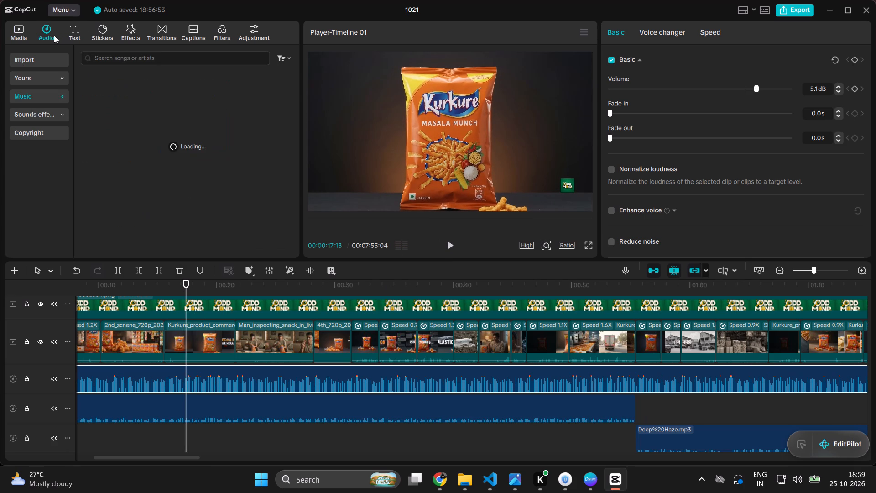
{"action": "left_click", "coordinate": [140, 61]}
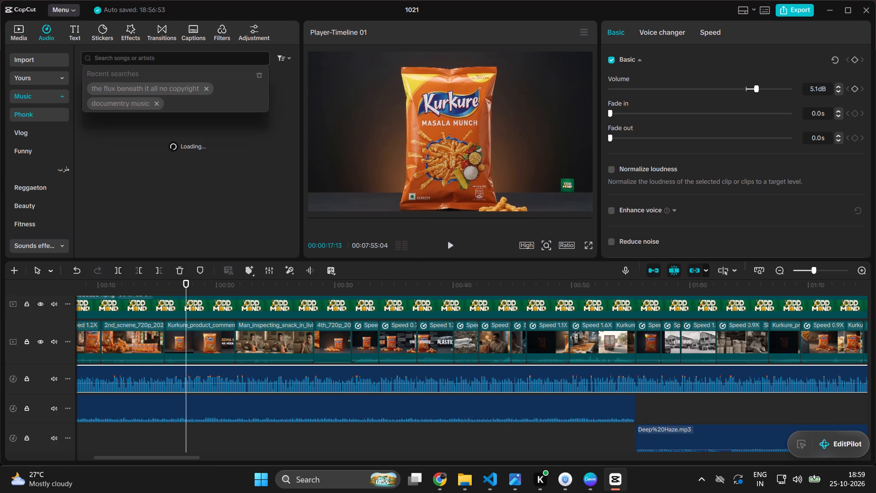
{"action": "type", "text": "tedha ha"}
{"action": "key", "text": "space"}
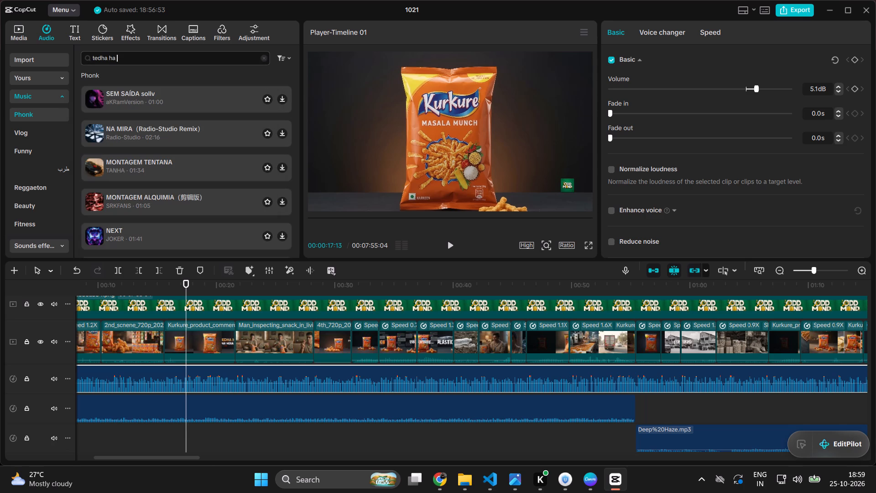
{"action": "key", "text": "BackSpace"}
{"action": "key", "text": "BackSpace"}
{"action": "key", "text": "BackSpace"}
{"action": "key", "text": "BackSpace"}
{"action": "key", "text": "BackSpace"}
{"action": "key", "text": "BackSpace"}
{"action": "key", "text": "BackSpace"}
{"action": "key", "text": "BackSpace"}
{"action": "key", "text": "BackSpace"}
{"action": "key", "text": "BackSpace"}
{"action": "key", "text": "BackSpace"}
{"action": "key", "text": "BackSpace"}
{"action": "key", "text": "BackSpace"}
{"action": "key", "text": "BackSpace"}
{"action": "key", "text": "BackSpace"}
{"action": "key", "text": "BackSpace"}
Search the music library for "whoose sound effect" and preview "Swish sound. Swaying sound." by Whistle Grandpa.
{"action": "type", "text": "whoose"}
{"action": "key", "text": "space"}
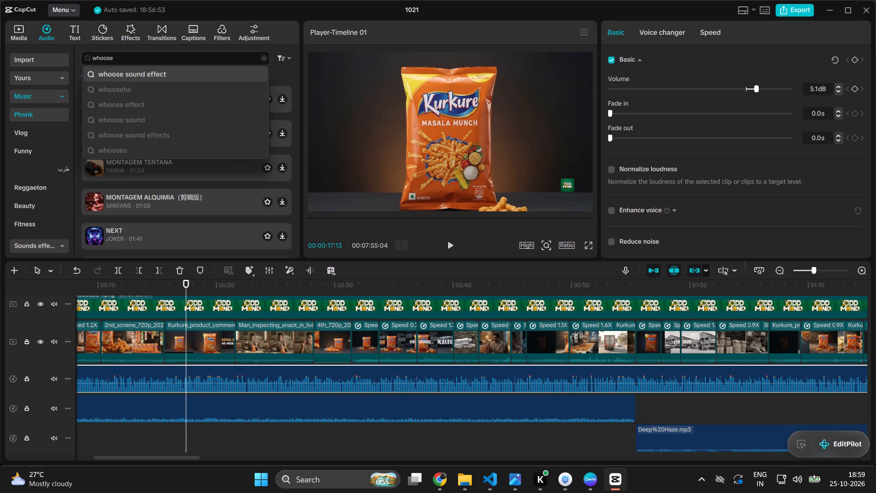
{"action": "left_click", "coordinate": [139, 73]}
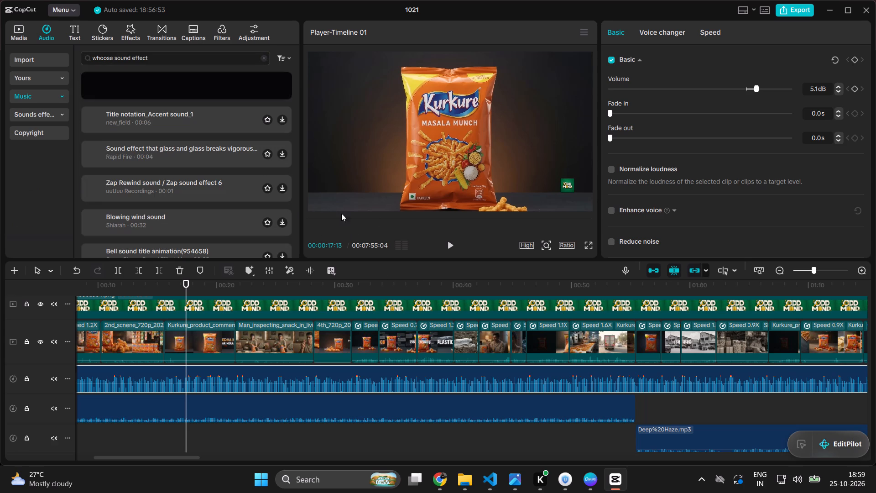
{"action": "left_click", "coordinate": [229, 94]}
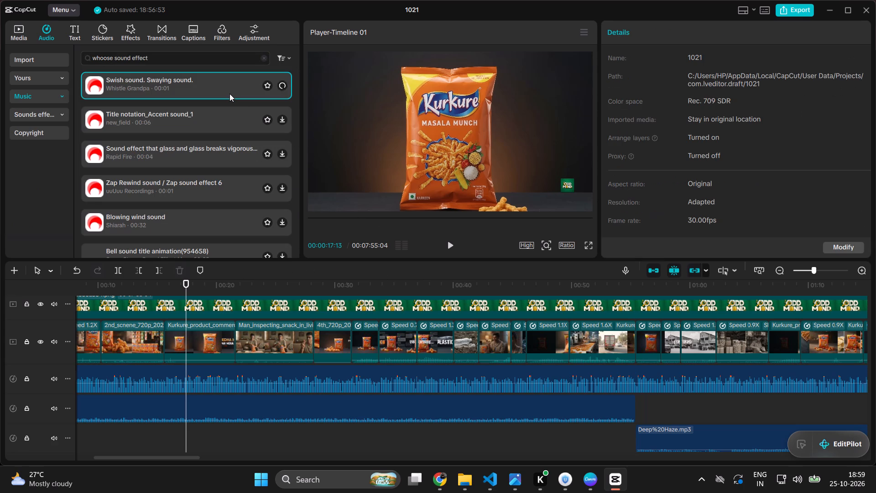
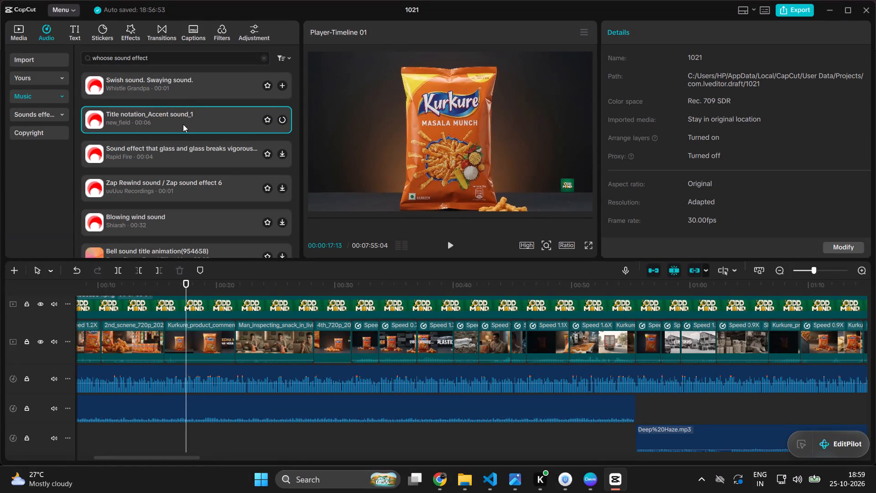
Add the "Swish sound. Swaying sound." effect to the timeline at 00:00:17:13.
{"action": "scroll", "coordinate": [178, 133], "scroll_direction": "down", "scroll_amount": 1}
{"action": "scroll", "coordinate": [174, 136], "scroll_direction": "up", "scroll_amount": 4}
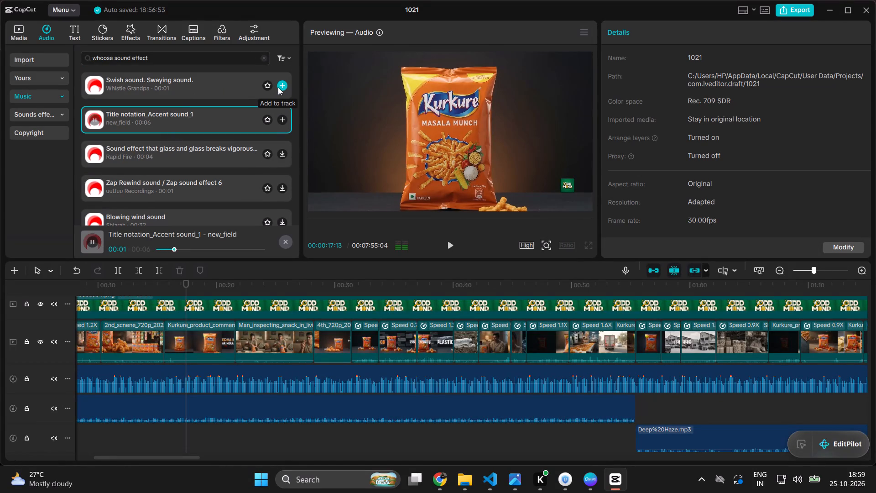
{"action": "left_click", "coordinate": [278, 87]}
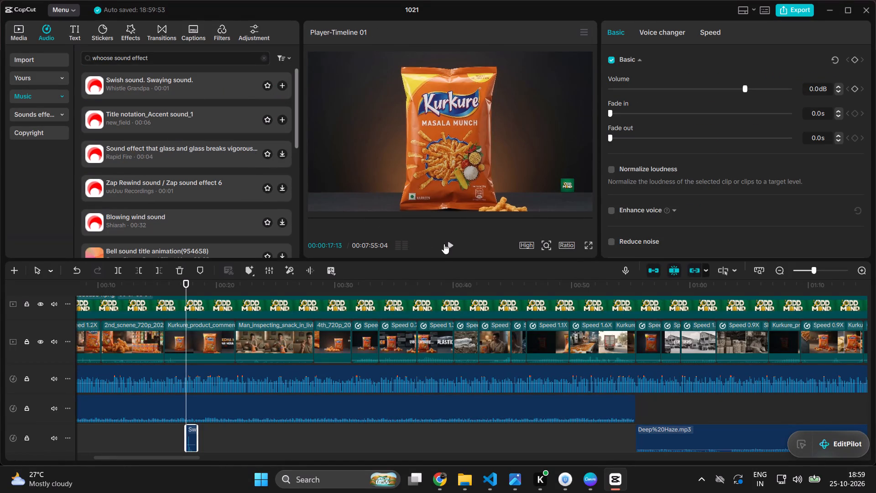
Play back the section from about 00:00:17:10 to check the swish sound's timing against the TEDHA HAI title.
{"action": "left_click", "coordinate": [451, 240]}
{"action": "left_click", "coordinate": [450, 243]}
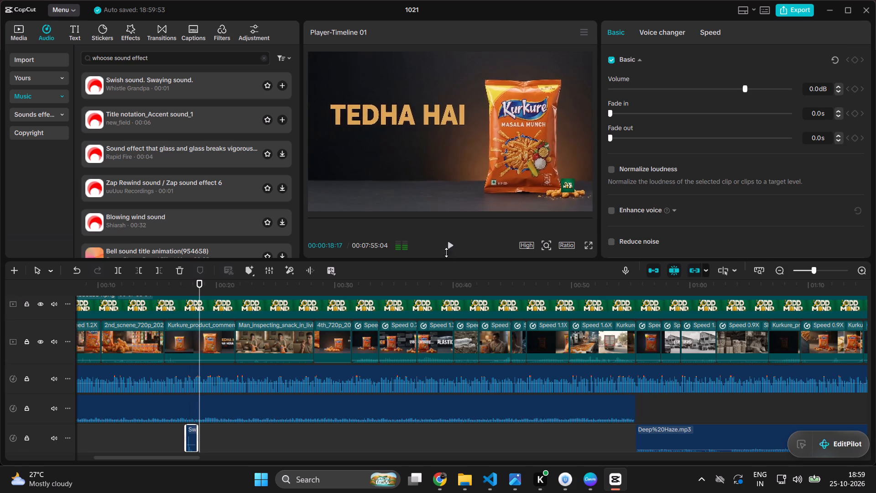
{"action": "scroll", "coordinate": [203, 430], "scroll_direction": "up", "scroll_amount": 4, "text": "ctrl"}
{"action": "scroll", "coordinate": [199, 414], "scroll_direction": "right", "scroll_amount": 1}
{"action": "scroll", "coordinate": [199, 414], "scroll_direction": "up", "scroll_amount": 8, "text": "ctrl"}
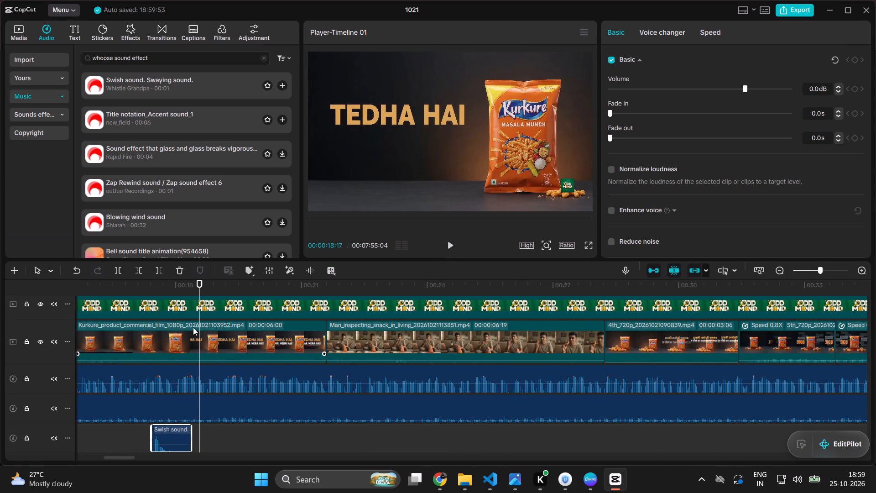
{"action": "left_click_drag", "start_coordinate": [199, 282], "coordinate": [148, 310]}
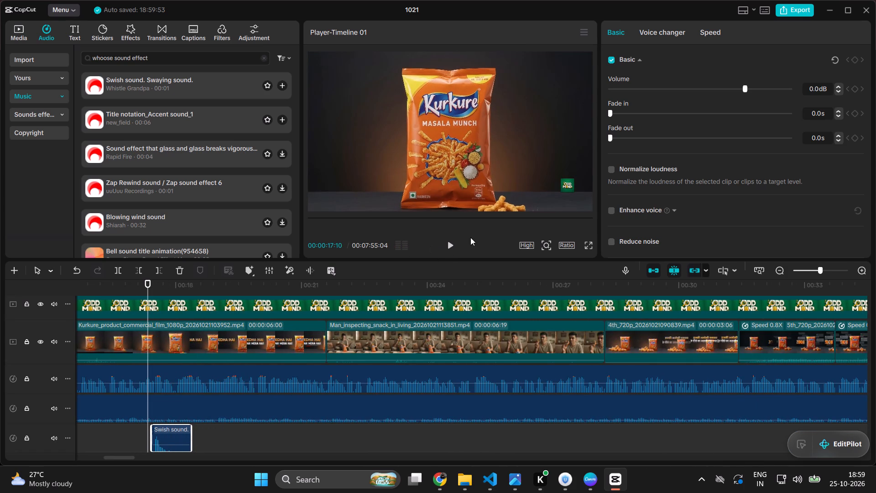
{"action": "left_click", "coordinate": [453, 242]}
{"action": "left_click", "coordinate": [450, 244]}
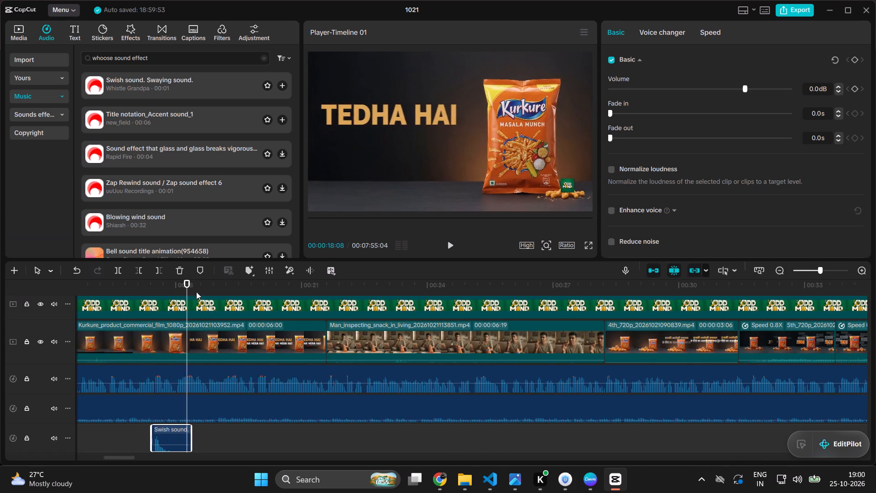
Lower the background music clip's volume to -30.4 dB and replay the swish section from 00:00:17:09.
{"action": "left_click_drag", "start_coordinate": [188, 283], "coordinate": [146, 298]}
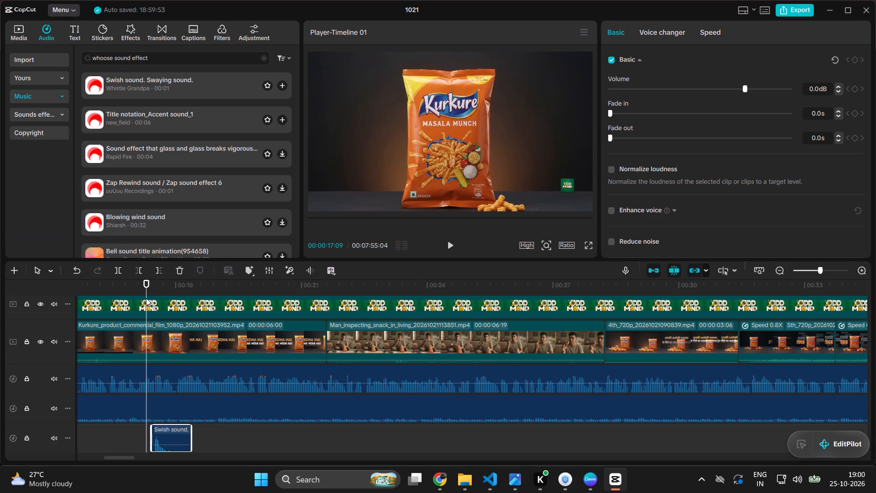
{"action": "scroll", "coordinate": [154, 423], "scroll_direction": "down", "scroll_amount": 2}
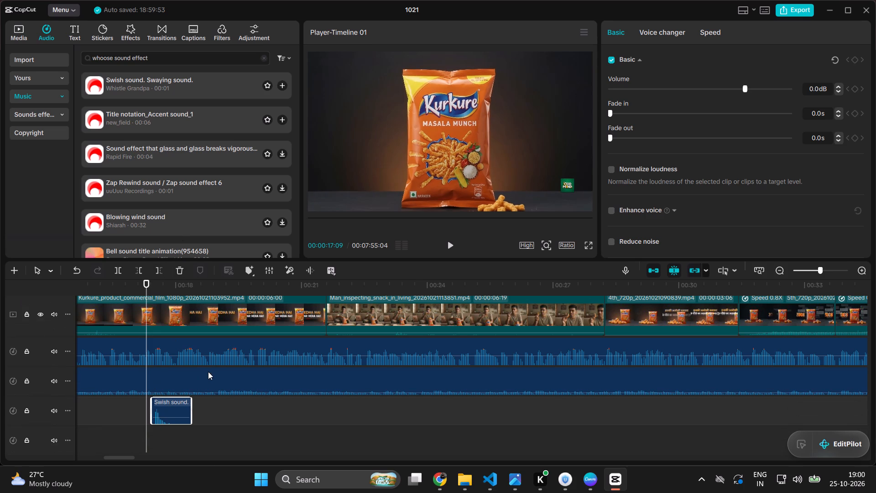
{"action": "left_click", "coordinate": [210, 378]}
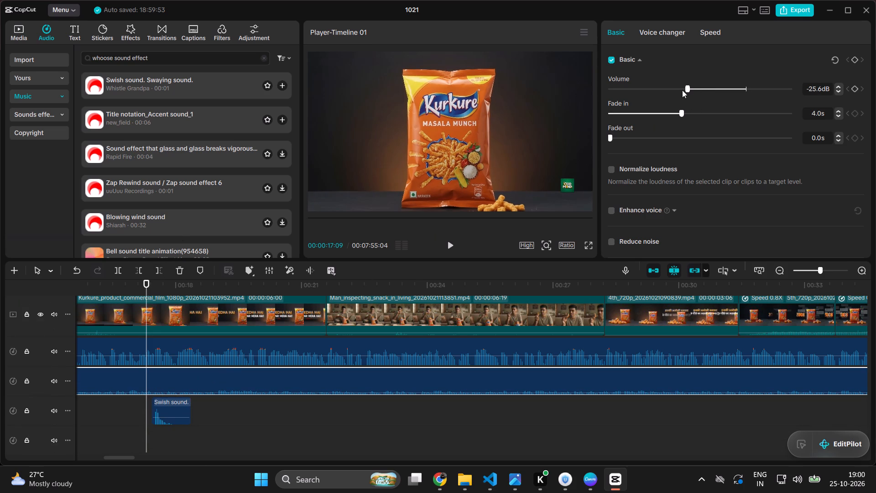
{"action": "left_click_drag", "start_coordinate": [686, 88], "coordinate": [676, 99]}
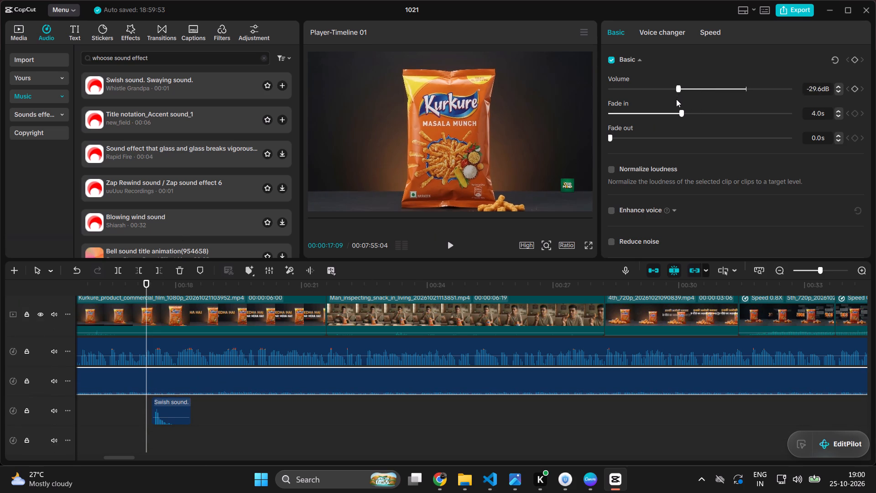
{"action": "left_click_drag", "start_coordinate": [676, 99], "coordinate": [674, 101]}
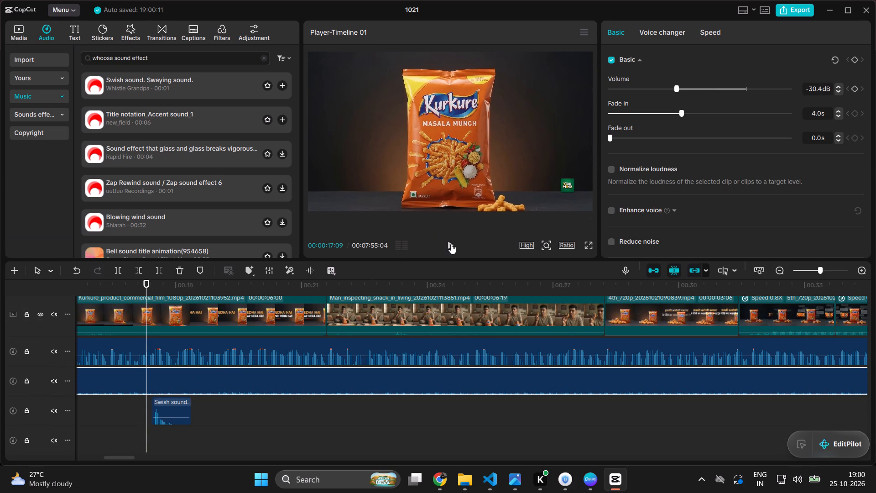
{"action": "left_click", "coordinate": [449, 244]}
{"action": "left_click", "coordinate": [448, 244]}
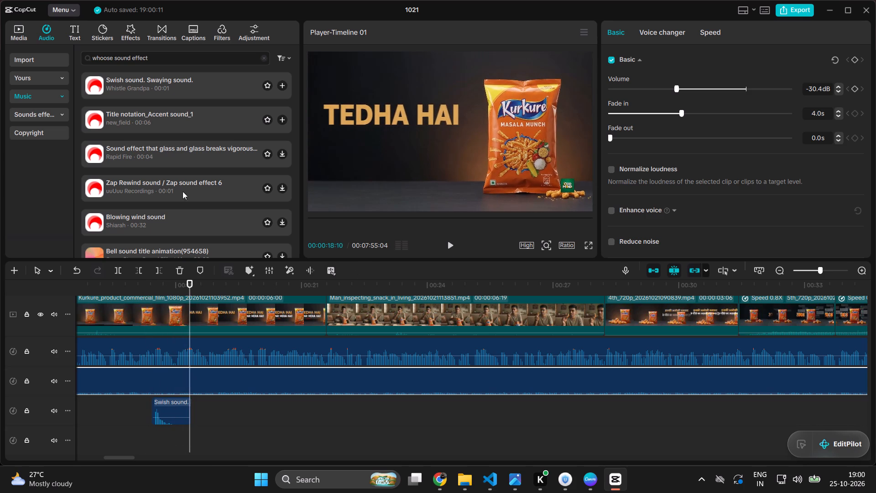
Audition the glass-breaking sound effect by Rapid Fire and look through the other sound results.
{"action": "left_click", "coordinate": [167, 121]}
{"action": "left_click", "coordinate": [177, 160]}
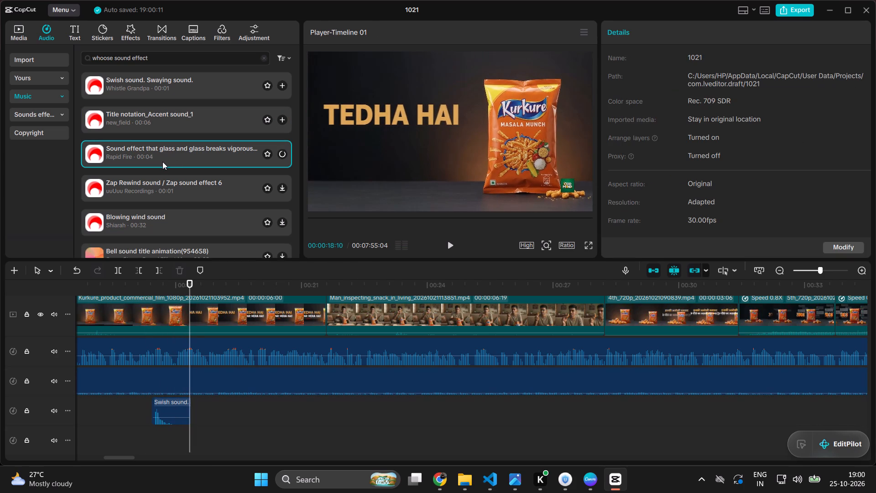
{"action": "scroll", "coordinate": [162, 162], "scroll_direction": "up", "scroll_amount": 2}
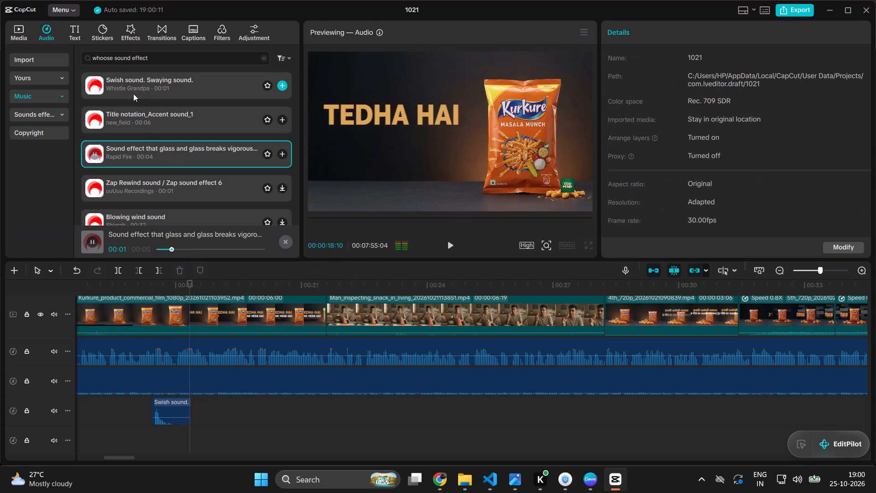
{"action": "scroll", "coordinate": [146, 182], "scroll_direction": "down", "scroll_amount": 1}
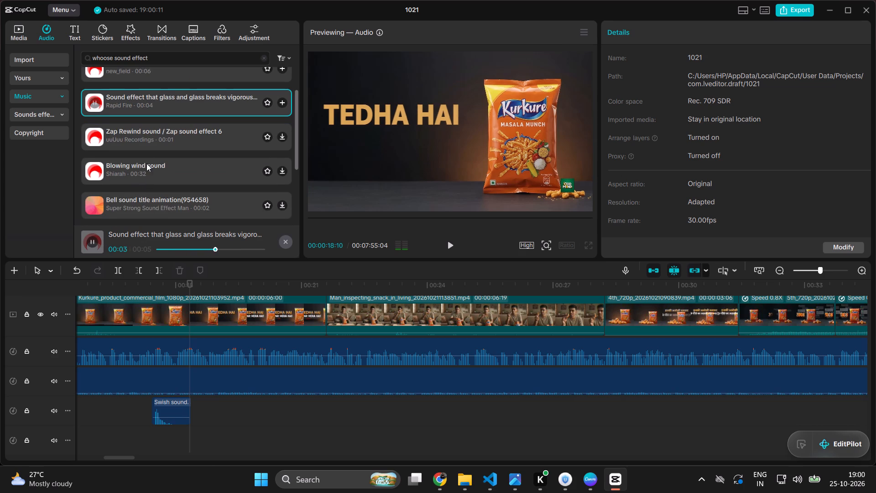
{"action": "scroll", "coordinate": [146, 156], "scroll_direction": "up", "scroll_amount": 2}
Clear the "whoose sound effect" query from the audio search.
{"action": "left_click", "coordinate": [149, 59]}
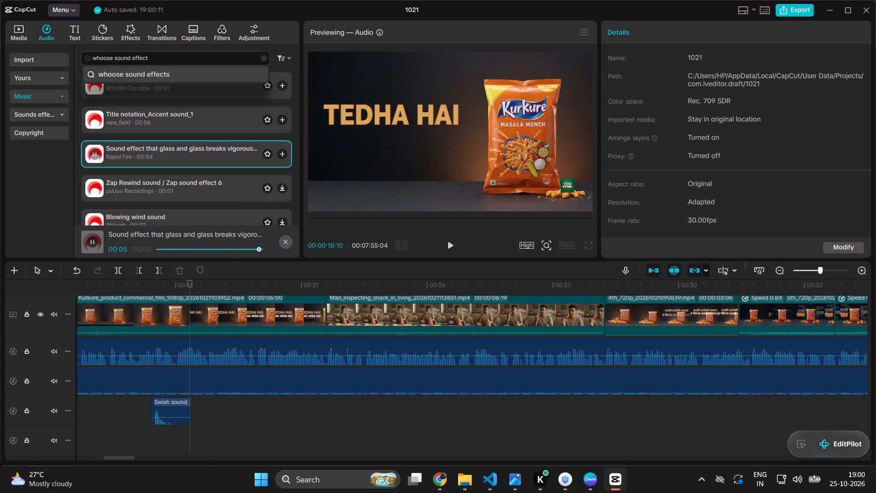
{"action": "key", "text": "BackSpace"}
{"action": "key", "text": "BackSpace"}
{"action": "key", "text": "BackSpace"}
{"action": "key", "text": "BackSpace"}
{"action": "key", "text": "BackSpace"}
{"action": "key", "text": "BackSpace"}
{"action": "key", "text": "BackSpace"}
{"action": "key", "text": "BackSpace"}
{"action": "key", "text": "BackSpace"}
{"action": "key", "text": "BackSpace"}
{"action": "key", "text": "BackSpace"}
{"action": "key", "text": "BackSpace"}
{"action": "key", "text": "BackSpace"}
{"action": "key", "text": "BackSpace"}
{"action": "key", "text": "BackSpace"}
{"action": "key", "text": "BackSpace"}
{"action": "key", "text": "BackSpace"}
{"action": "key", "text": "BackSpace"}
{"action": "key", "text": "BackSpace"}
{"action": "key", "text": "BackSpace"}
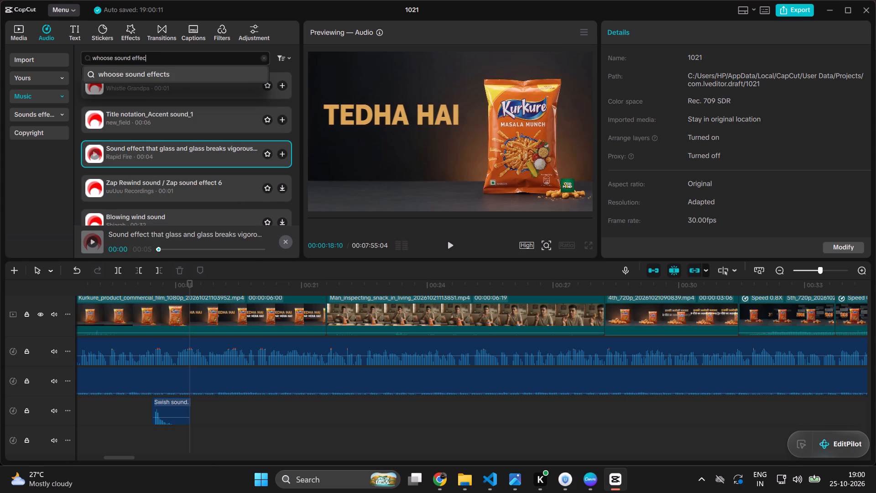
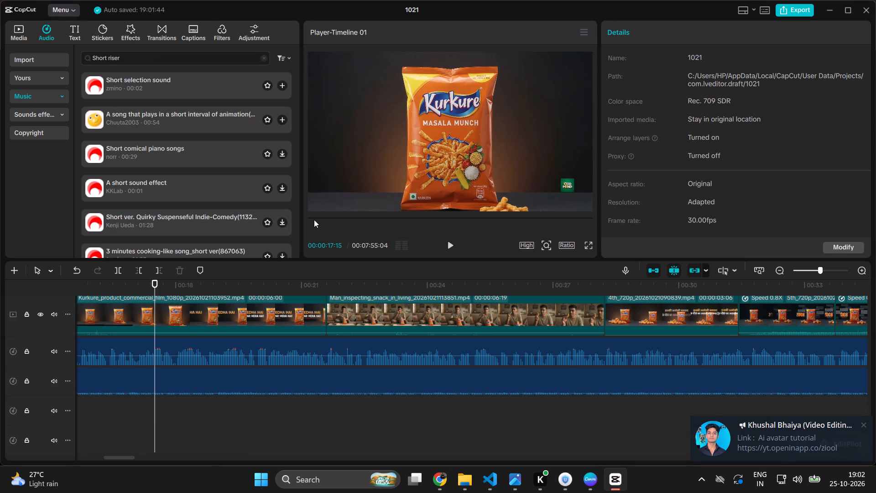
{"action": "left_click", "coordinate": [157, 64]}
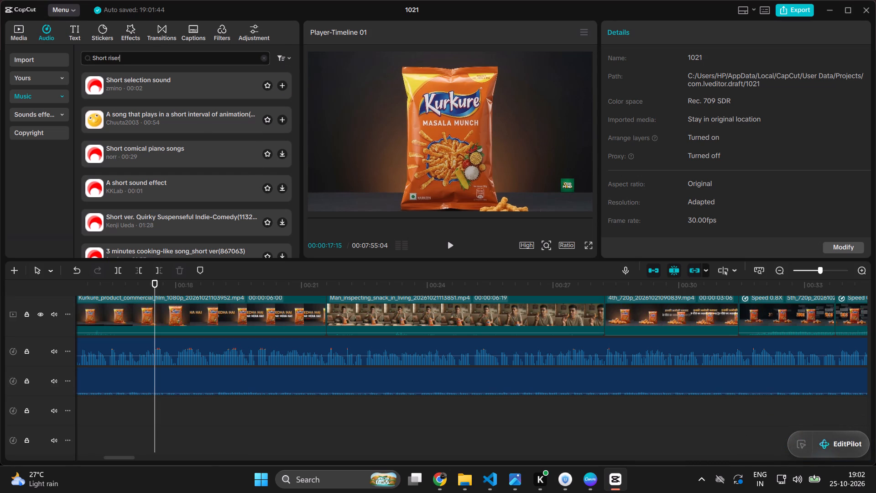
{"action": "key", "text": "BackSpace"}
{"action": "key", "text": "BackSpace"}
{"action": "key", "text": "BackSpace"}
{"action": "key", "text": "BackSpace"}
{"action": "key", "text": "BackSpace"}
{"action": "key", "text": "BackSpace"}
{"action": "key", "text": "BackSpace"}
{"action": "key", "text": "BackSpace"}
{"action": "key", "text": "BackSpace"}
{"action": "key", "text": "BackSpace"}
{"action": "key", "text": "BackSpace"}
{"action": "key", "text": "BackSpace"}
{"action": "key", "text": "BackSpace"}
{"action": "key", "text": "BackSpace"}
{"action": "key", "text": "BackSpace"}
{"action": "key", "text": "BackSpace"}
{"action": "key", "text": "ctrl+v"}
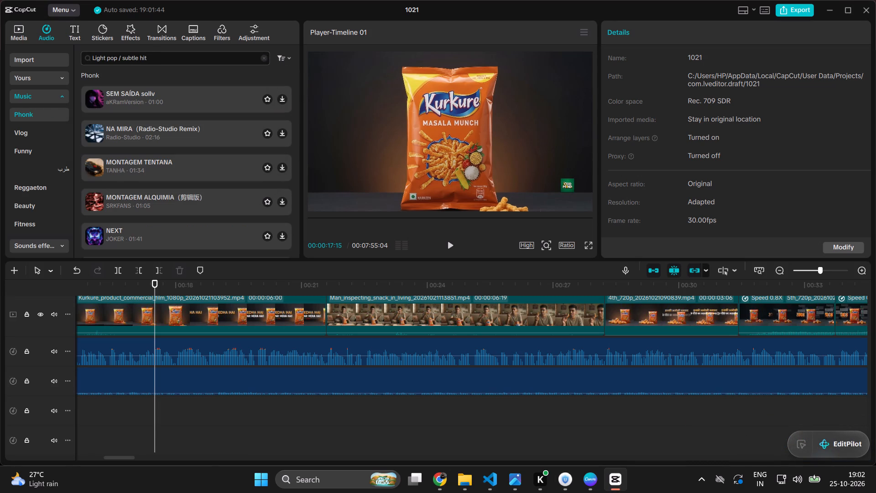
{"action": "left_click", "coordinate": [122, 58]}
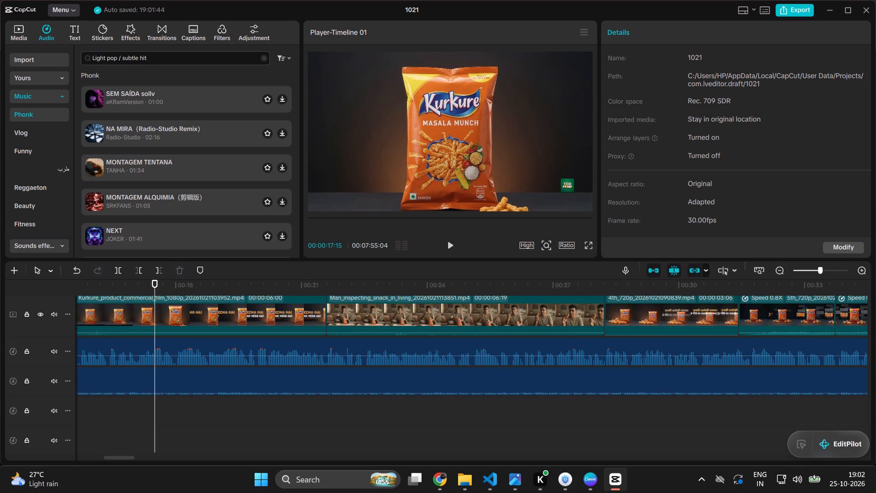
{"action": "left_click", "coordinate": [122, 55]}
{"action": "left_click", "coordinate": [120, 58]}
{"action": "key", "text": "BackSpace"}
{"action": "key", "text": "Return"}
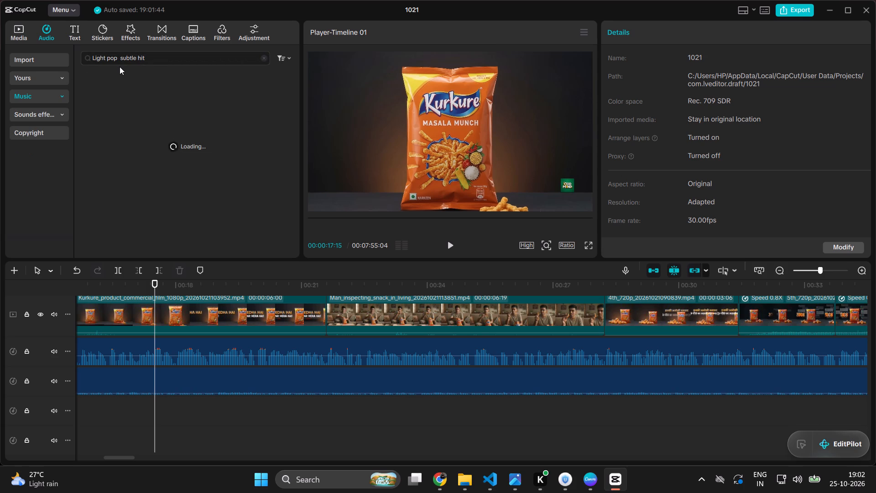
{"action": "left_click", "coordinate": [197, 89]}
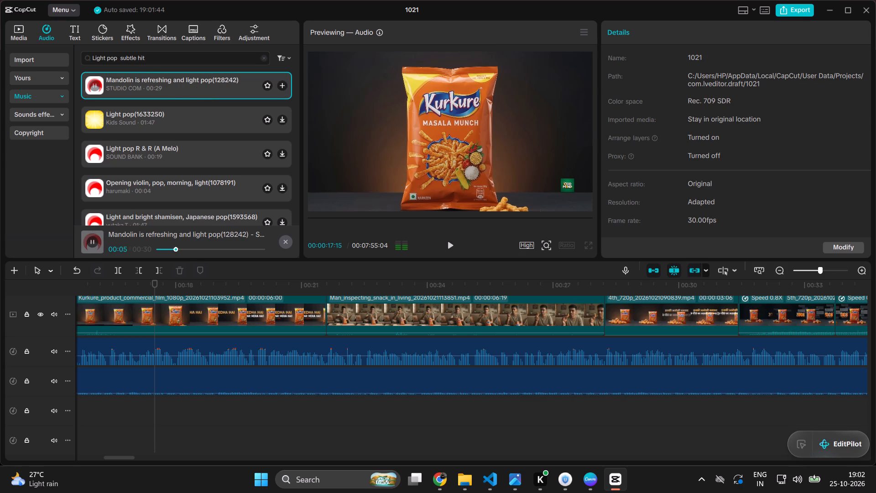
{"action": "left_click", "coordinate": [282, 241]}
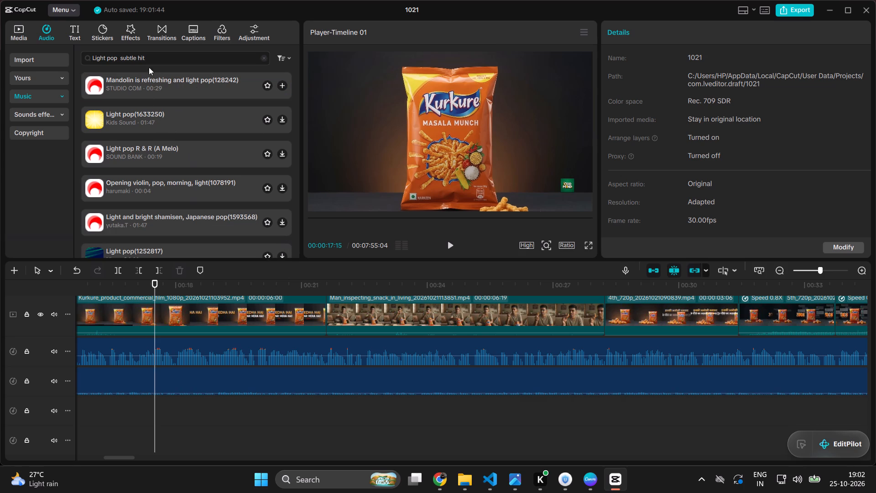
Search the sound effects library for "Light pop / subtle hit" and preview the "Light and pop fanfare" effect.
{"action": "left_click", "coordinate": [157, 60]}
{"action": "left_click", "coordinate": [41, 115]}
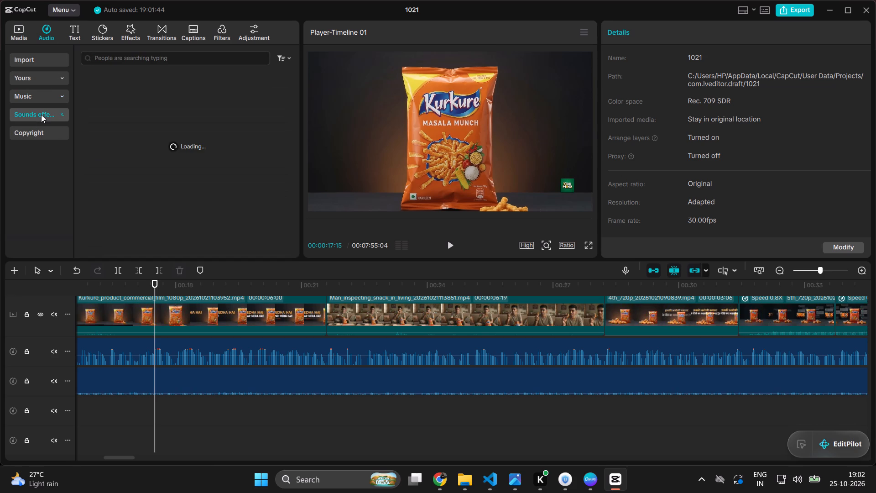
{"action": "left_click", "coordinate": [128, 60]}
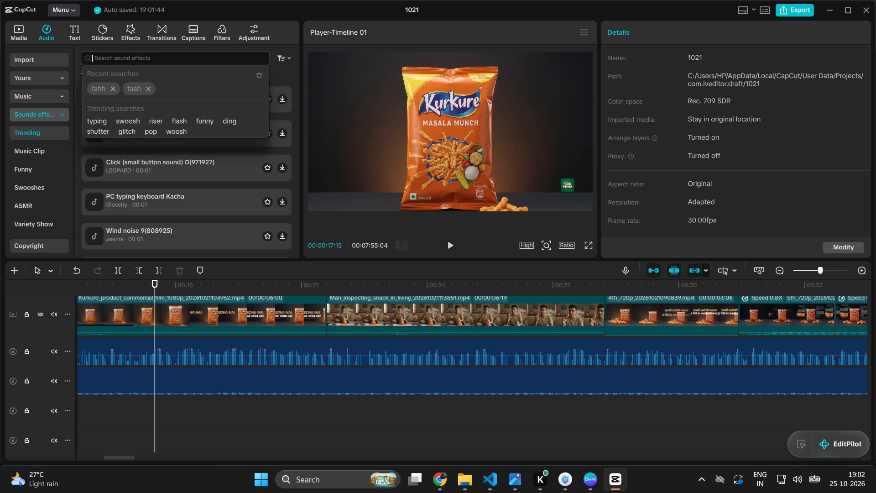
{"action": "key", "text": "ctrl+v"}
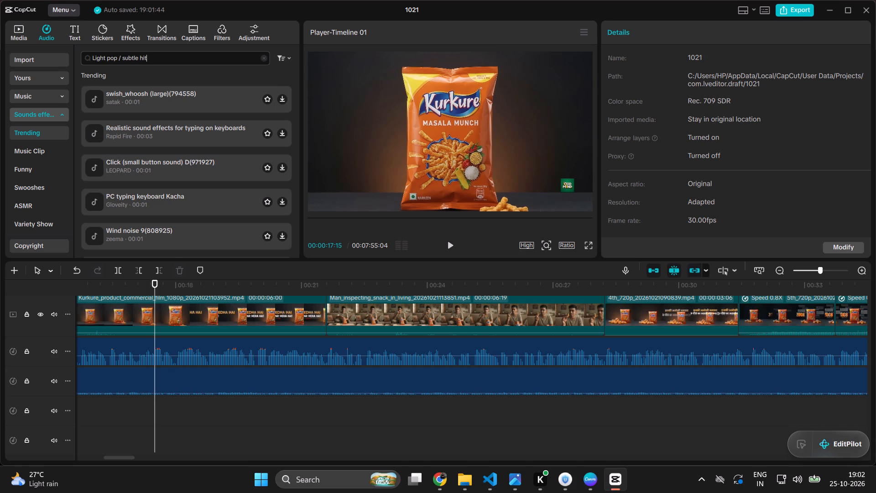
{"action": "key", "text": "shift+Return"}
{"action": "key", "text": "Return"}
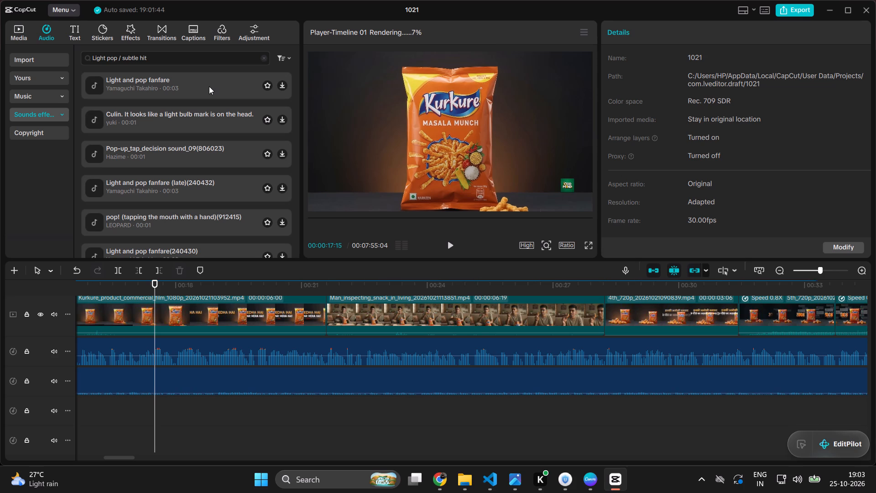
{"action": "left_click", "coordinate": [209, 86]}
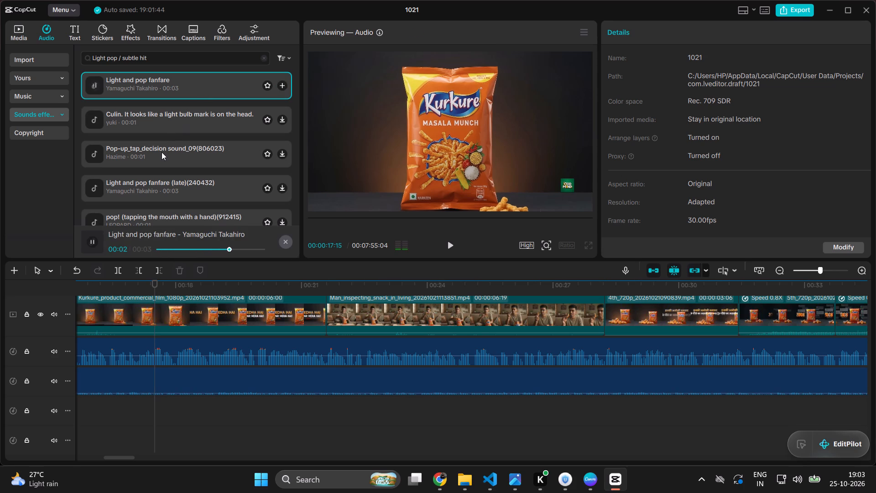
Shorten the sound effects search to "Light pop" and preview "Light and pop fanfare(240430)".
{"action": "left_click", "coordinate": [147, 57]}
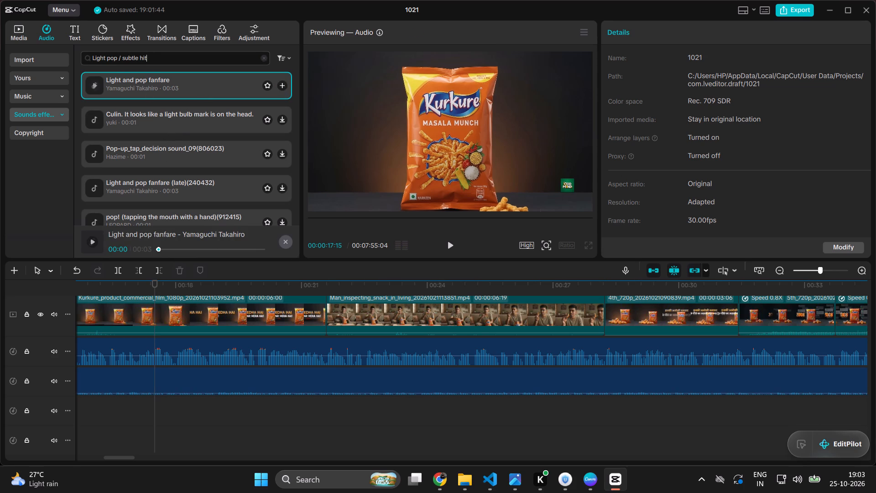
{"action": "key", "text": "BackSpace"}
{"action": "key", "text": "BackSpace"}
{"action": "key", "text": "BackSpace"}
{"action": "key", "text": "BackSpace"}
{"action": "key", "text": "BackSpace"}
{"action": "key", "text": "BackSpace"}
{"action": "key", "text": "BackSpace"}
{"action": "key", "text": "BackSpace"}
{"action": "key", "text": "BackSpace"}
{"action": "key", "text": "BackSpace"}
{"action": "key", "text": "BackSpace"}
{"action": "key", "text": "BackSpace"}
{"action": "key", "text": "Return"}
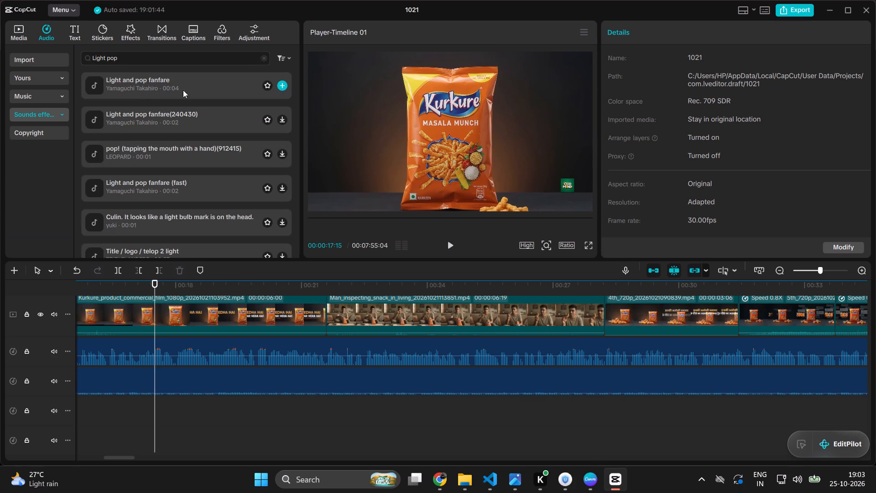
{"action": "left_click", "coordinate": [189, 124]}
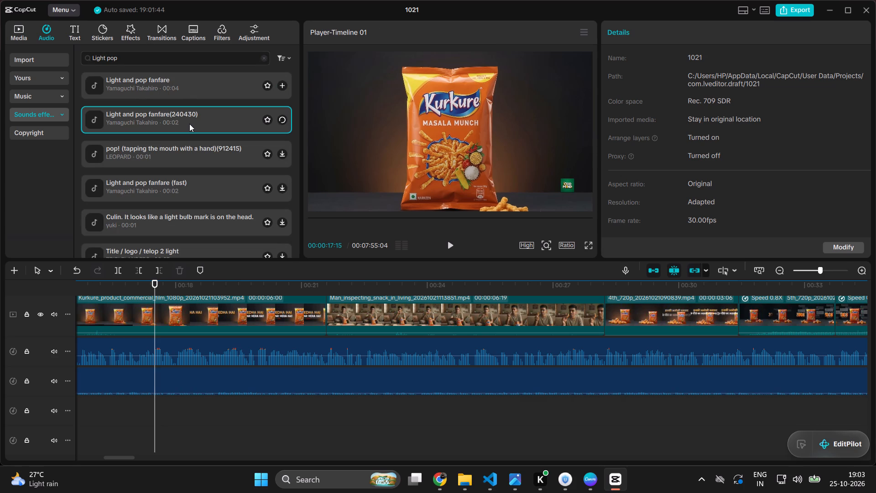
Search the sound effects for "whoosh", preview "swish_whoosh (large)(794558)" and add it to the timeline at 00:00:17:15.
{"action": "left_click", "coordinate": [132, 64]}
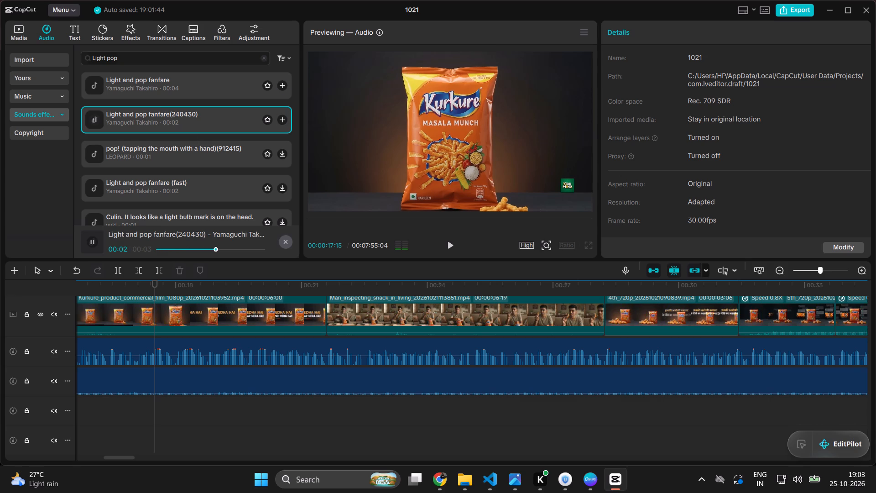
{"action": "key", "text": "BackSpace"}
{"action": "key", "text": "BackSpace"}
{"action": "key", "text": "BackSpace"}
{"action": "key", "text": "BackSpace"}
{"action": "key", "text": "BackSpace"}
{"action": "key", "text": "BackSpace"}
{"action": "key", "text": "BackSpace"}
{"action": "key", "text": "BackSpace"}
{"action": "key", "text": "BackSpace"}
{"action": "key", "text": "BackSpace"}
{"action": "key", "text": "BackSpace"}
{"action": "key", "text": "BackSpace"}
{"action": "key", "text": "BackSpace"}
{"action": "key", "text": "BackSpace"}
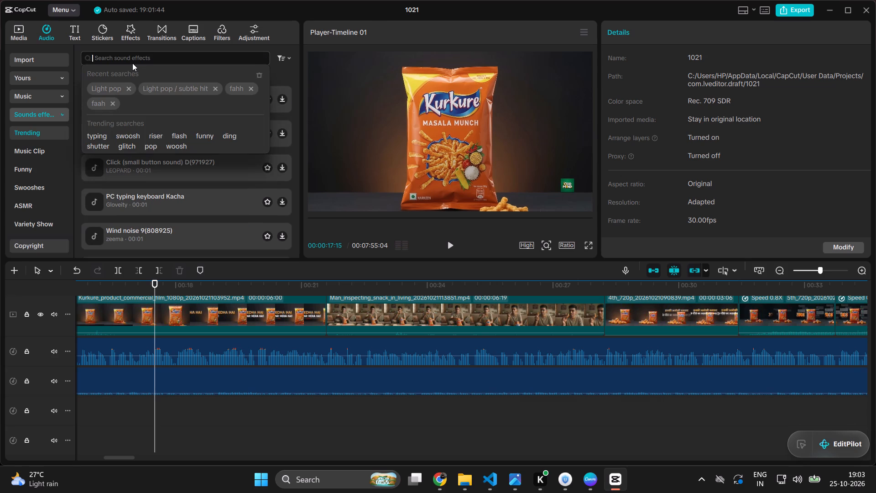
{"action": "type", "text": "whoose"}
{"action": "left_click", "coordinate": [137, 78]}
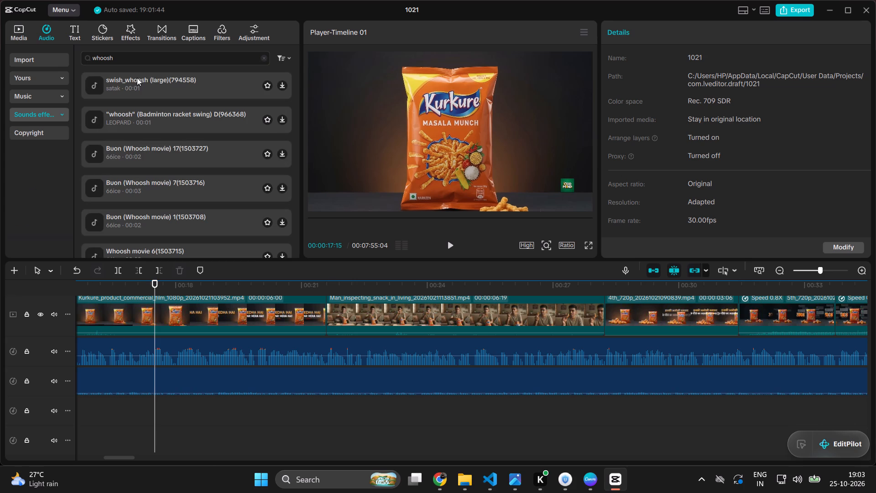
{"action": "left_click", "coordinate": [151, 84]}
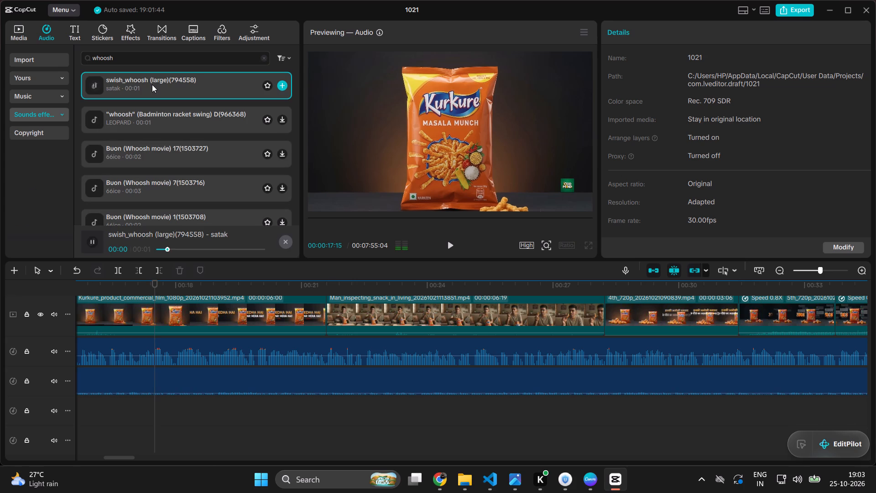
{"action": "left_click", "coordinate": [279, 85]}
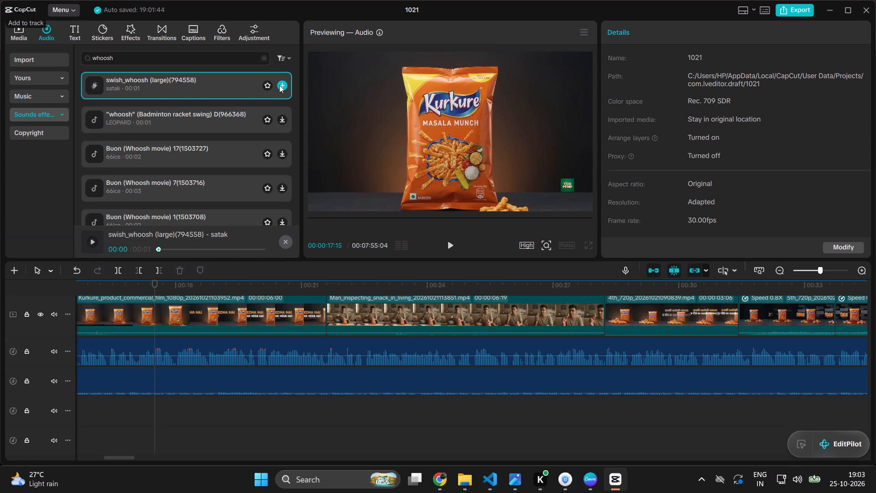
Play and scrub the "Tedha Hai" tagline entrance to check the swish_whoosh clip's timing against the incoming text.
{"action": "left_click", "coordinate": [449, 246]}
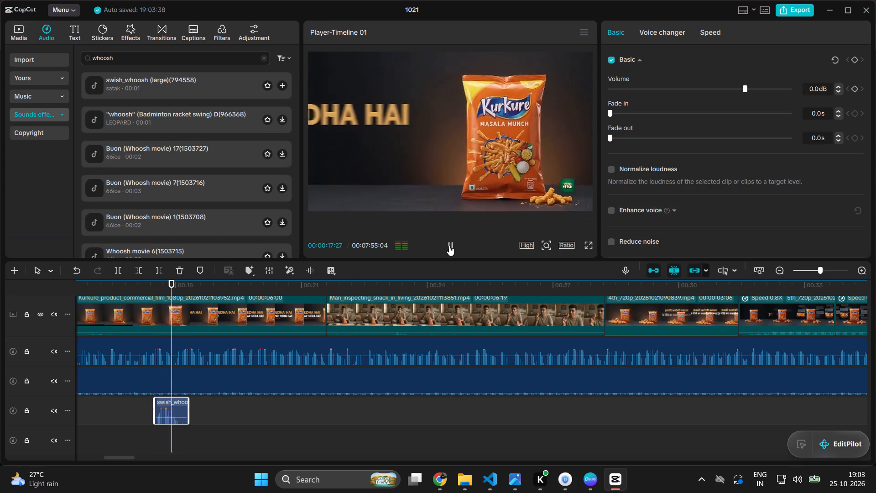
{"action": "left_click", "coordinate": [449, 246]}
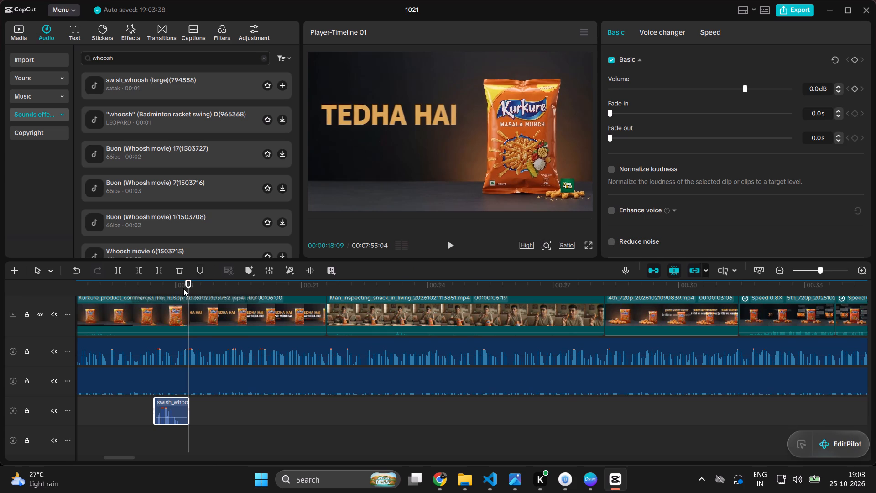
{"action": "left_click_drag", "start_coordinate": [188, 284], "coordinate": [156, 297]}
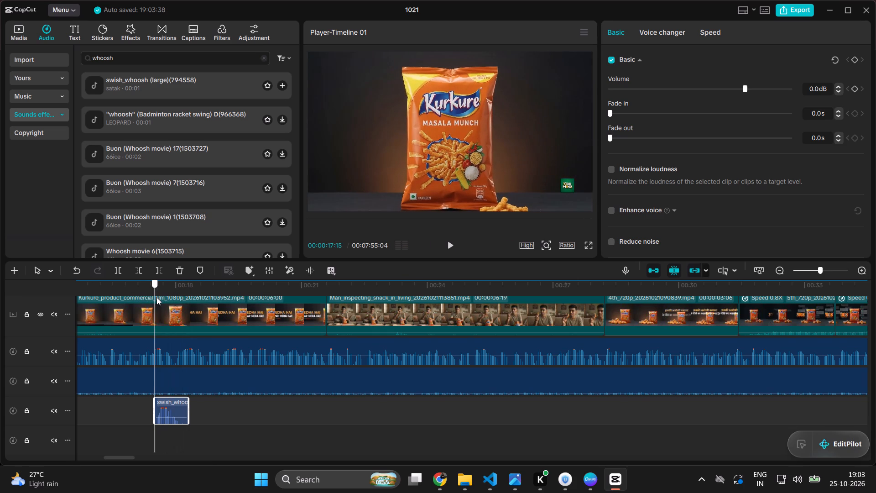
{"action": "left_click_drag", "start_coordinate": [156, 297], "coordinate": [177, 301]}
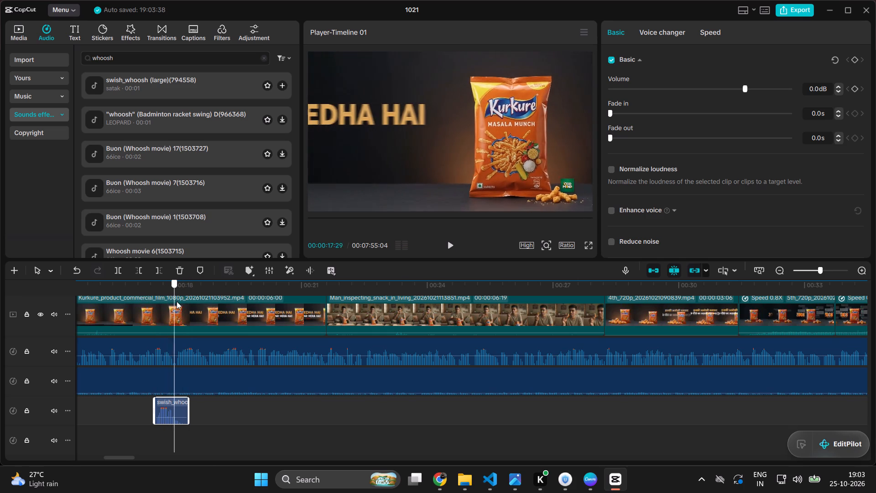
{"action": "left_click_drag", "start_coordinate": [177, 301], "coordinate": [179, 301]}
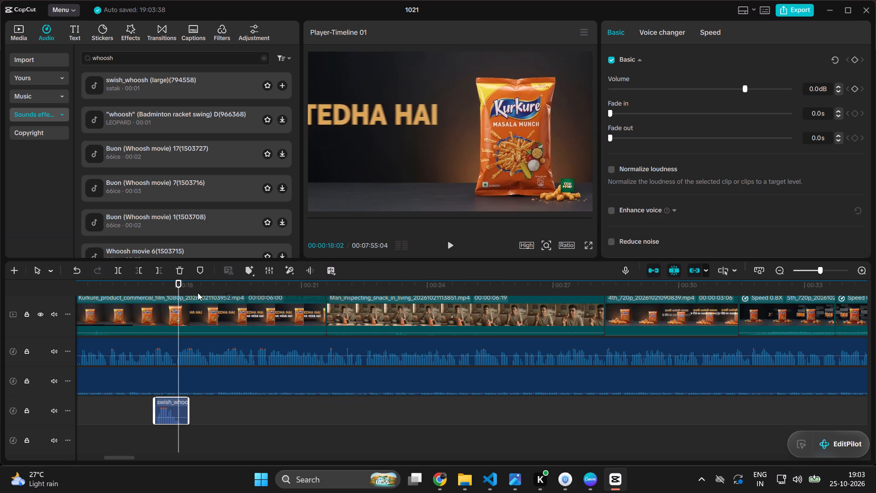
{"action": "left_click_drag", "start_coordinate": [177, 283], "coordinate": [165, 294]}
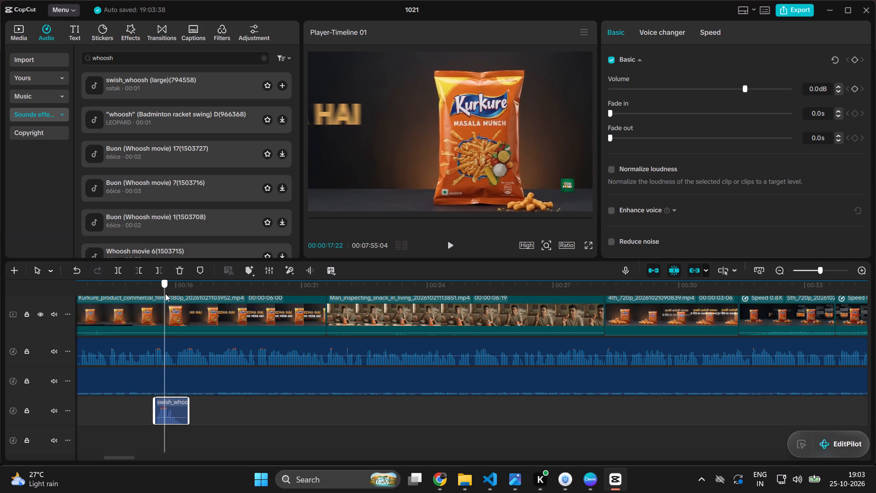
{"action": "left_click_drag", "start_coordinate": [165, 294], "coordinate": [156, 303]}
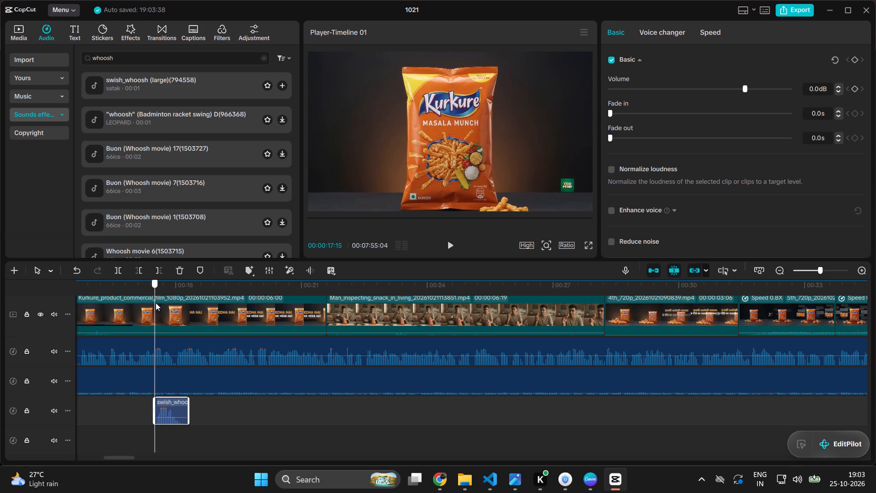
{"action": "left_click_drag", "start_coordinate": [156, 303], "coordinate": [175, 308]}
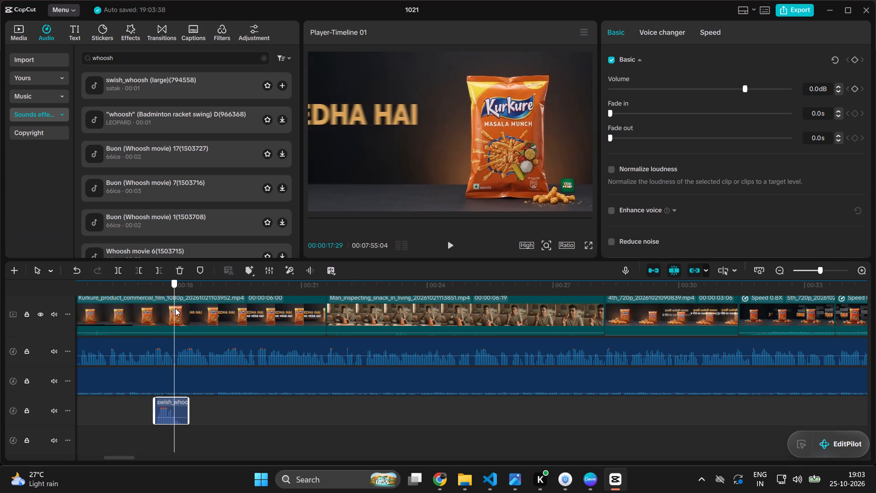
{"action": "left_click_drag", "start_coordinate": [175, 308], "coordinate": [181, 309]}
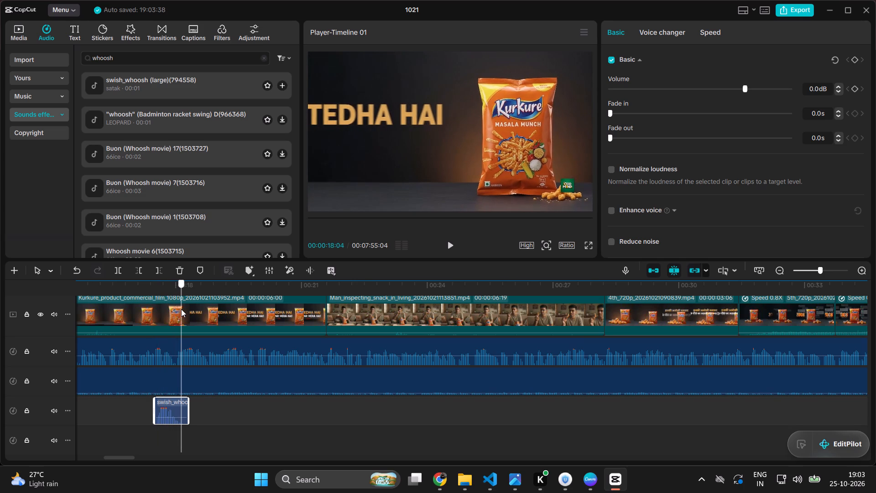
{"action": "left_click_drag", "start_coordinate": [181, 309], "coordinate": [182, 310]}
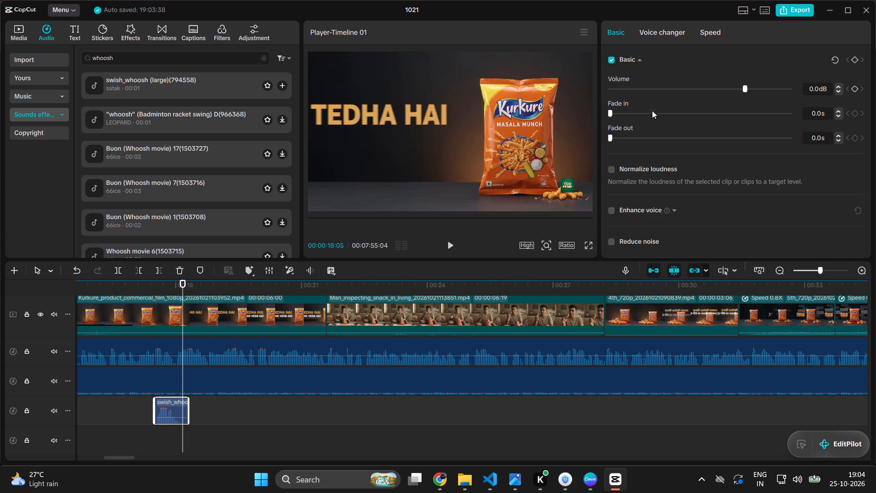
Slow the swish_whoosh clip beneath the tagline to 0.70x speed, playing the section at 0.90x along the way.
{"action": "left_click", "coordinate": [657, 34]}
{"action": "left_click", "coordinate": [710, 35]}
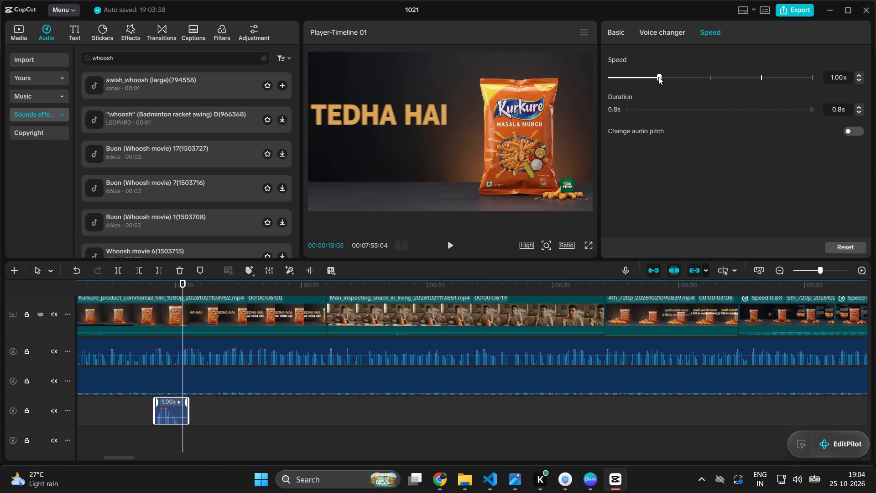
{"action": "left_click", "coordinate": [657, 77]}
{"action": "left_click_drag", "start_coordinate": [656, 80], "coordinate": [653, 85]}
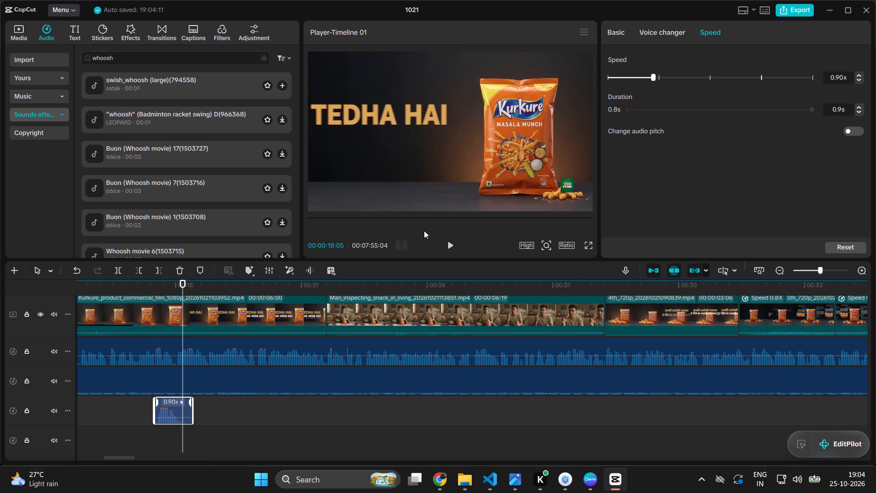
{"action": "left_click", "coordinate": [450, 245]}
{"action": "left_click", "coordinate": [450, 245]}
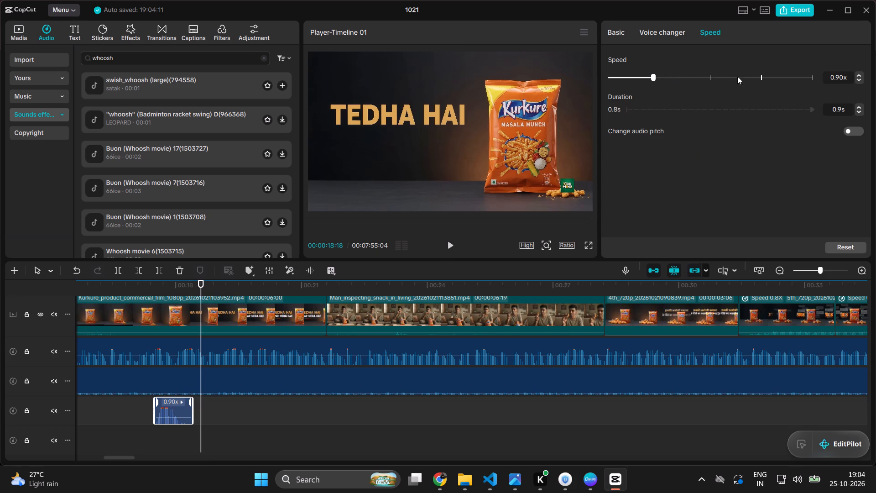
{"action": "left_click", "coordinate": [860, 80]}
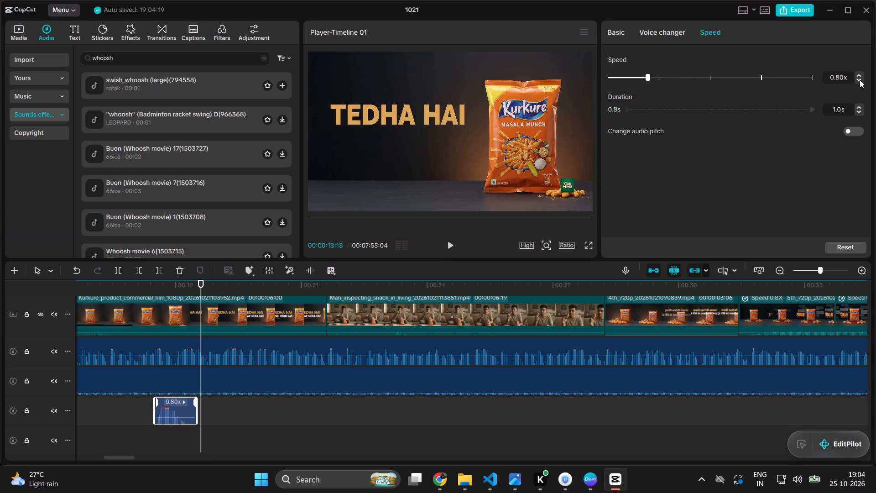
{"action": "left_click", "coordinate": [859, 79]}
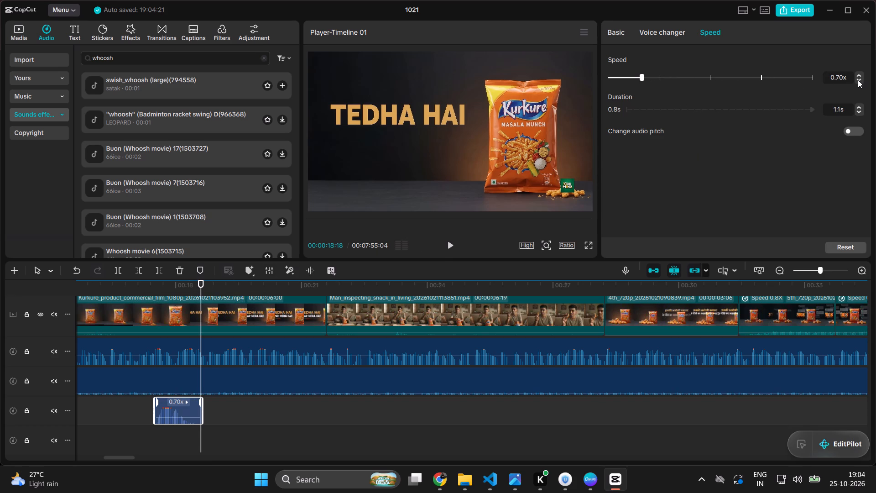
Preview the "whoosh" (Badminton racket swing) D(966368) sound effect as an alternative.
{"action": "left_click", "coordinate": [175, 121]}
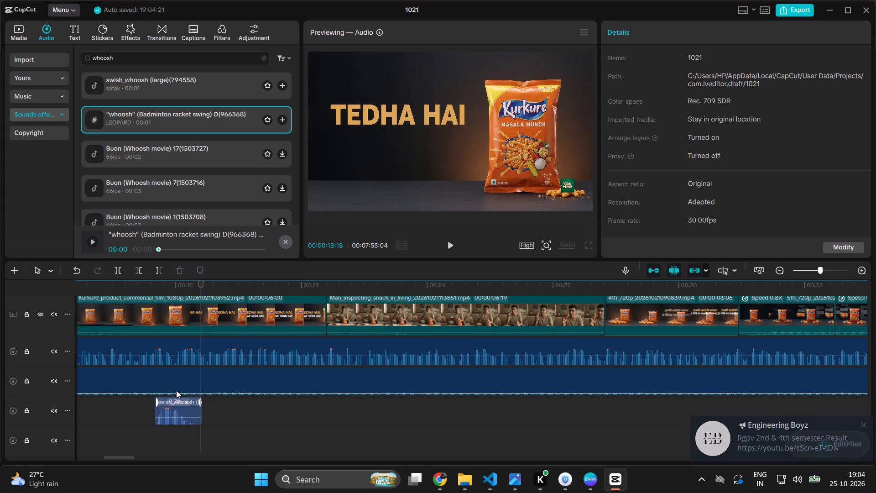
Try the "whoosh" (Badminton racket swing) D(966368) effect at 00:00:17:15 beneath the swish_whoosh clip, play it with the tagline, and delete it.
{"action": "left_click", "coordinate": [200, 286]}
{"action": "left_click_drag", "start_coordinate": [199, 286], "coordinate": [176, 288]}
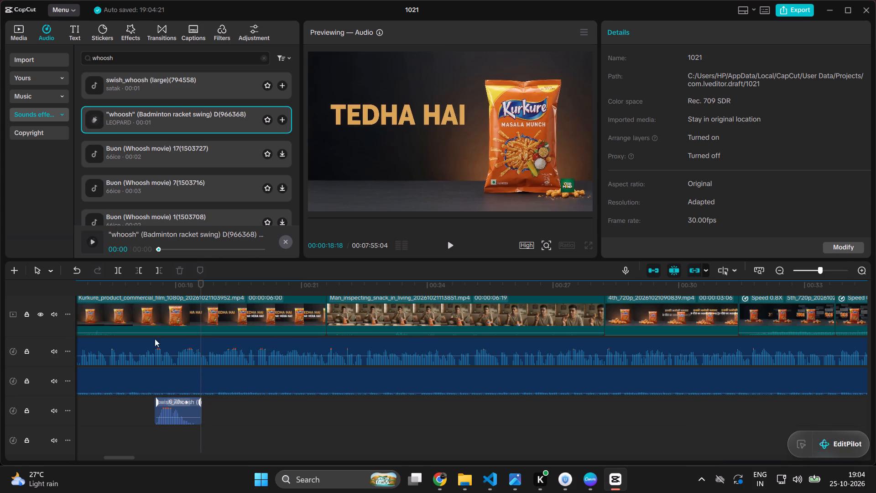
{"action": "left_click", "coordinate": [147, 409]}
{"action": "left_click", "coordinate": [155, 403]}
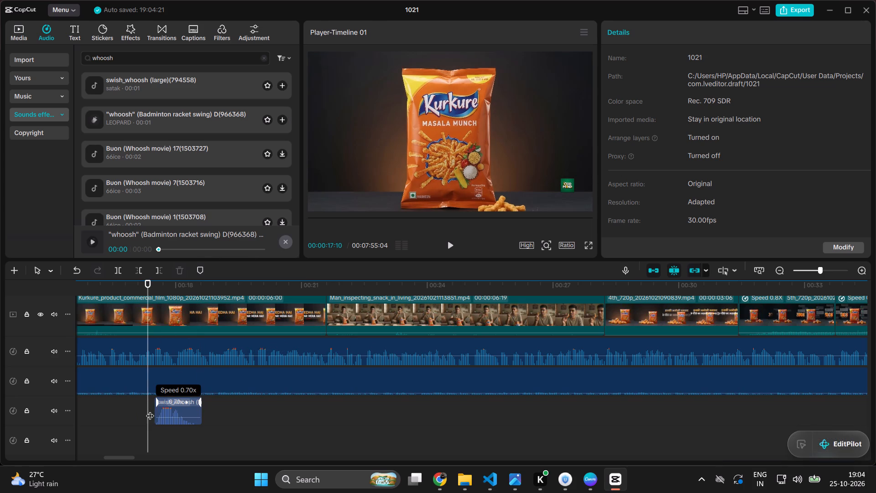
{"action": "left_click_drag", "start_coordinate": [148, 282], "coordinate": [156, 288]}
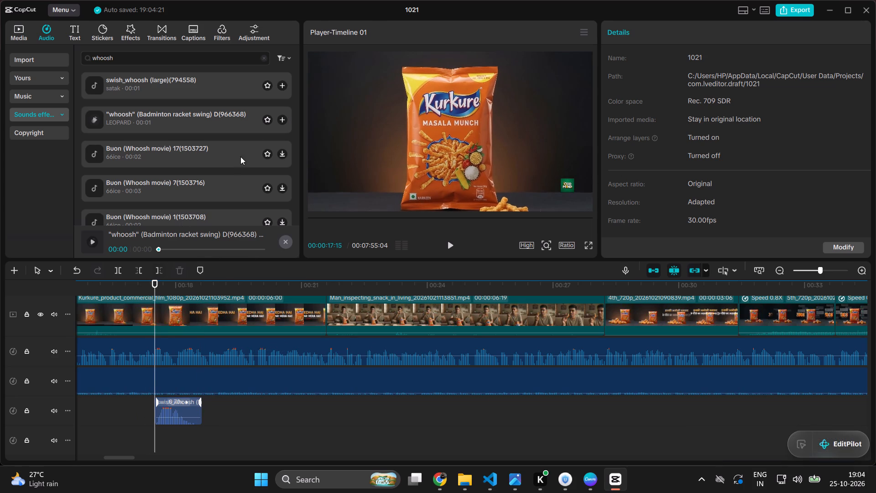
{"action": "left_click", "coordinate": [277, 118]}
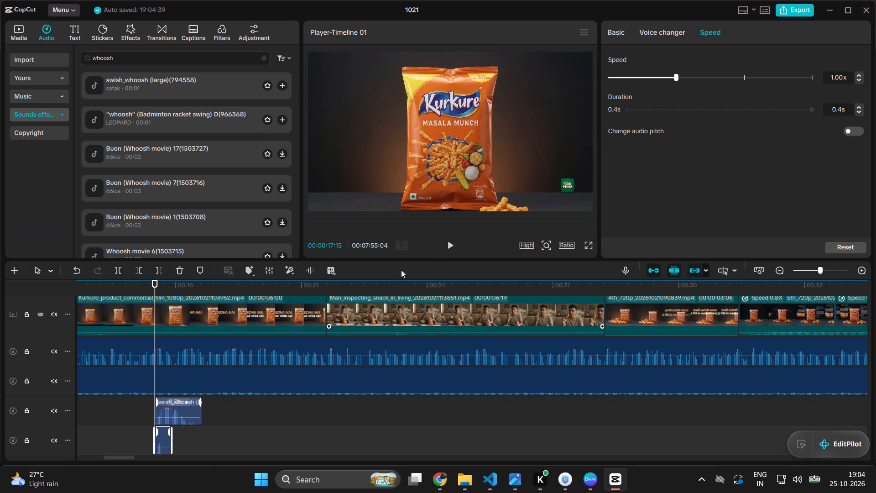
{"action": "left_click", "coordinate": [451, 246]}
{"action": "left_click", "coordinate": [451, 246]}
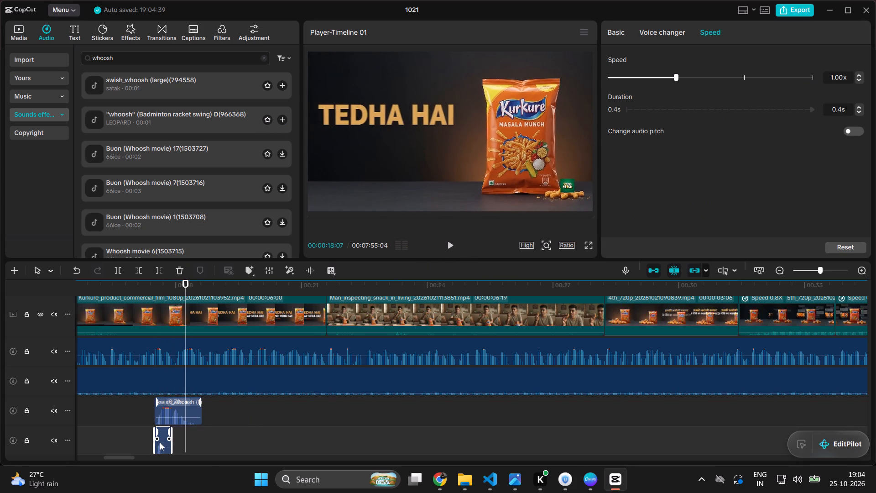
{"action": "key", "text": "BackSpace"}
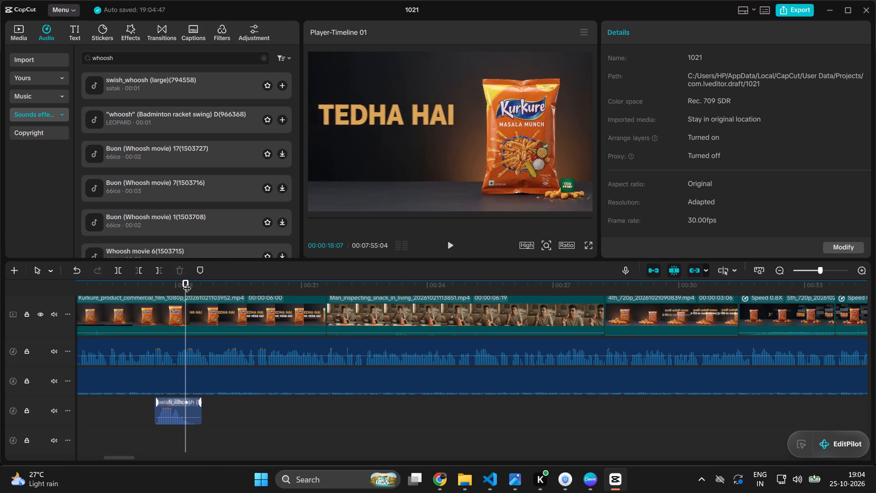
Replay the "Tedha Hai" tagline with the slowed swish_whoosh, and preview Buon (Whoosh movie) 17, 7 and 1 as alternatives.
{"action": "left_click_drag", "start_coordinate": [188, 282], "coordinate": [156, 309]}
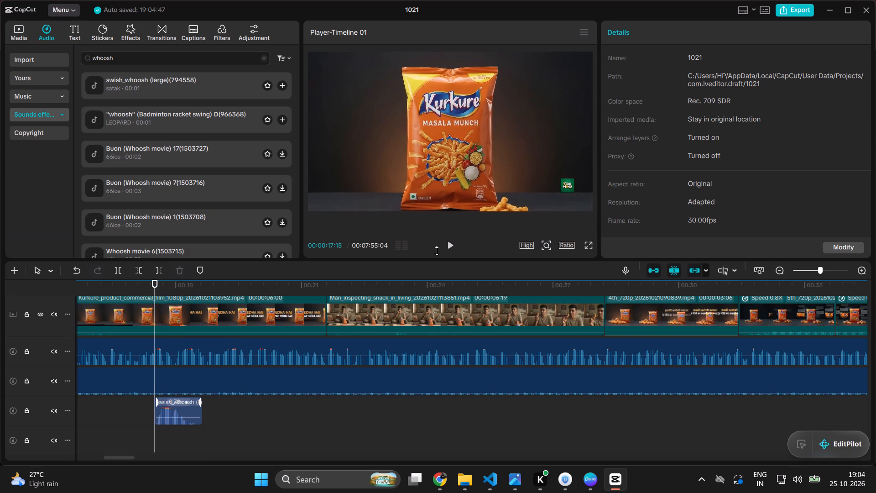
{"action": "left_click", "coordinate": [450, 242]}
{"action": "left_click", "coordinate": [450, 242]}
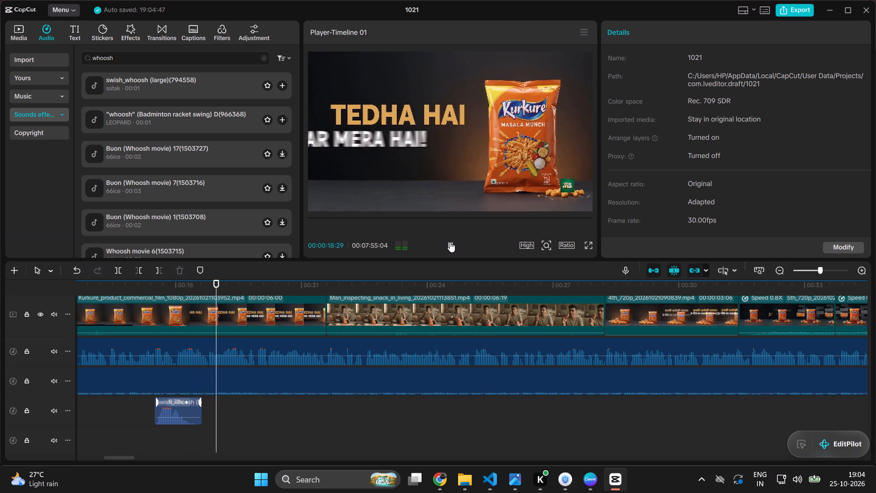
{"action": "left_click_drag", "start_coordinate": [217, 282], "coordinate": [203, 296]}
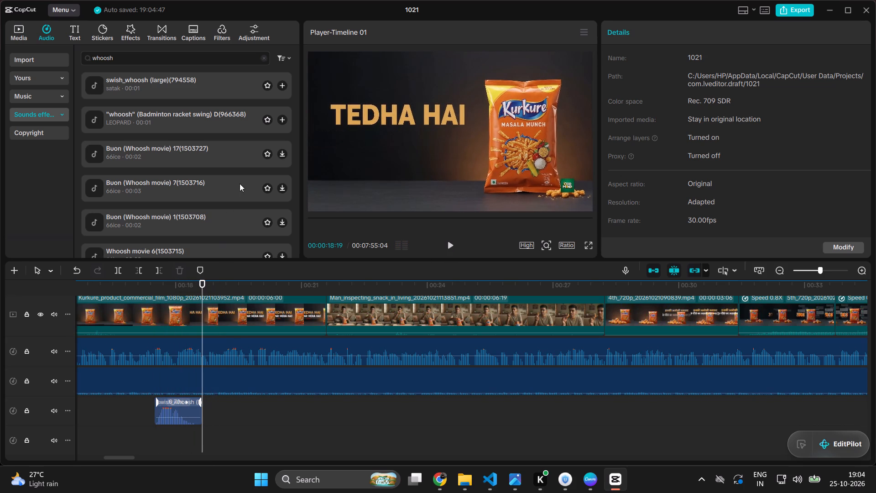
{"action": "left_click", "coordinate": [174, 418]}
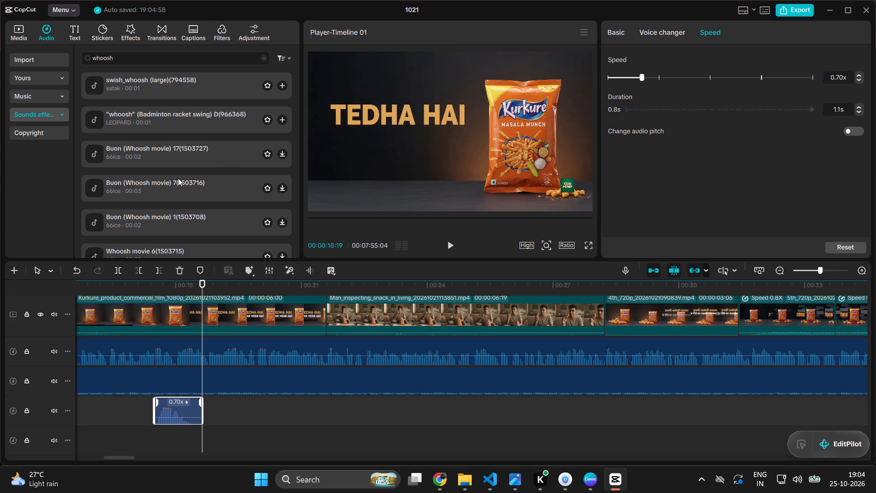
{"action": "left_click", "coordinate": [161, 159]}
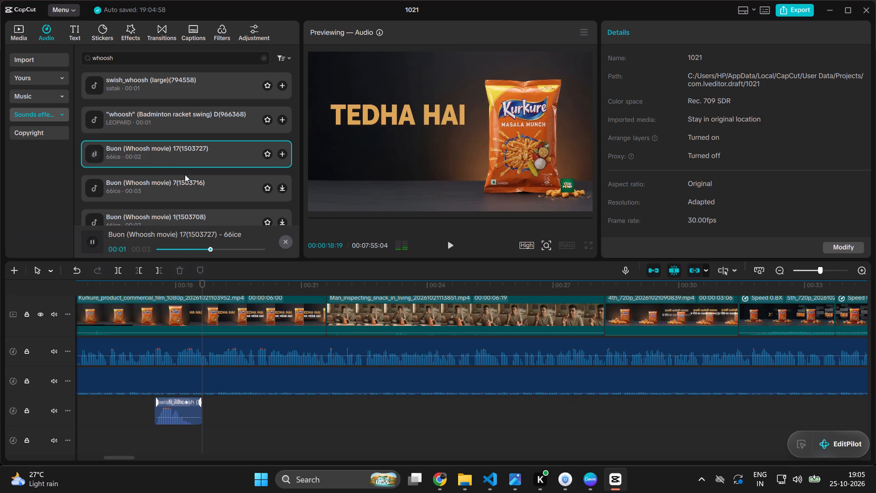
{"action": "left_click", "coordinate": [177, 190]}
{"action": "scroll", "coordinate": [177, 190], "scroll_direction": "down", "scroll_amount": 1}
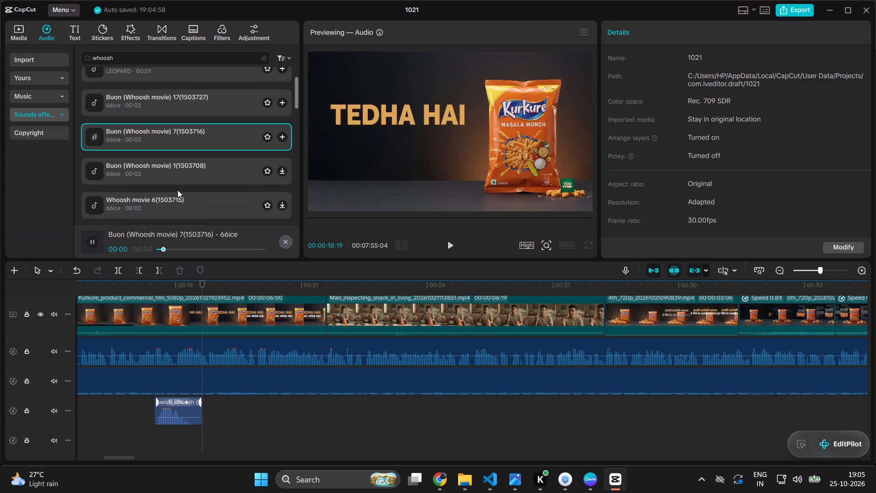
{"action": "left_click", "coordinate": [204, 173]}
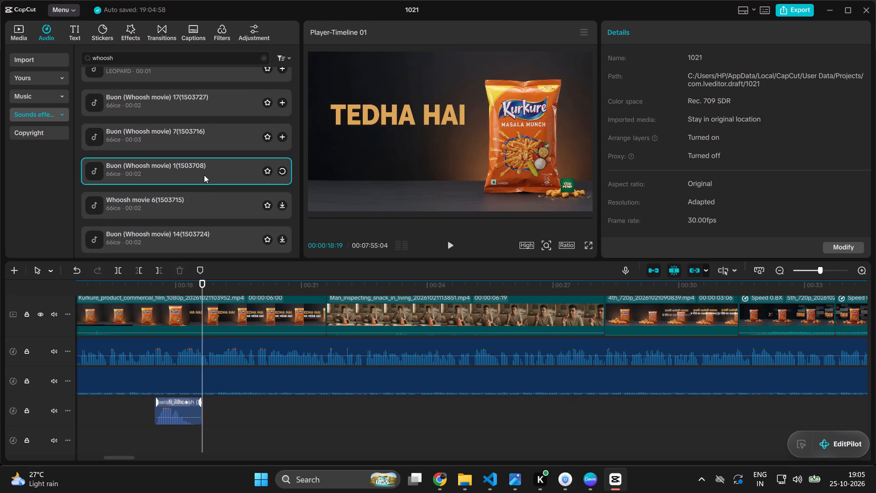
{"action": "scroll", "coordinate": [203, 175], "scroll_direction": "up", "scroll_amount": 2}
{"action": "scroll", "coordinate": [203, 175], "scroll_direction": "down", "scroll_amount": 1}
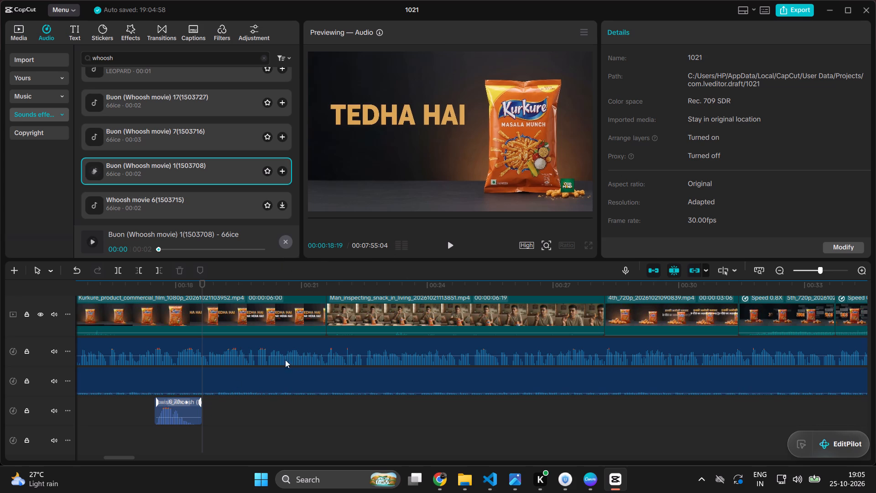
Duplicate the 0.70x swish_whoosh clip at 00:00:18:19 for the "Par Mera Hai!" line, play it, and move the copy to the audio track below.
{"action": "left_click", "coordinate": [179, 424]}
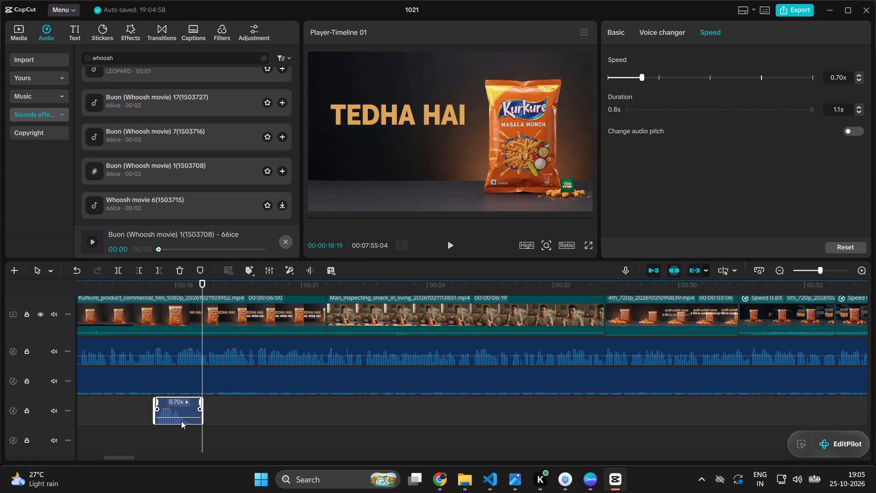
{"action": "key", "text": "ctrl+c"}
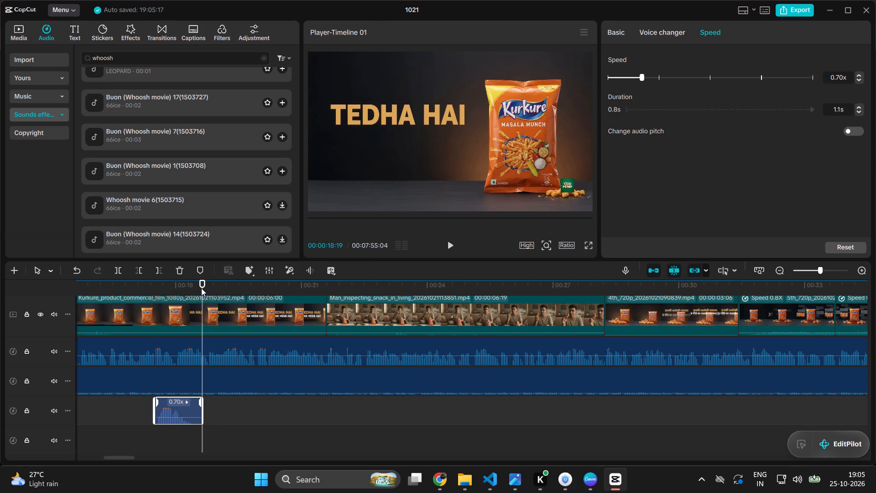
{"action": "left_click", "coordinate": [453, 243]}
{"action": "left_click", "coordinate": [453, 243]}
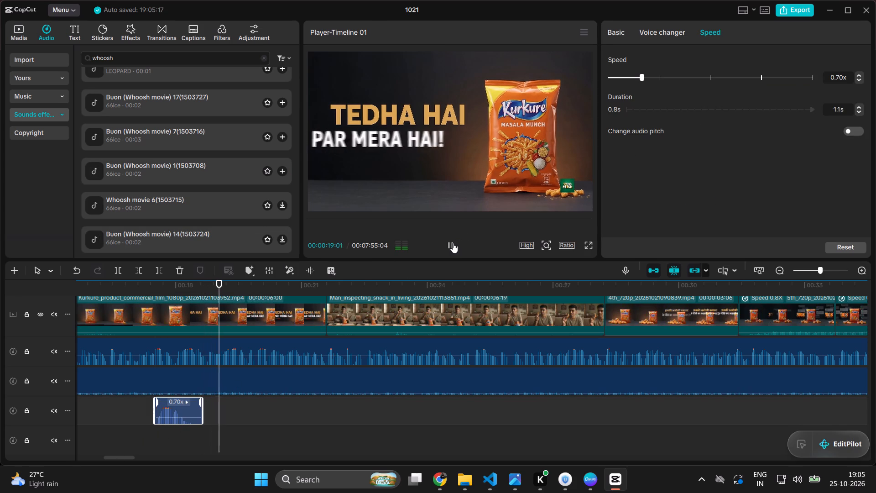
{"action": "left_click_drag", "start_coordinate": [222, 287], "coordinate": [201, 296]}
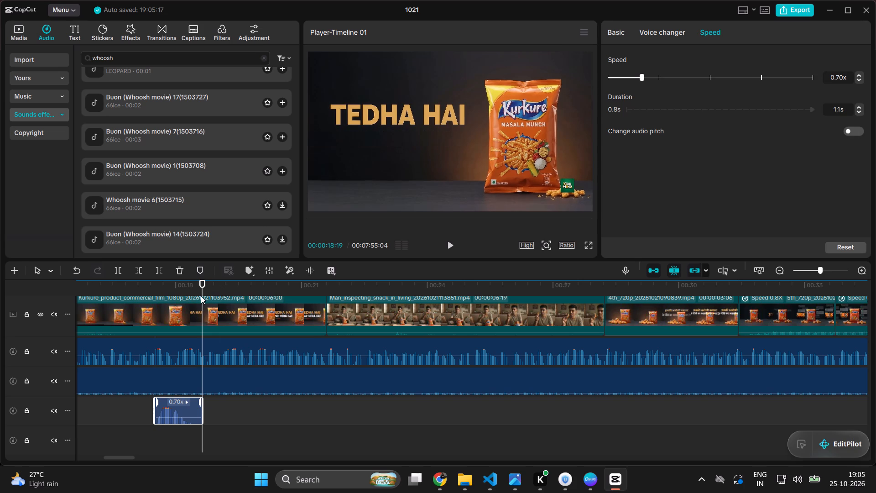
{"action": "key", "text": "ctrl+v"}
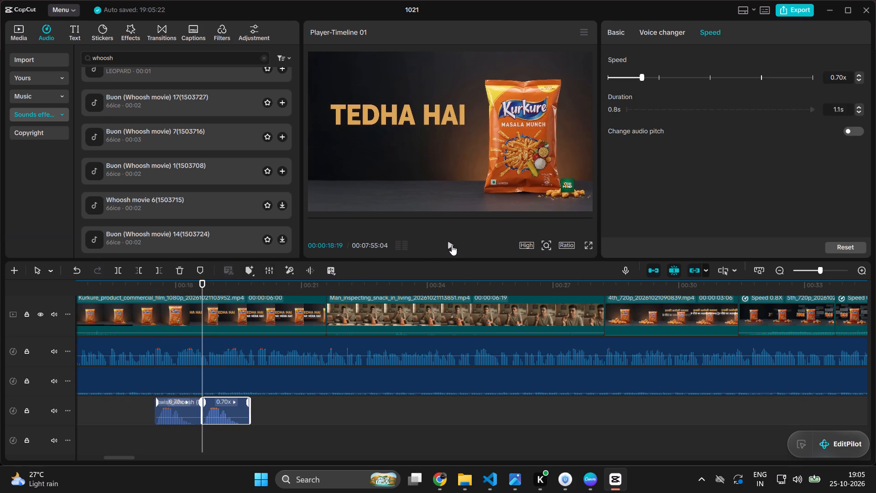
{"action": "left_click", "coordinate": [452, 245]}
{"action": "left_click", "coordinate": [449, 246]}
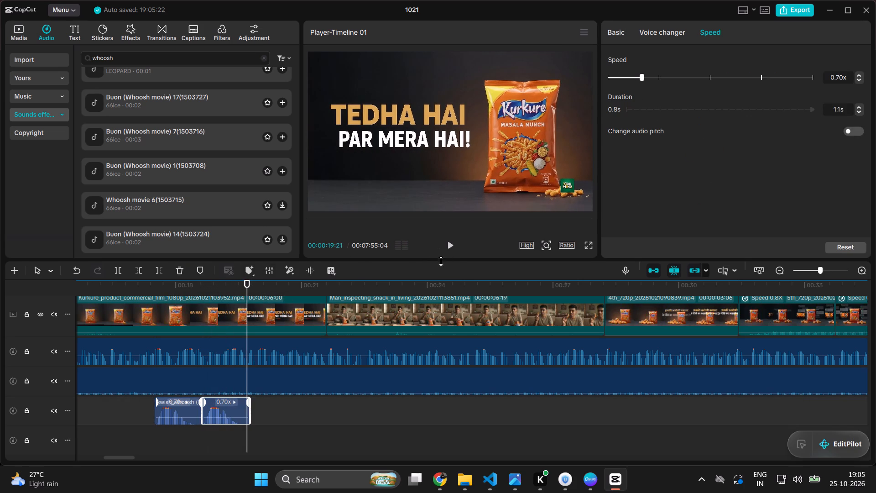
{"action": "left_click_drag", "start_coordinate": [250, 281], "coordinate": [151, 325]}
{"action": "left_click", "coordinate": [228, 407]}
{"action": "left_click_drag", "start_coordinate": [228, 408], "coordinate": [226, 440]}
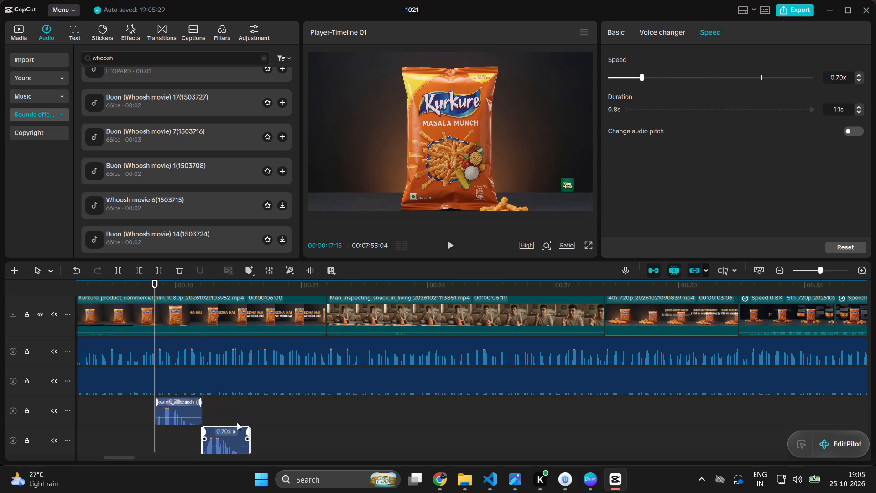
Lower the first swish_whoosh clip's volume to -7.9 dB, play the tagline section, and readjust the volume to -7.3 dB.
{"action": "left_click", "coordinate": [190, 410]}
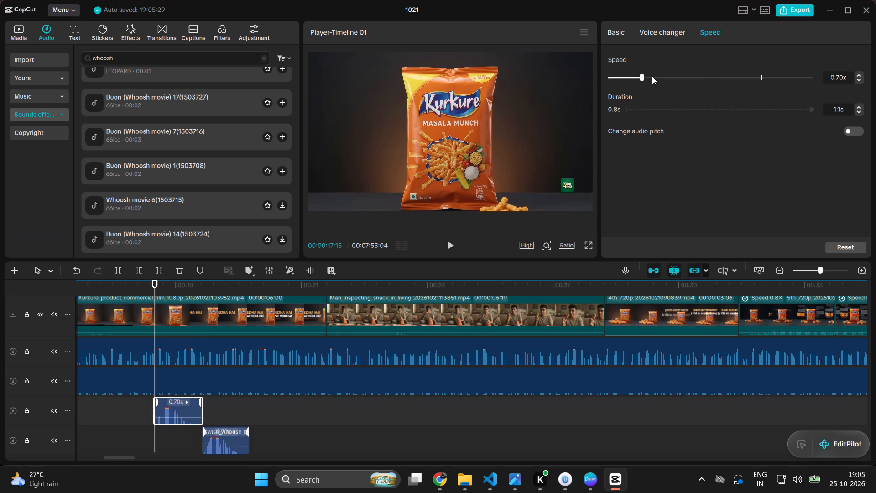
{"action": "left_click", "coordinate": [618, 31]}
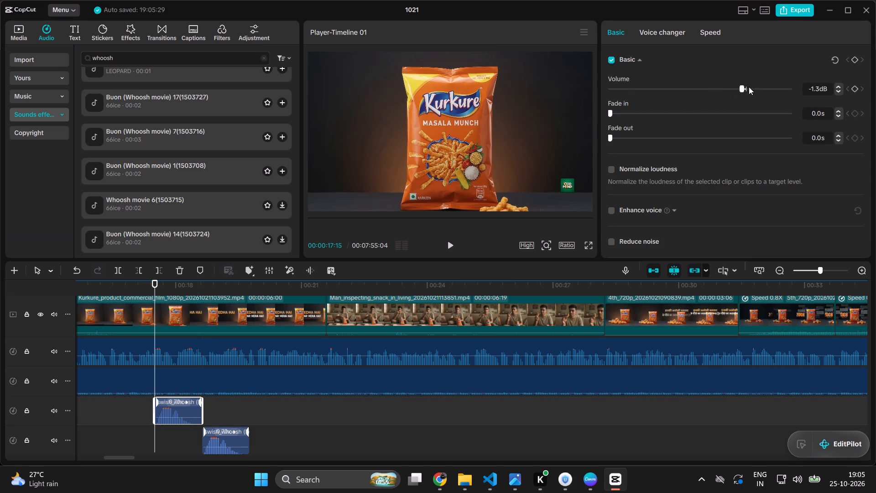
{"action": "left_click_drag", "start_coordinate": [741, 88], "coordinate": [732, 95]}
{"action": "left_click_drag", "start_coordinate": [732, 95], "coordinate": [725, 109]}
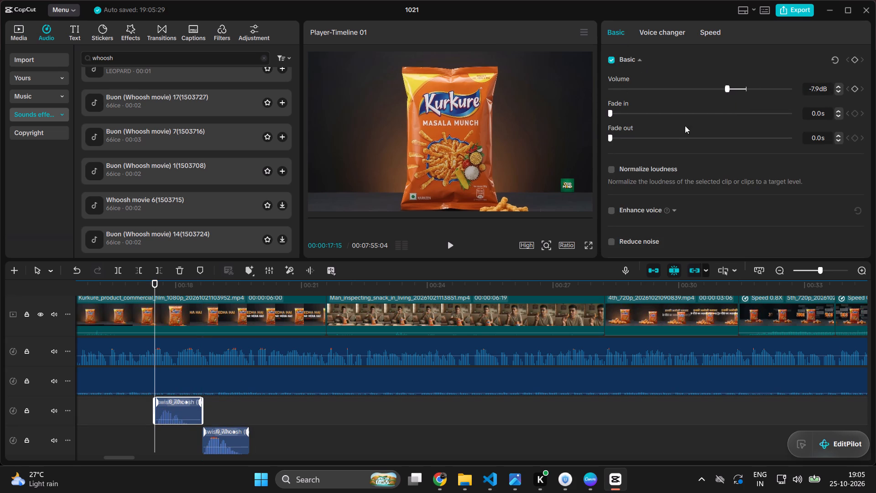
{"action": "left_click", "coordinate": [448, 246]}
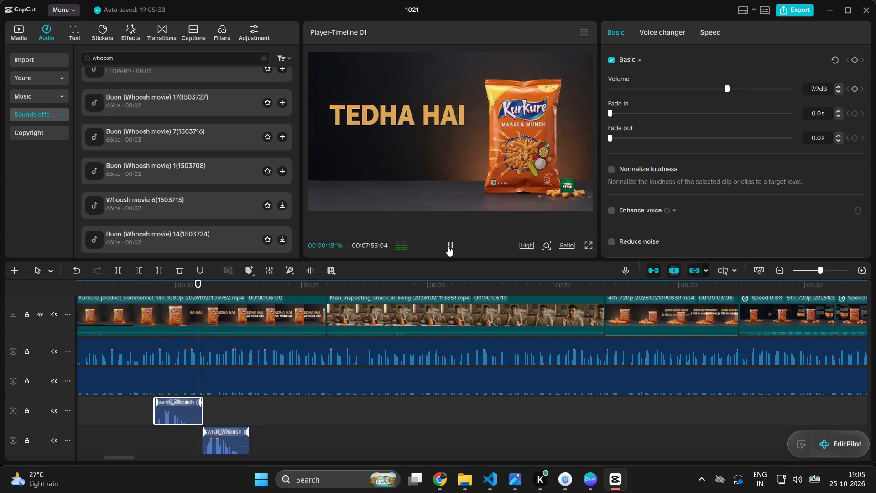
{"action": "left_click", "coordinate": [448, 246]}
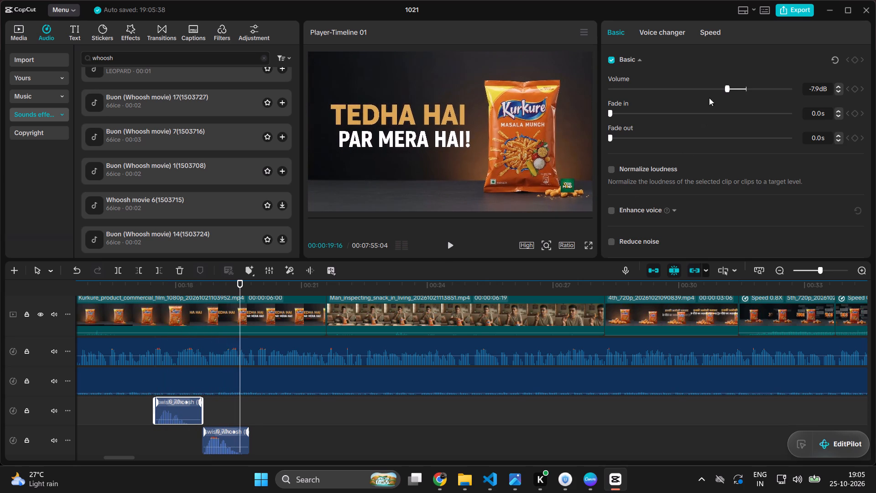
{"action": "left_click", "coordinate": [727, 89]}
Lower the volume of the second swish_whoosh clip, under "Par Mera Hai!", to -9.5 dB.
{"action": "left_click", "coordinate": [222, 438]}
{"action": "left_click_drag", "start_coordinate": [740, 91], "coordinate": [737, 91]}
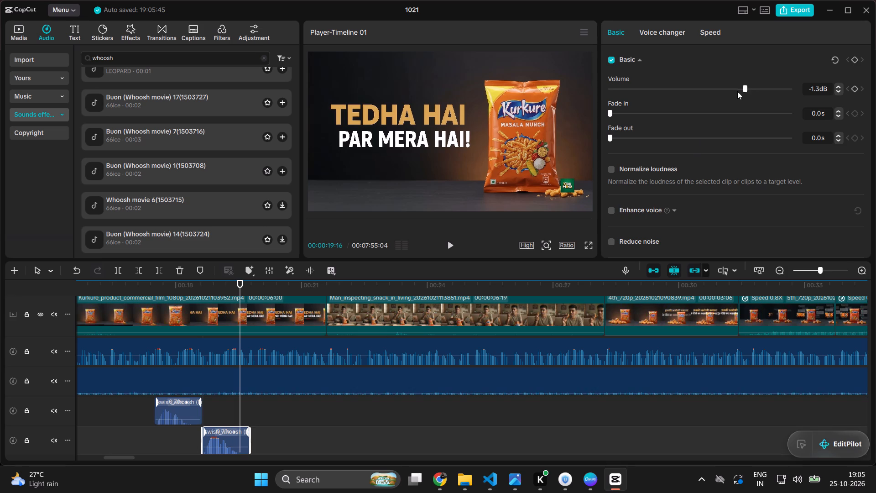
{"action": "left_click_drag", "start_coordinate": [737, 91], "coordinate": [721, 103]}
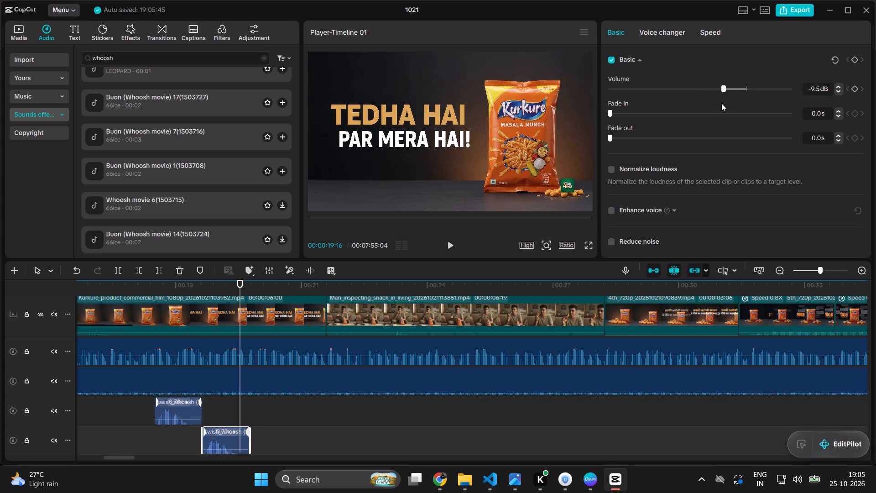
{"action": "left_click_drag", "start_coordinate": [721, 103], "coordinate": [721, 104]}
Match the first swish_whoosh clip's volume to the second one at -9.5 dB.
{"action": "left_click", "coordinate": [183, 414]}
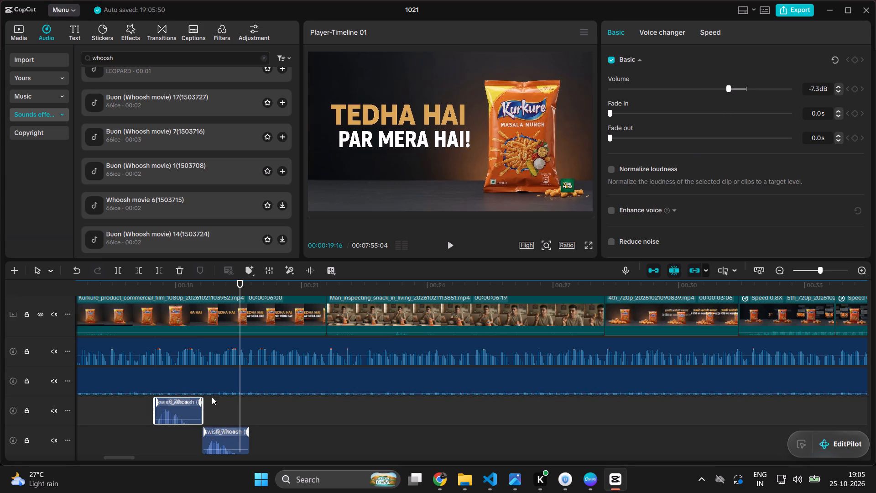
{"action": "left_click_drag", "start_coordinate": [729, 90], "coordinate": [726, 92]}
{"action": "left_click_drag", "start_coordinate": [726, 92], "coordinate": [721, 102]}
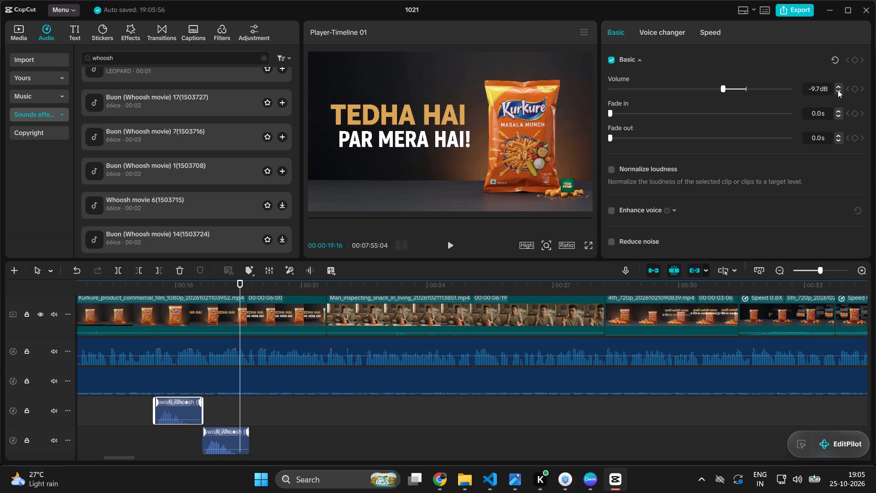
{"action": "left_click", "coordinate": [838, 91]}
{"action": "triple_click", "coordinate": [838, 86]}
Play the tagline section with both whooshes and continue into the scene of the man inspecting the snack.
{"action": "left_click_drag", "start_coordinate": [244, 282], "coordinate": [137, 318]}
{"action": "left_click_drag", "start_coordinate": [458, 242], "coordinate": [450, 245]}
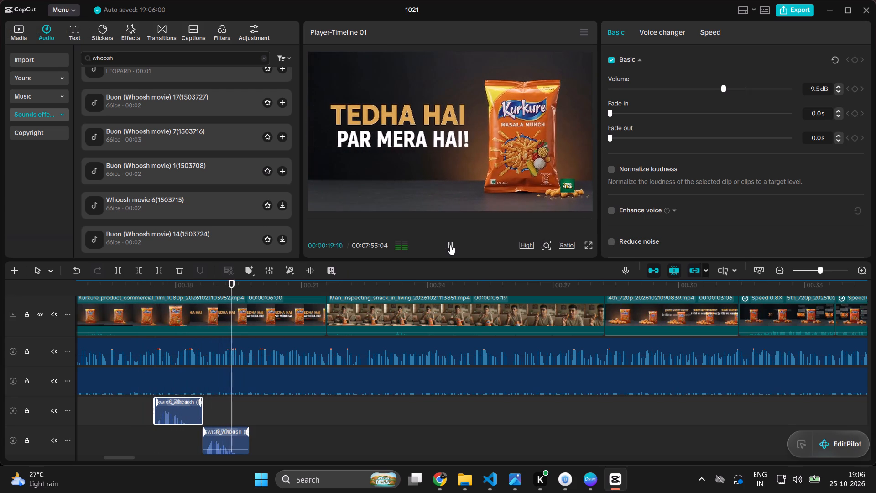
{"action": "left_click", "coordinate": [450, 245]}
{"action": "left_click", "coordinate": [450, 245]}
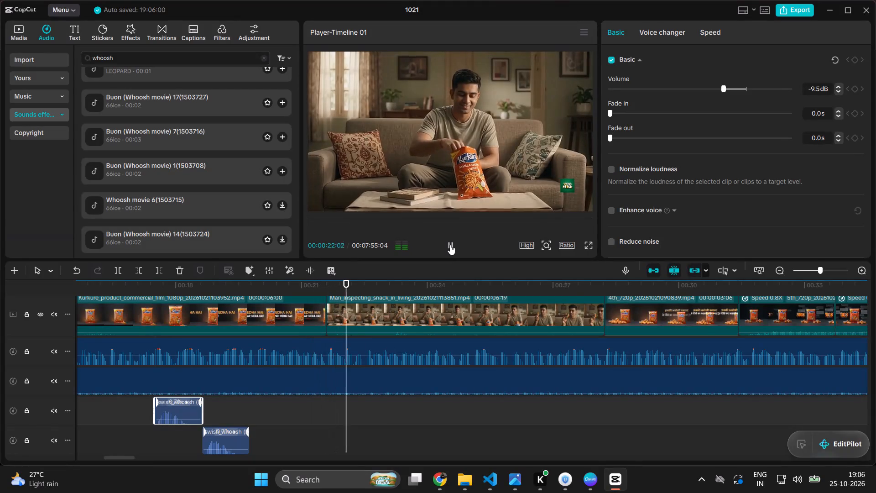
{"action": "scroll", "coordinate": [427, 332], "scroll_direction": "down", "scroll_amount": 1}
{"action": "scroll", "coordinate": [427, 332], "scroll_direction": "up", "scroll_amount": 7}
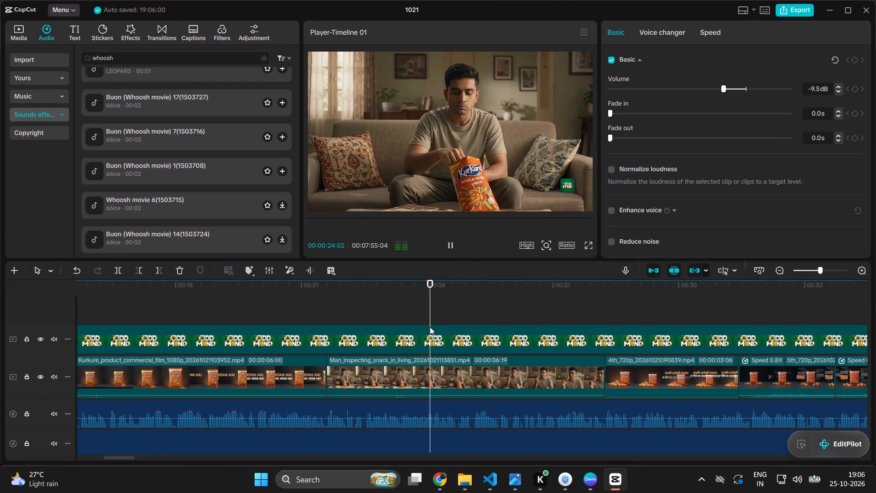
{"action": "scroll", "coordinate": [430, 327], "scroll_direction": "up", "scroll_amount": 2}
{"action": "scroll", "coordinate": [537, 332], "scroll_direction": "down", "scroll_amount": 4, "text": "ctrl"}
{"action": "scroll", "coordinate": [551, 326], "scroll_direction": "left", "scroll_amount": 2}
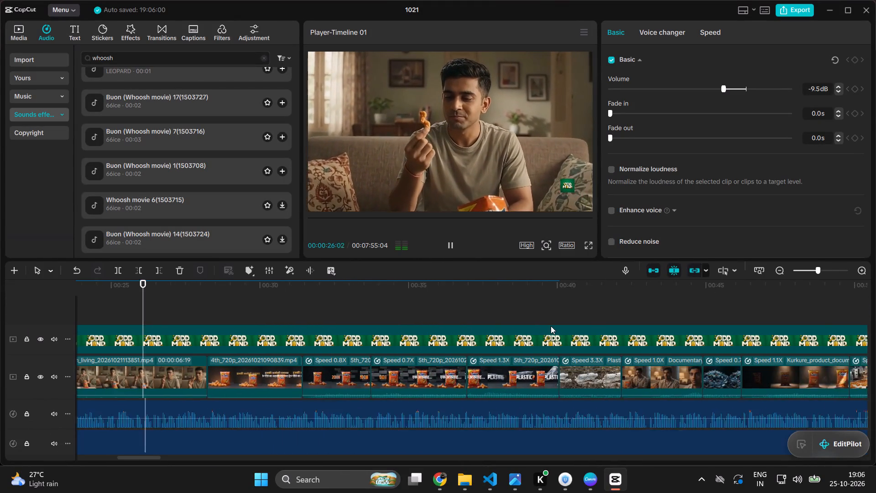
{"action": "scroll", "coordinate": [551, 326], "scroll_direction": "left", "scroll_amount": 3}
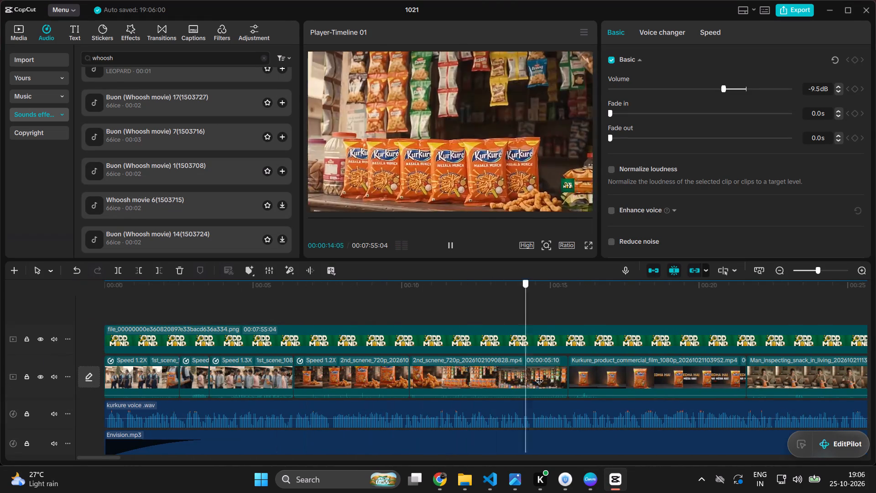
{"action": "left_click_drag", "start_coordinate": [539, 375], "coordinate": [532, 370]}
{"action": "left_click", "coordinate": [451, 249]}
{"action": "scroll", "coordinate": [496, 310], "scroll_direction": "left", "scroll_amount": 1}
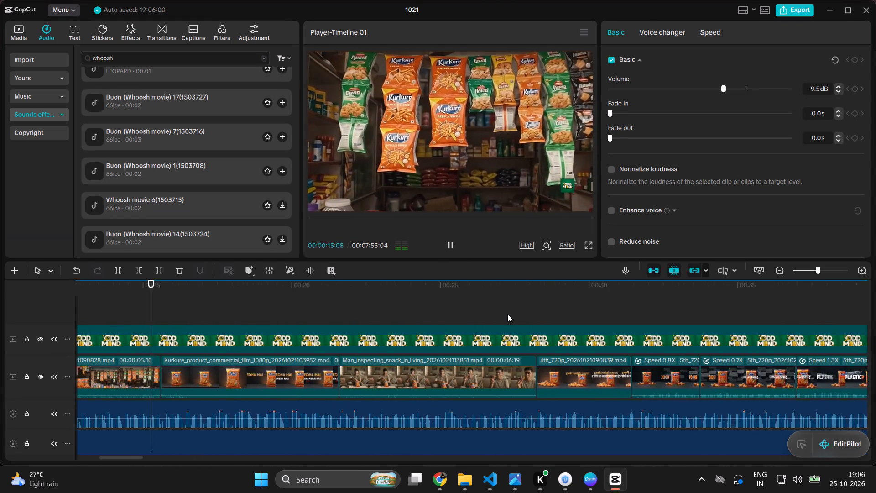
{"action": "scroll", "coordinate": [507, 314], "scroll_direction": "left", "scroll_amount": 1}
{"action": "scroll", "coordinate": [494, 321], "scroll_direction": "down", "scroll_amount": 5}
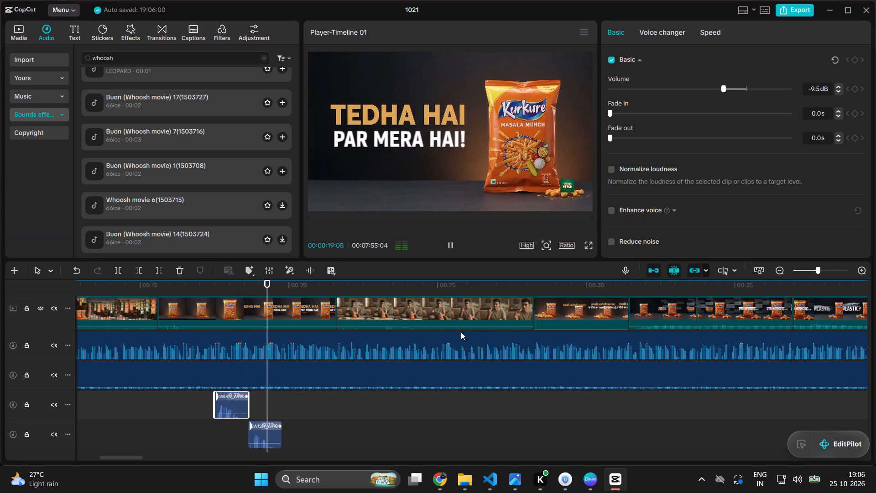
{"action": "scroll", "coordinate": [461, 331], "scroll_direction": "up", "scroll_amount": 5}
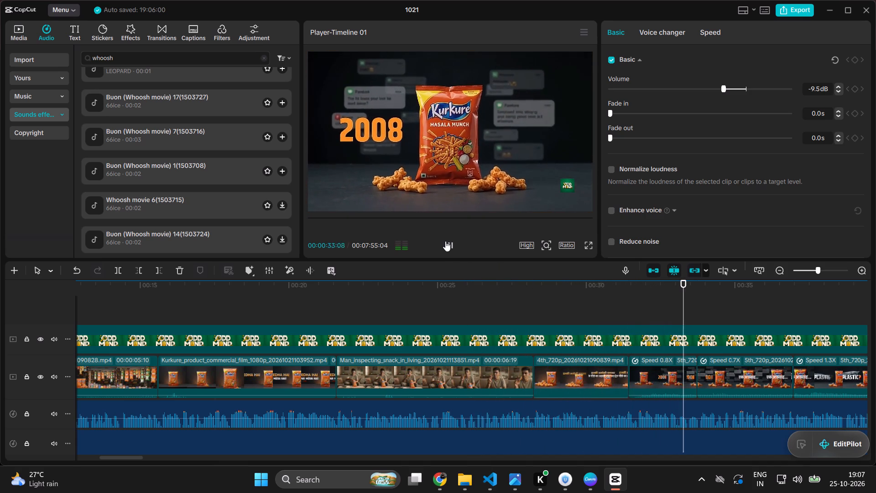
{"action": "left_click", "coordinate": [445, 241]}
Search the sound effects for "Short riser", preview RISER_01 and add it at 00:00:31:23, where the "2008" text starts appearing.
{"action": "left_click_drag", "start_coordinate": [690, 283], "coordinate": [629, 319]}
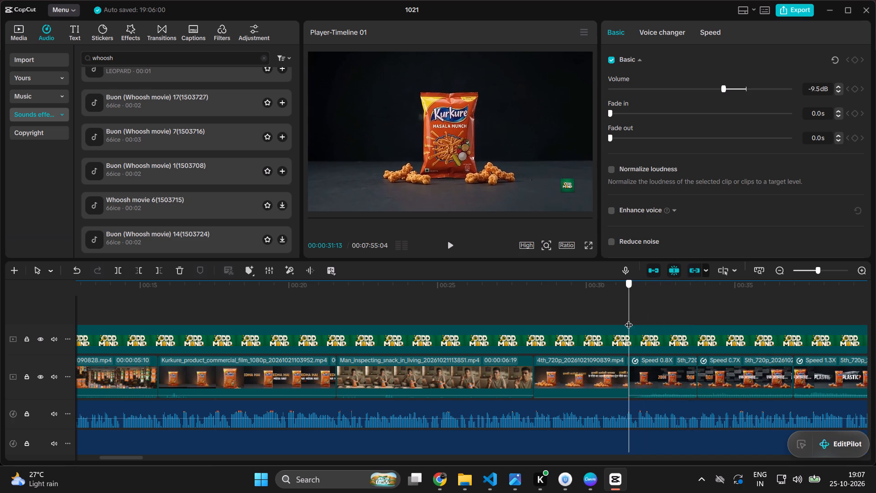
{"action": "left_click_drag", "start_coordinate": [629, 319], "coordinate": [629, 325]}
{"action": "left_click_drag", "start_coordinate": [629, 325], "coordinate": [630, 325]}
{"action": "left_click", "coordinate": [448, 243]}
{"action": "left_click", "coordinate": [448, 243]}
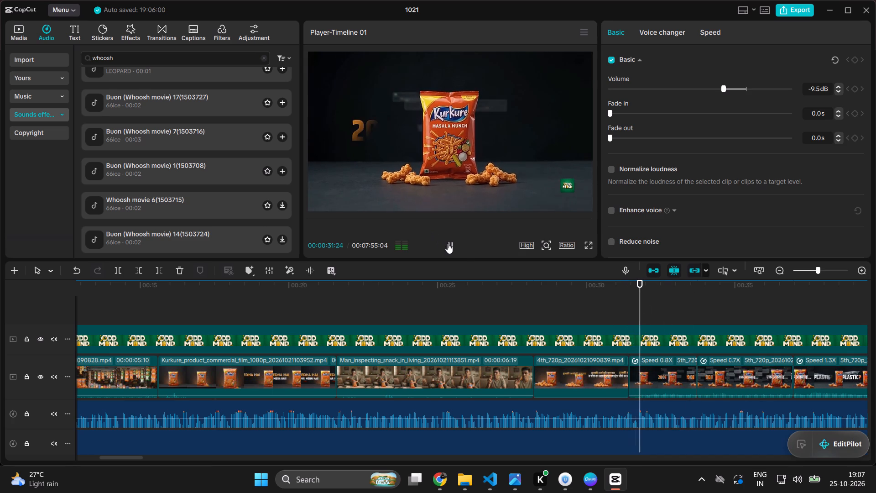
{"action": "left_click_drag", "start_coordinate": [641, 280], "coordinate": [639, 286]}
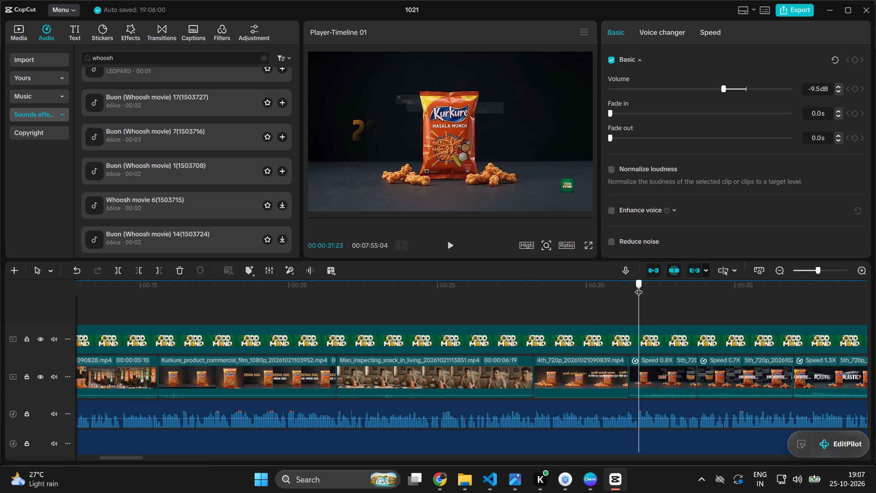
{"action": "left_click_drag", "start_coordinate": [639, 286], "coordinate": [639, 287]}
{"action": "left_click", "coordinate": [140, 62]}
{"action": "left_click", "coordinate": [261, 57]}
{"action": "left_click", "coordinate": [205, 58]}
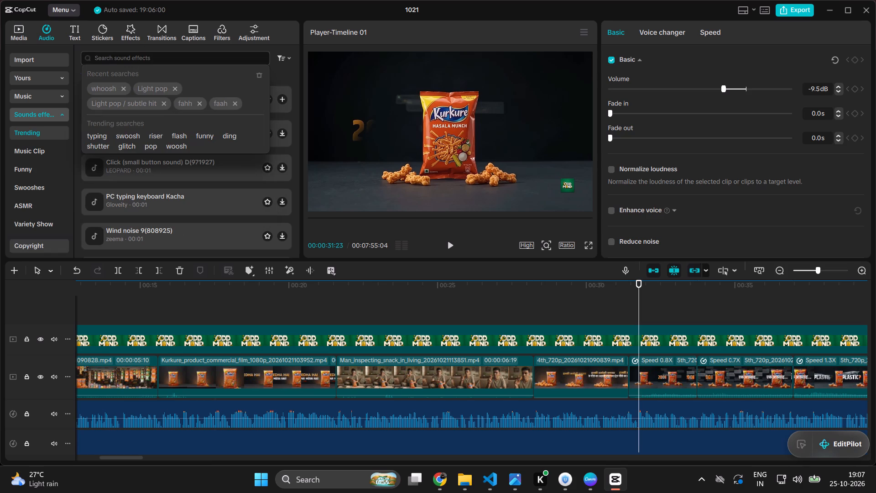
{"action": "key", "text": "ctrl+v"}
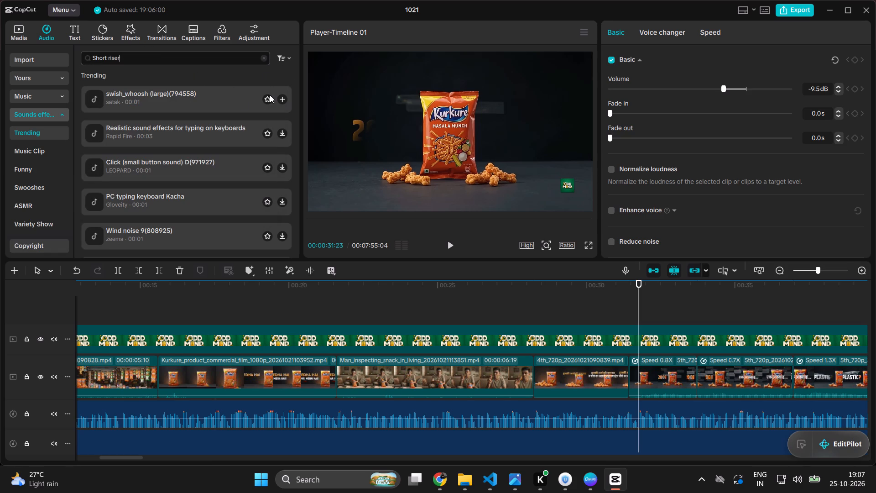
{"action": "key", "text": "Return"}
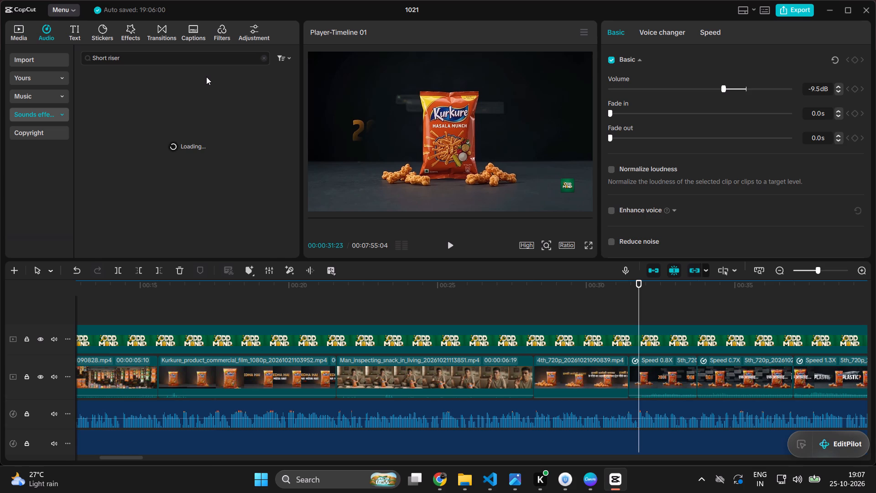
{"action": "left_click", "coordinate": [203, 93]}
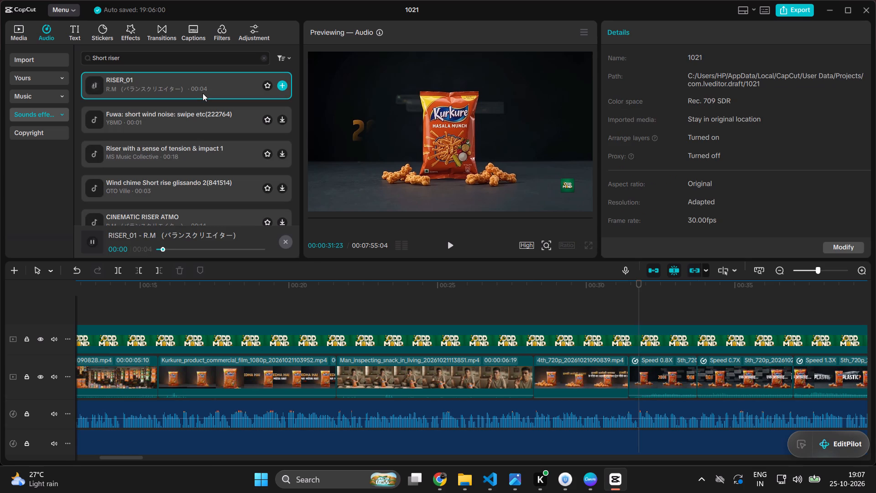
{"action": "left_click", "coordinate": [280, 85]}
Play the RISER_01 clip under the 2008 scene and lower its volume to -16.8 dB.
{"action": "left_click", "coordinate": [446, 242]}
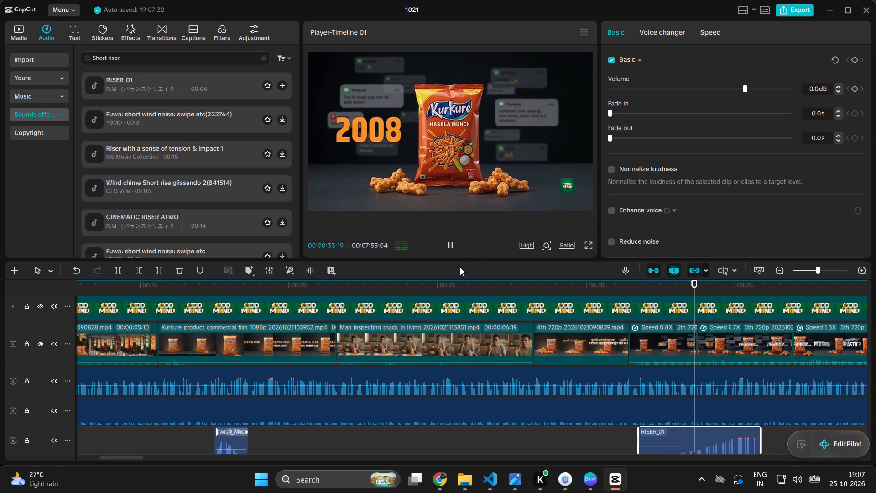
{"action": "left_click", "coordinate": [451, 241]}
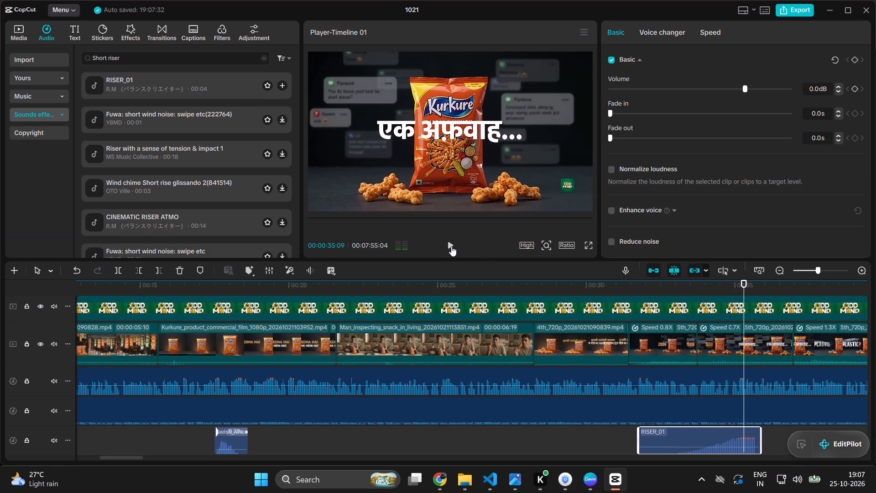
{"action": "left_click_drag", "start_coordinate": [730, 89], "coordinate": [684, 105]}
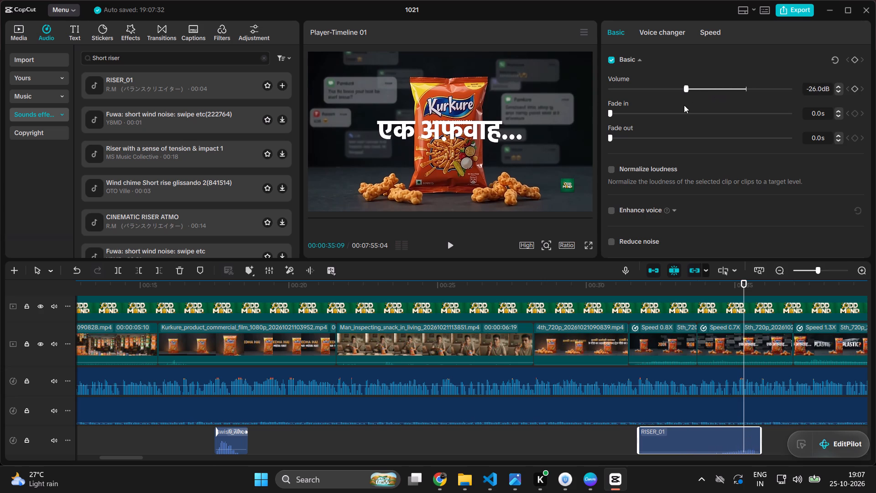
{"action": "left_click_drag", "start_coordinate": [684, 105], "coordinate": [707, 126]}
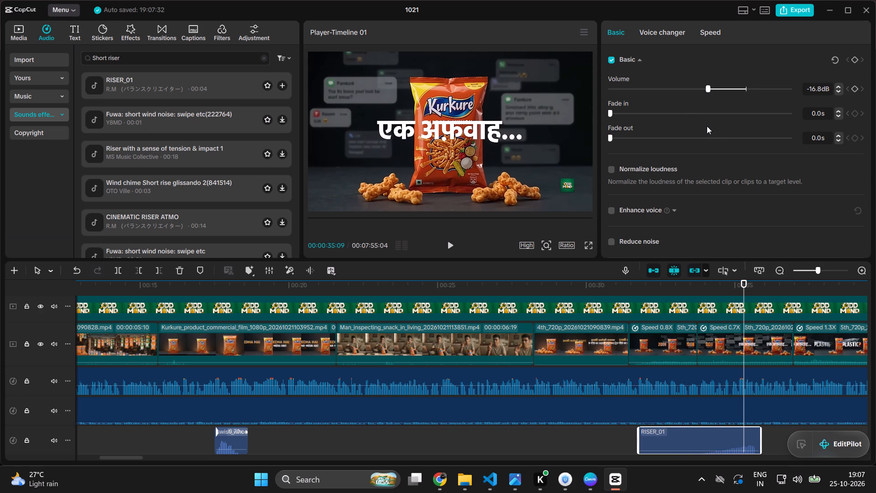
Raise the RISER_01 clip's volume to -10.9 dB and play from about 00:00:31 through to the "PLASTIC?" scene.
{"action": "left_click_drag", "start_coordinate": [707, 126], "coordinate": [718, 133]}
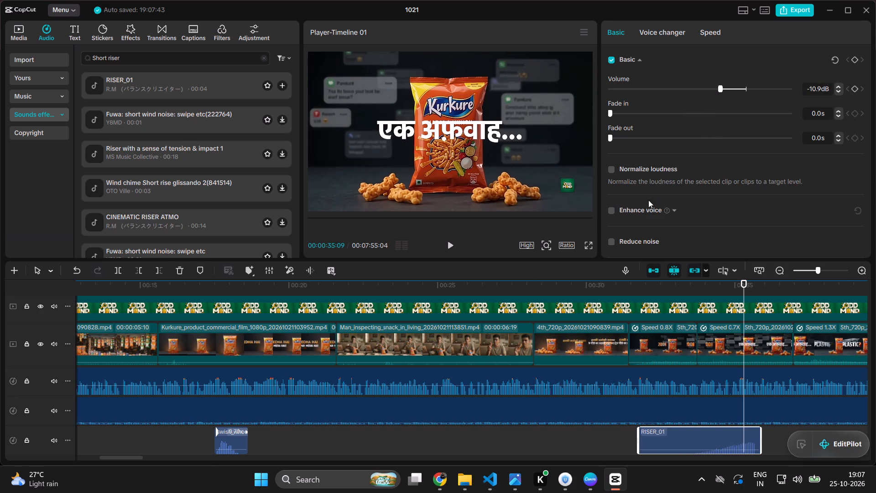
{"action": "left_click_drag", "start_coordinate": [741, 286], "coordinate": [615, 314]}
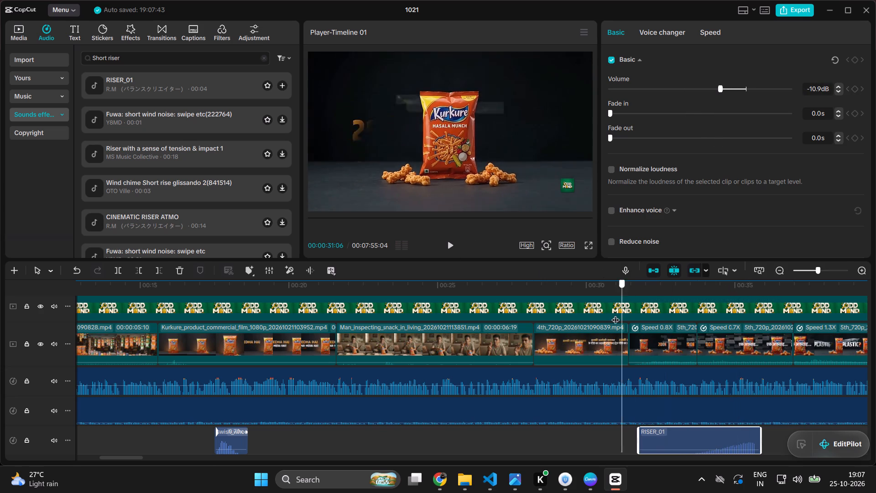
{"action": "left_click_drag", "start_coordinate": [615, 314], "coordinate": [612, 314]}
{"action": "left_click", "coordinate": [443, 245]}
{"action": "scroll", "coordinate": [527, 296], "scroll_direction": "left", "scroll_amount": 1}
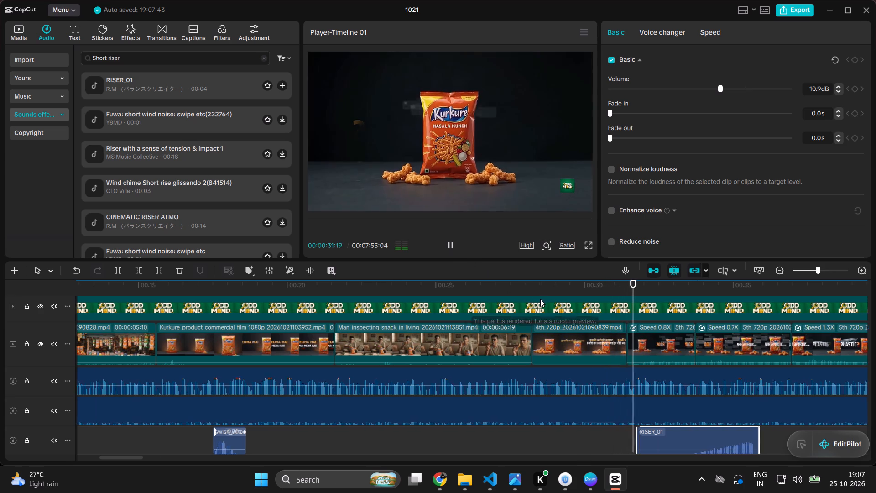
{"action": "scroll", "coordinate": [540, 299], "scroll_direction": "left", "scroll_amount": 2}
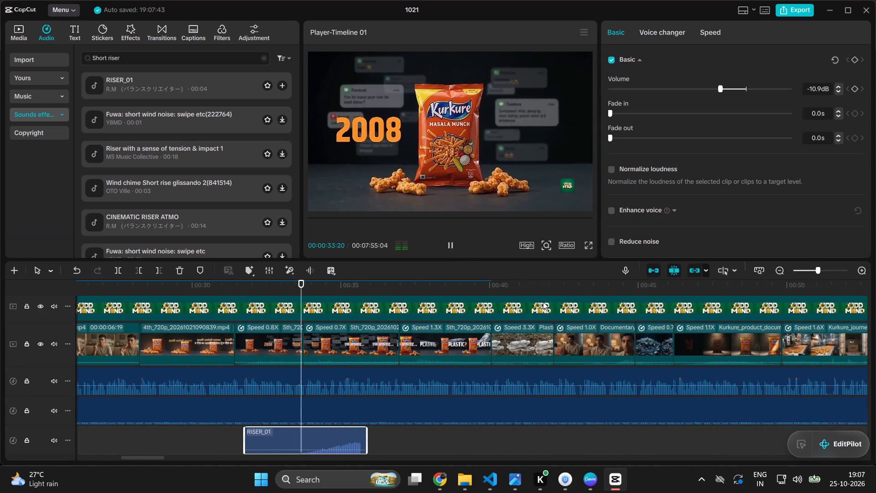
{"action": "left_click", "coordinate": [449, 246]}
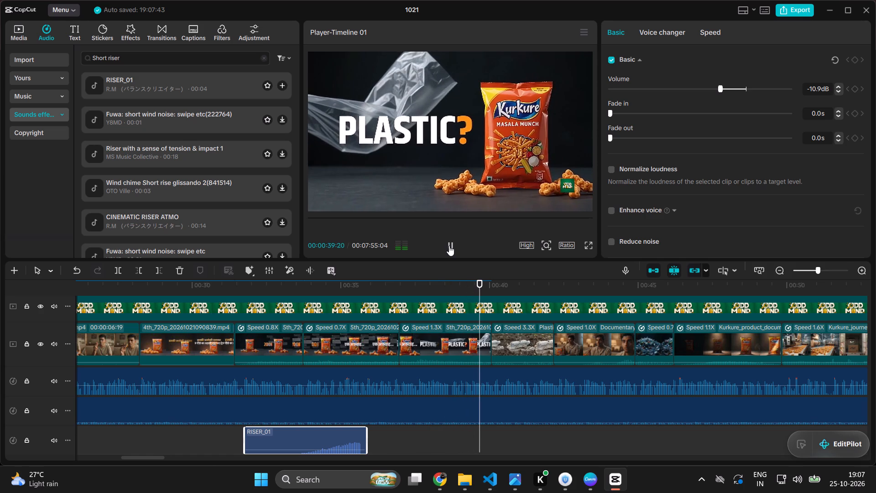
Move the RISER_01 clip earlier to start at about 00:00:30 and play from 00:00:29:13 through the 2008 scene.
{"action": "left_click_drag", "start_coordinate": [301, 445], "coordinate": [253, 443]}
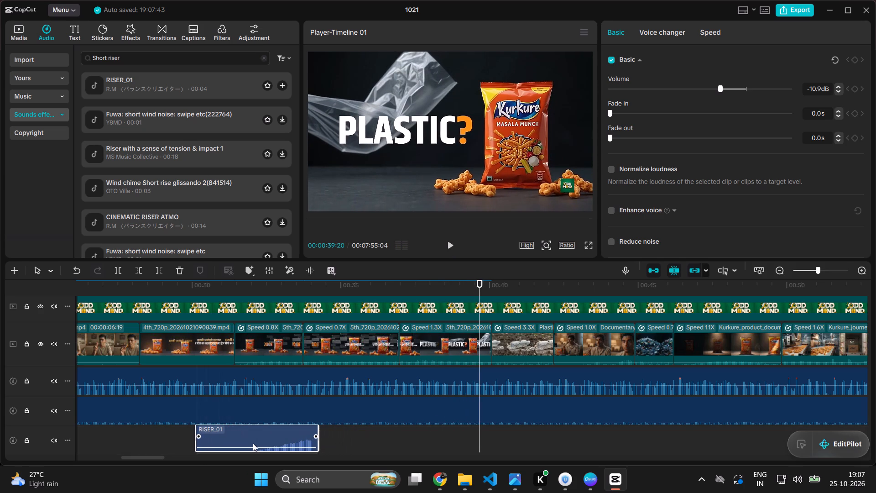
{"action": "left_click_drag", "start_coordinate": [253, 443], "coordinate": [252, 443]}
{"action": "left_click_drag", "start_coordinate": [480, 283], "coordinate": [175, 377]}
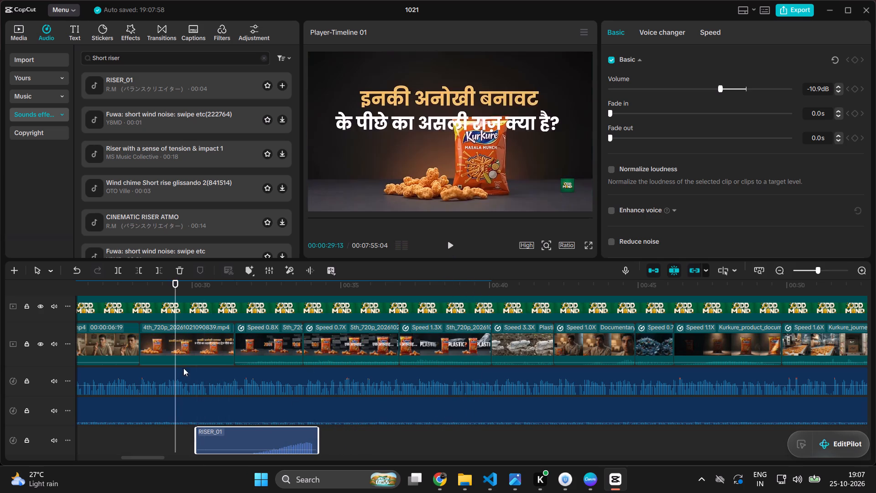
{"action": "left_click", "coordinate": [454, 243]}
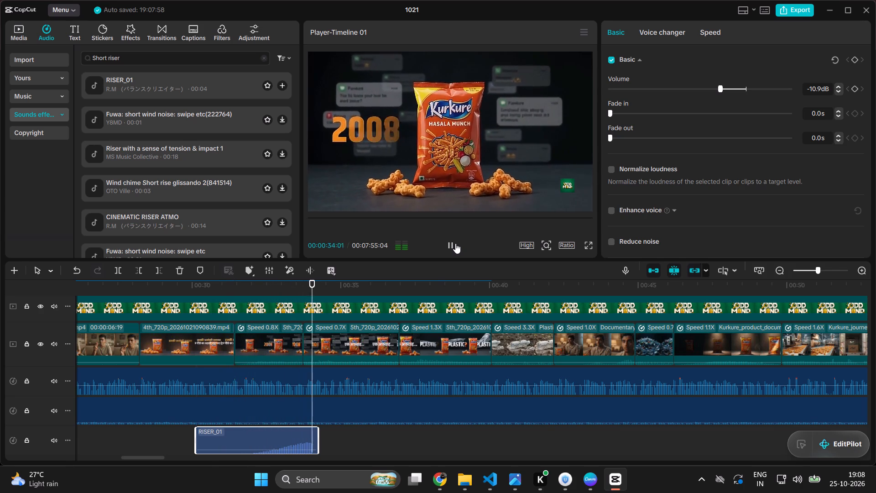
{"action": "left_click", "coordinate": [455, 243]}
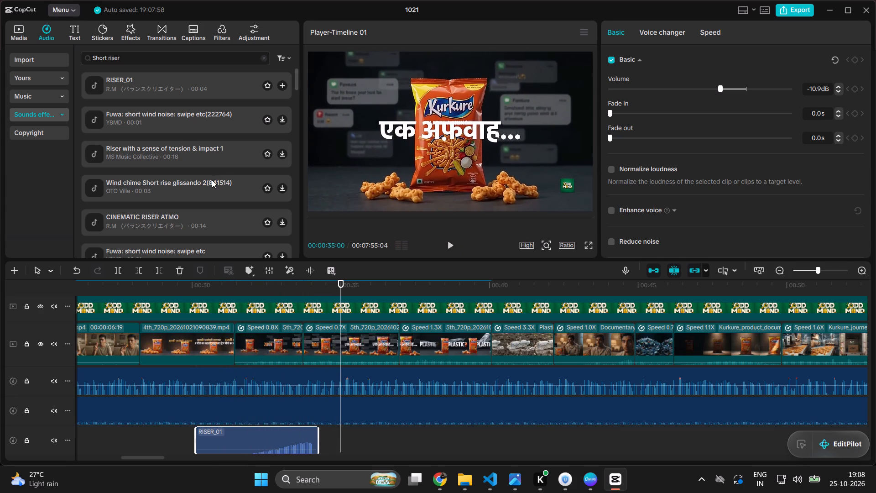
Preview alternatives among the "Short riser" results, including the short wind swipe, tension riser, wind chime and CINEMATIC RISER ATMO.
{"action": "left_click", "coordinate": [183, 128]}
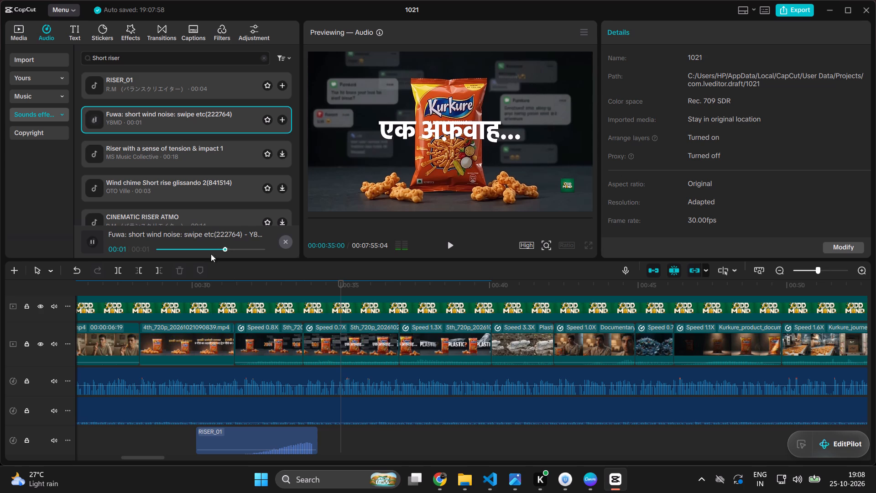
{"action": "left_click", "coordinate": [195, 152]}
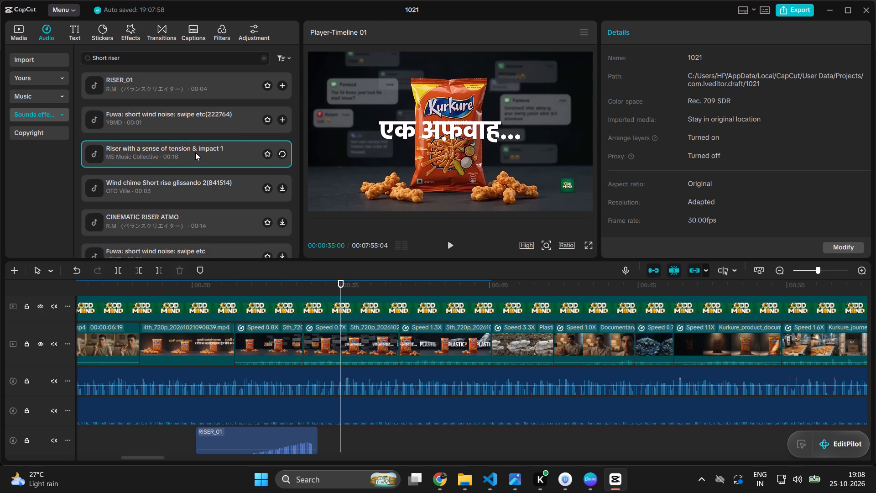
{"action": "left_click", "coordinate": [187, 189]}
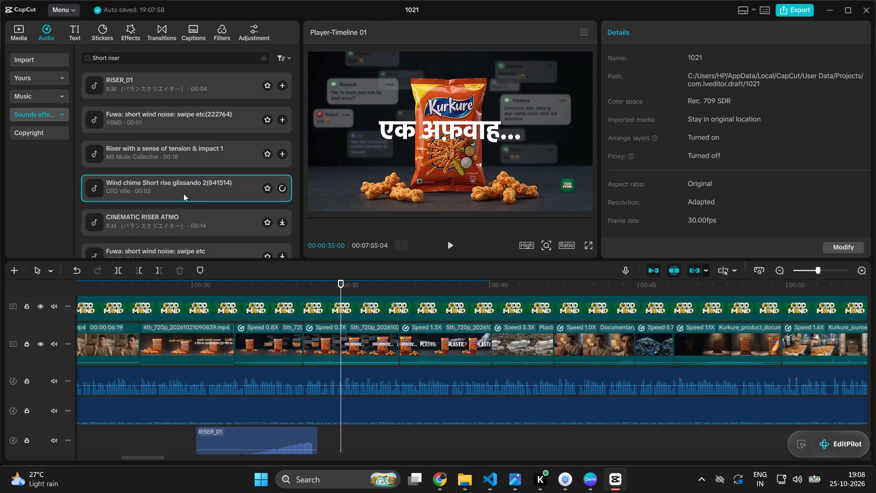
{"action": "scroll", "coordinate": [188, 191], "scroll_direction": "down", "scroll_amount": 1}
{"action": "left_click", "coordinate": [194, 176]}
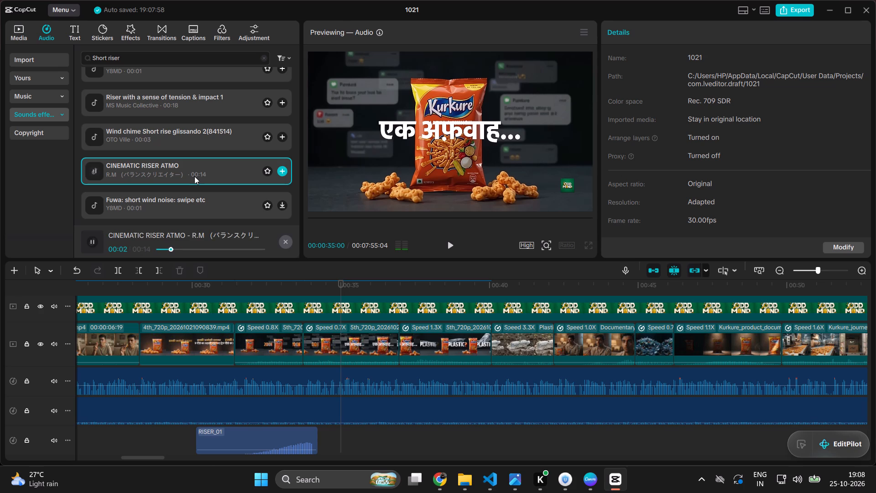
{"action": "scroll", "coordinate": [219, 174], "scroll_direction": "down", "scroll_amount": 1}
{"action": "scroll", "coordinate": [179, 175], "scroll_direction": "down", "scroll_amount": 1}
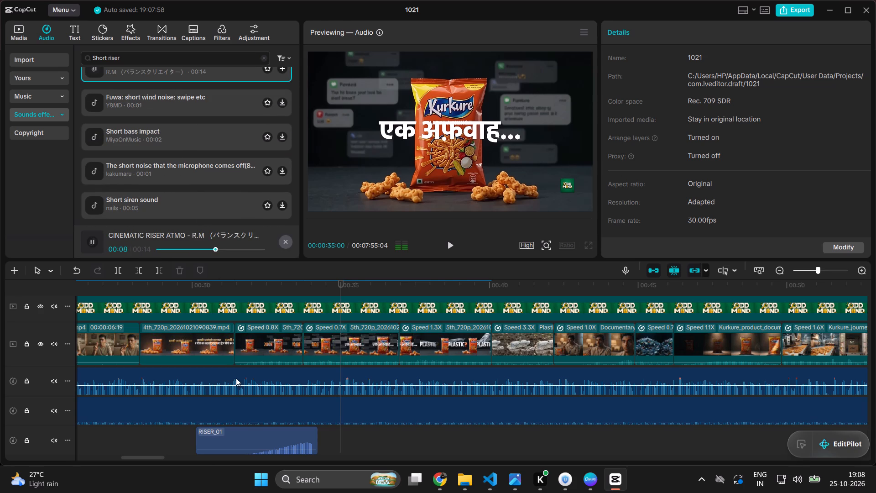
Delete the RISER_01 clip from the sound effects track.
{"action": "left_click", "coordinate": [249, 442]}
{"action": "key", "text": "BackSpace"}
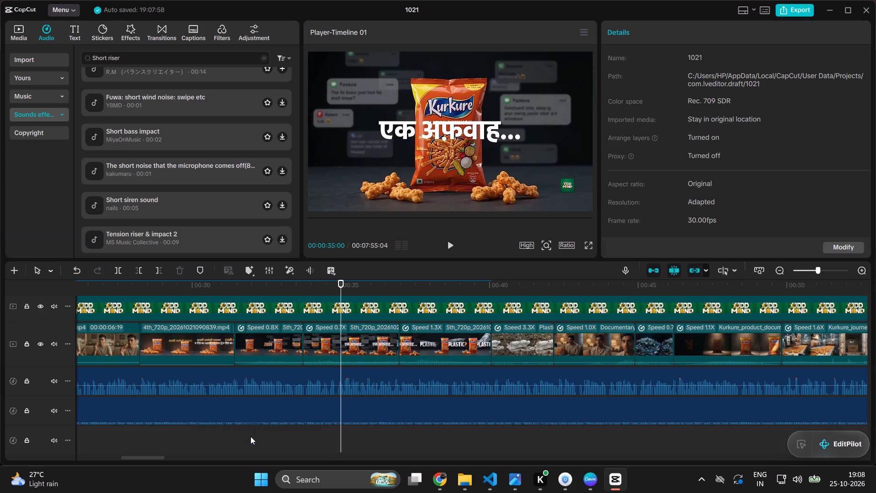
Preview the "Short siren sound" effect from the search results.
{"action": "left_click", "coordinate": [177, 201]}
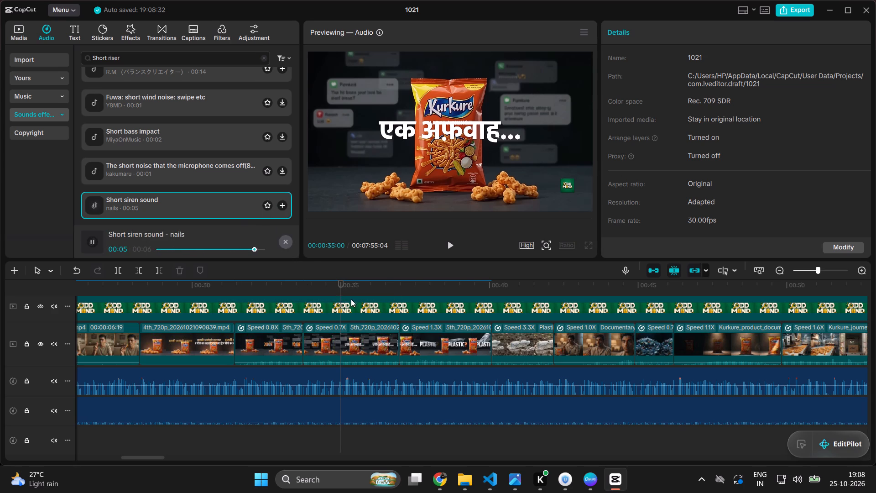
Return the playhead to 00:00:00:00 and play the video from the beginning in full screen.
{"action": "left_click", "coordinate": [412, 278]}
{"action": "left_click", "coordinate": [428, 272]}
{"action": "left_click", "coordinate": [490, 288]}
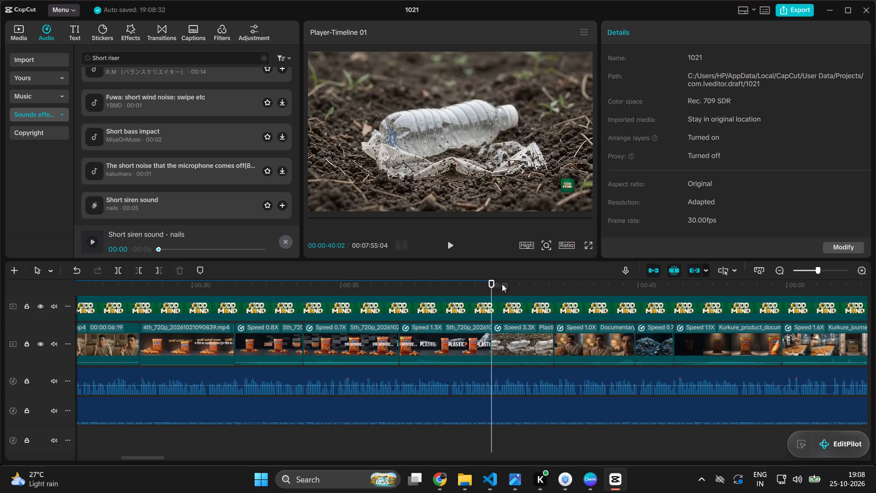
{"action": "left_click_drag", "start_coordinate": [490, 283], "coordinate": [22, 399]}
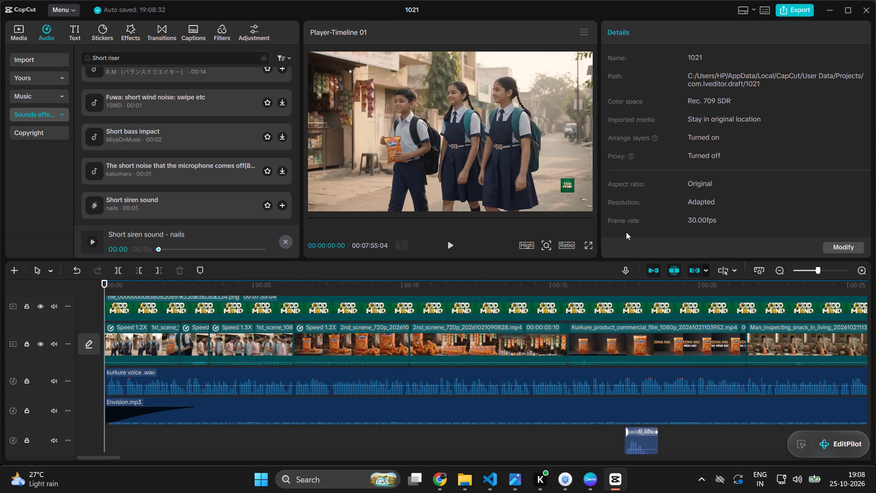
{"action": "left_click", "coordinate": [589, 244]}
{"action": "left_click", "coordinate": [287, 438]}
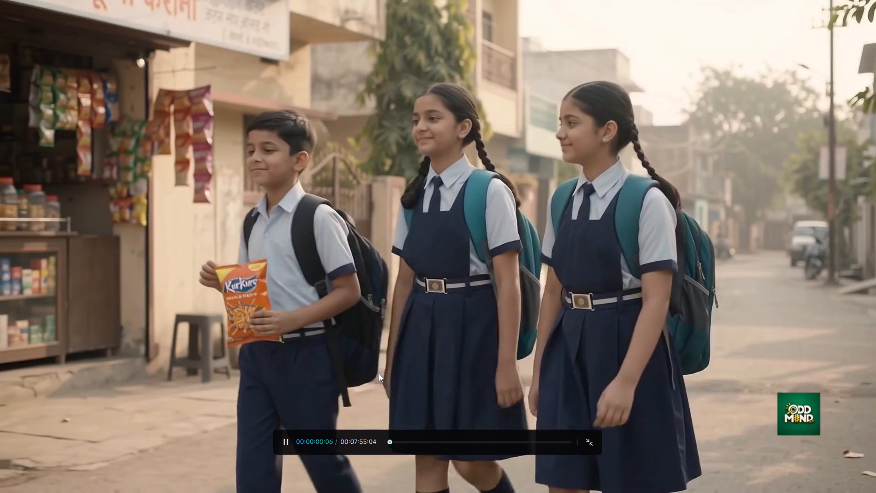
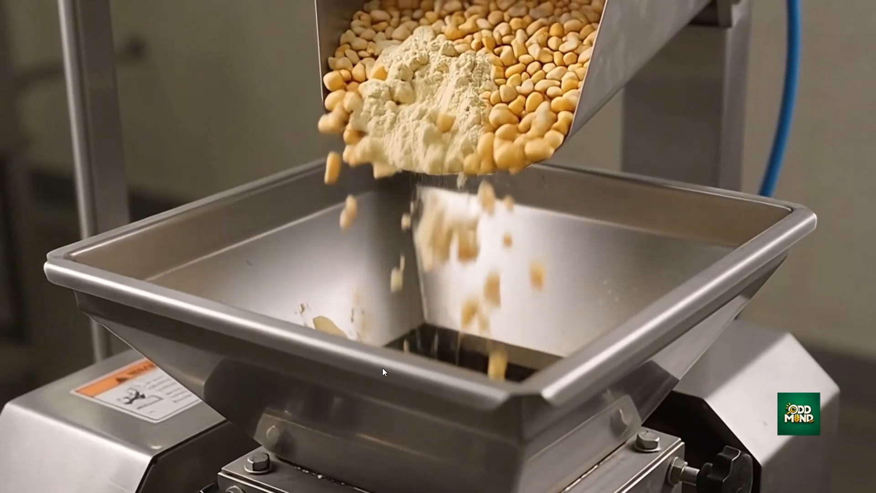
Continue the full-screen review up to the warehouse unloading scene and leave full screen.
{"action": "key", "text": "space"}
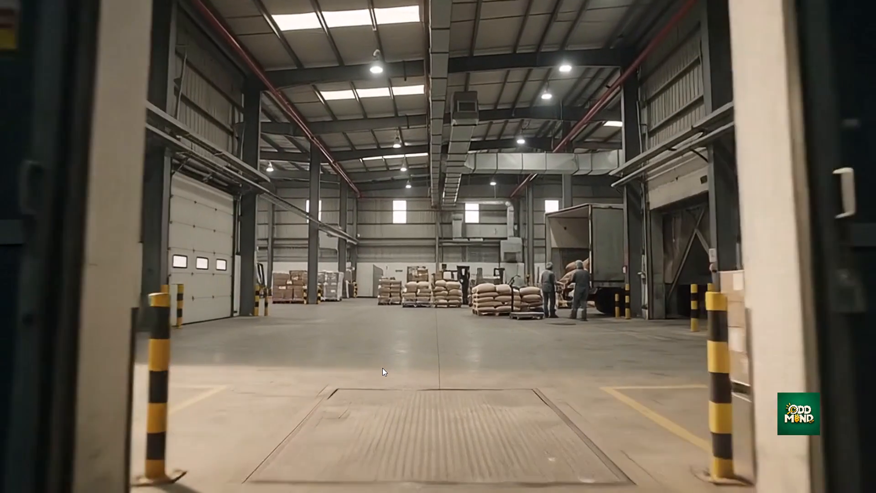
{"action": "left_click", "coordinate": [391, 362]}
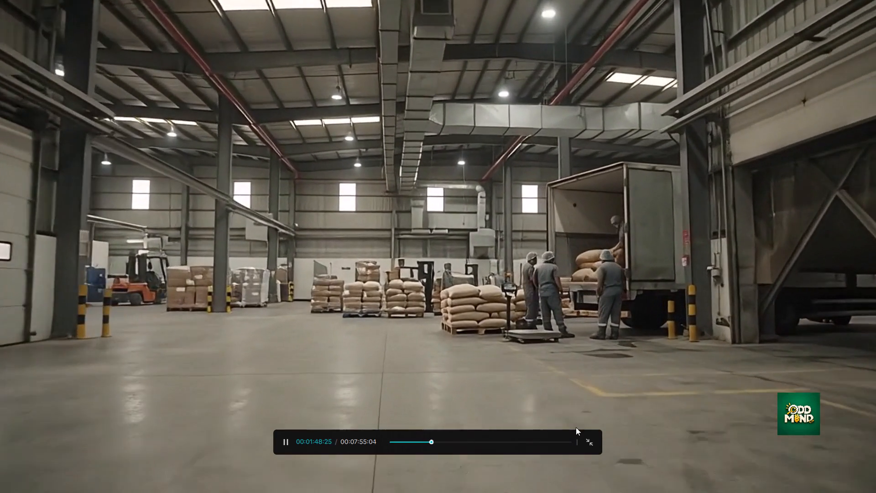
{"action": "left_click", "coordinate": [597, 441]}
Lower the background music clip under the warehouse scene to a volume of -30.2 dB.
{"action": "scroll", "coordinate": [414, 410], "scroll_direction": "down", "scroll_amount": 4}
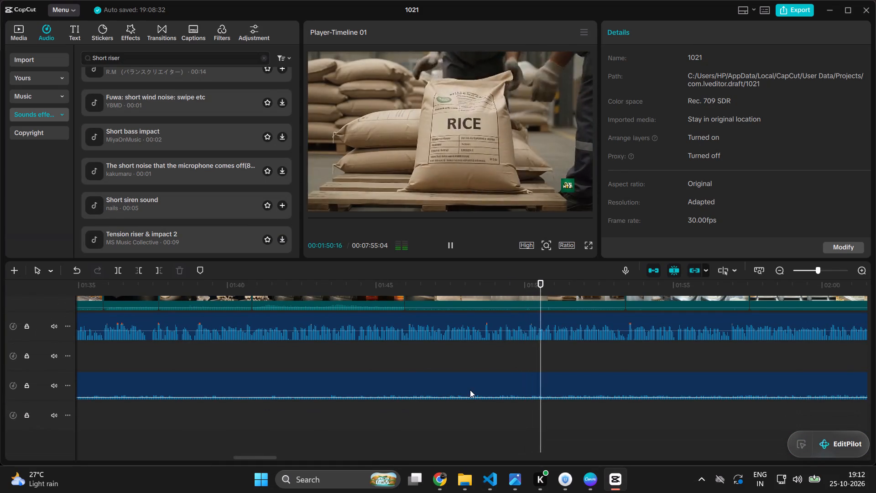
{"action": "left_click", "coordinate": [487, 386]}
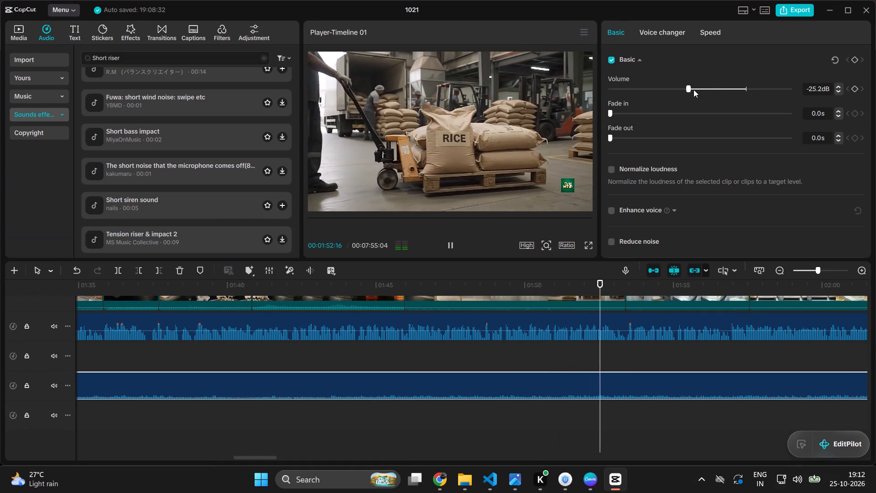
{"action": "left_click_drag", "start_coordinate": [687, 89], "coordinate": [679, 94]}
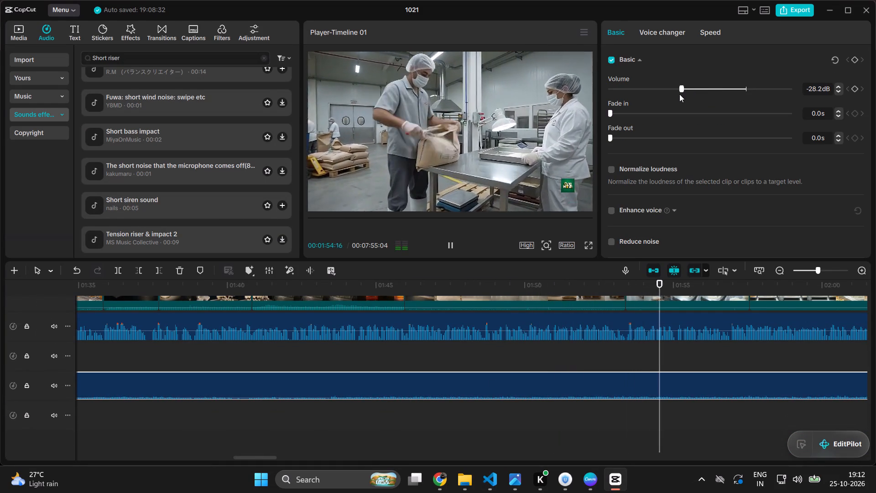
{"action": "left_click_drag", "start_coordinate": [679, 94], "coordinate": [673, 105]}
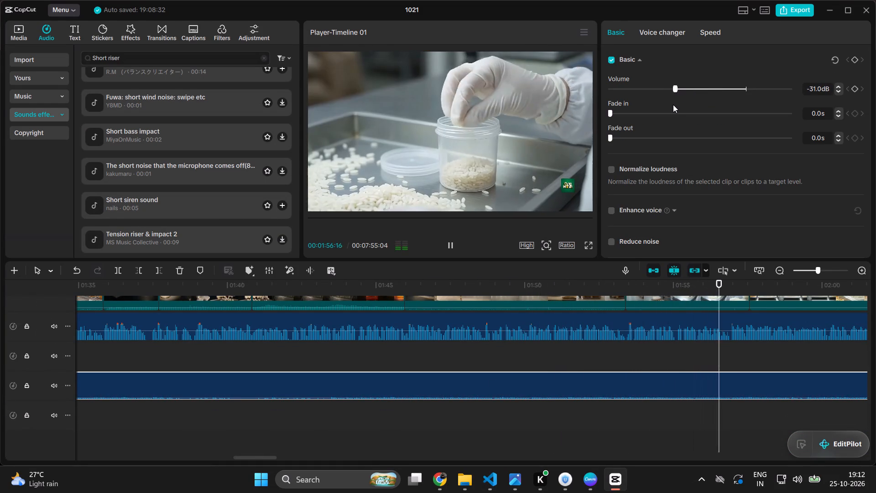
{"action": "left_click_drag", "start_coordinate": [673, 105], "coordinate": [675, 113]}
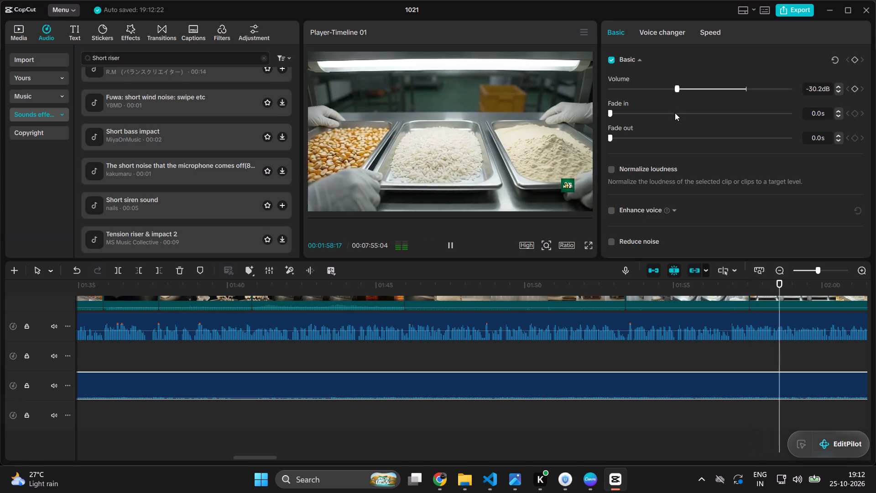
Review the playback from the ingredient inspection through the mixing scenes, checking the clips and audio tracks underneath.
{"action": "scroll", "coordinate": [544, 368], "scroll_direction": "down", "scroll_amount": 3}
{"action": "scroll", "coordinate": [548, 353], "scroll_direction": "up", "scroll_amount": 4}
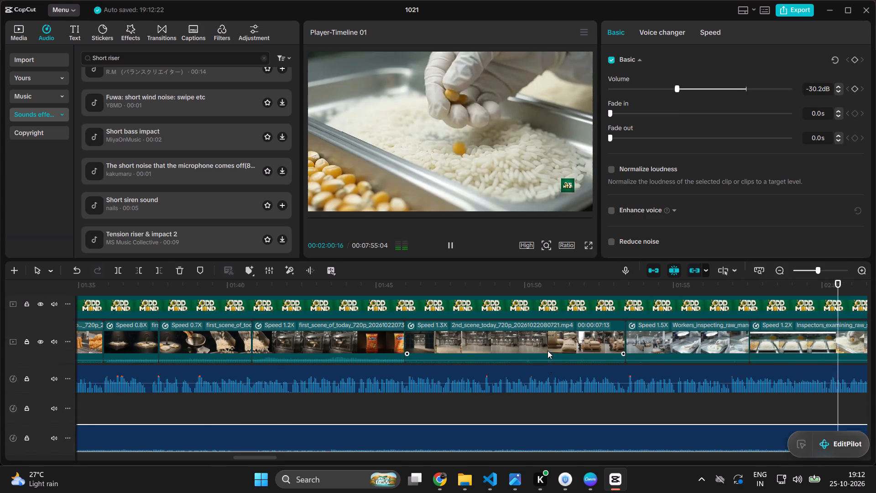
{"action": "scroll", "coordinate": [547, 351], "scroll_direction": "up", "scroll_amount": 5}
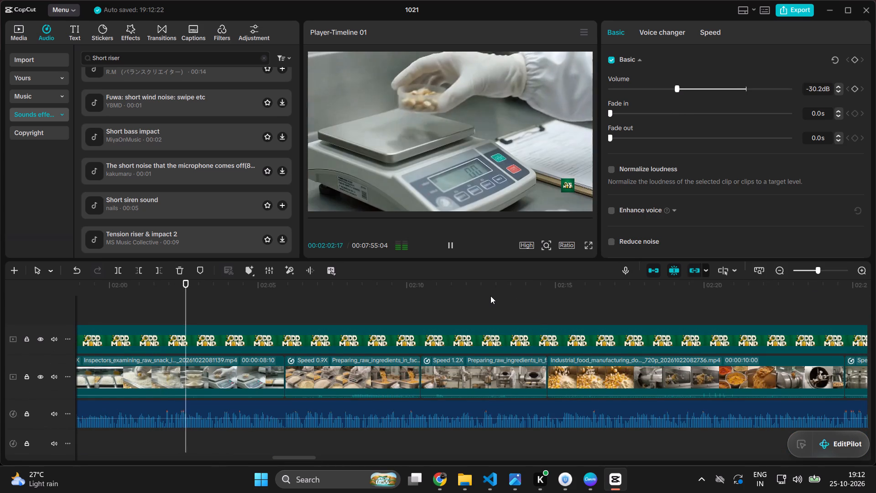
{"action": "scroll", "coordinate": [485, 295], "scroll_direction": "down", "scroll_amount": 2}
{"action": "scroll", "coordinate": [352, 386], "scroll_direction": "down", "scroll_amount": 4}
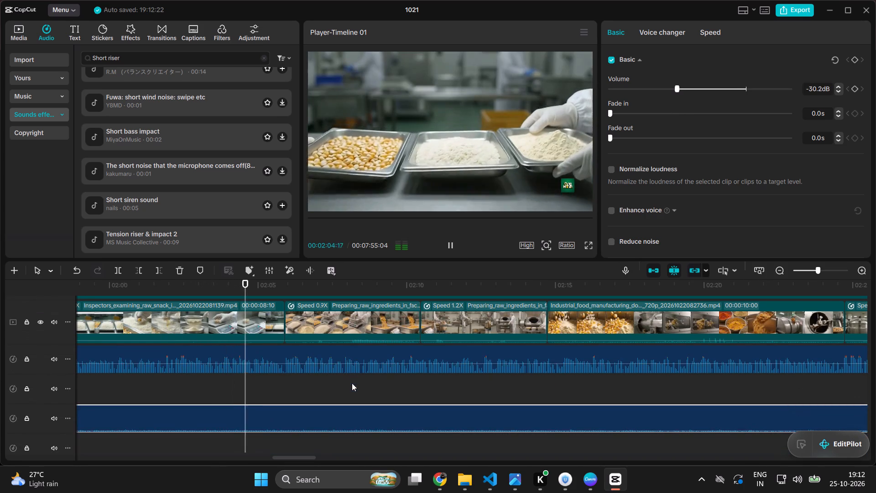
{"action": "scroll", "coordinate": [459, 359], "scroll_direction": "up", "scroll_amount": 5}
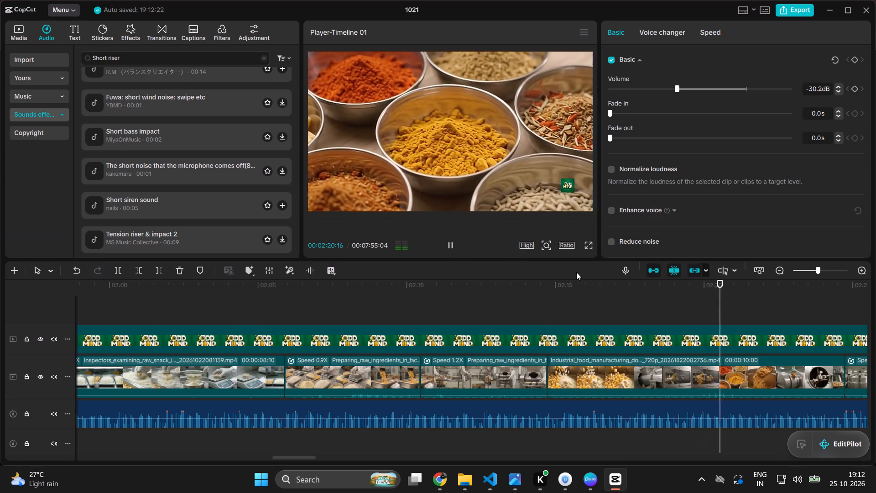
{"action": "scroll", "coordinate": [576, 272], "scroll_direction": "down", "scroll_amount": 3}
{"action": "scroll", "coordinate": [593, 365], "scroll_direction": "down", "scroll_amount": 10}
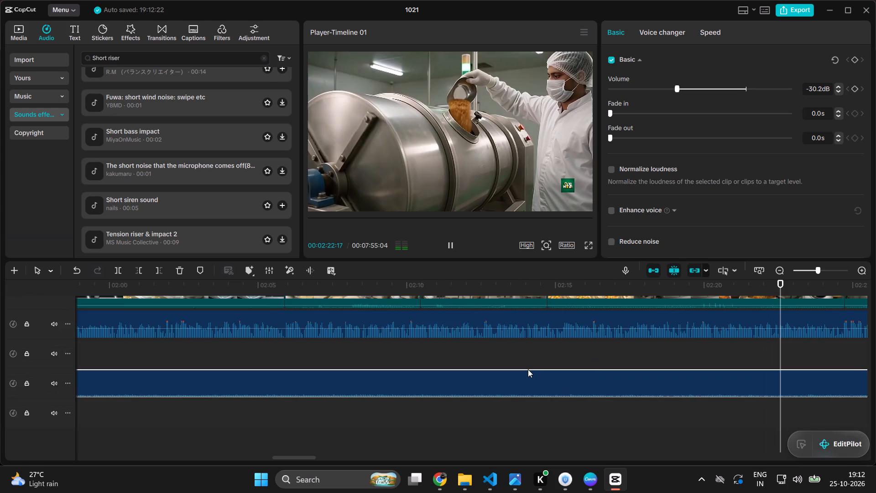
{"action": "scroll", "coordinate": [528, 369], "scroll_direction": "up", "scroll_amount": 5}
{"action": "scroll", "coordinate": [584, 367], "scroll_direction": "left", "scroll_amount": 1}
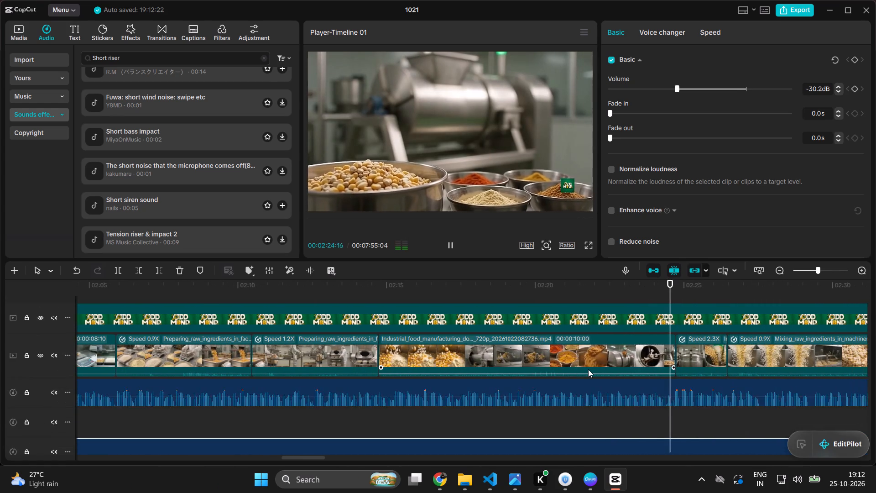
{"action": "scroll", "coordinate": [588, 369], "scroll_direction": "left", "scroll_amount": 1}
{"action": "scroll", "coordinate": [541, 388], "scroll_direction": "down", "scroll_amount": 6}
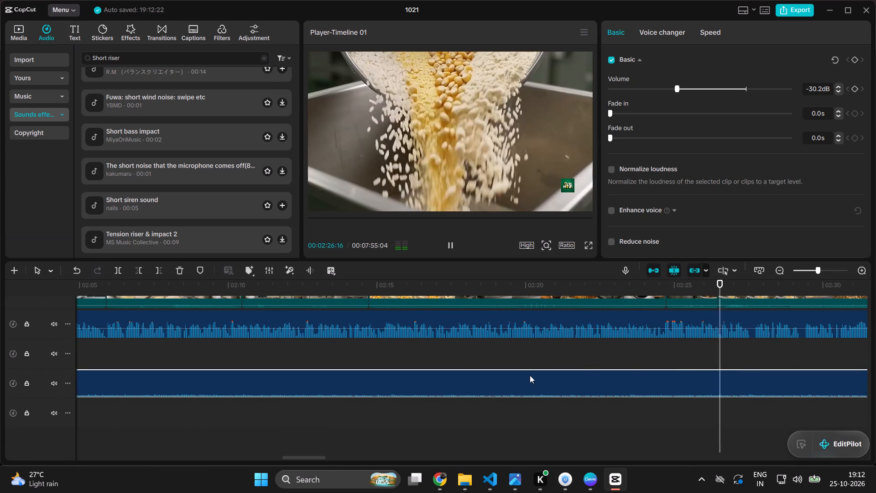
{"action": "scroll", "coordinate": [530, 369], "scroll_direction": "up", "scroll_amount": 8}
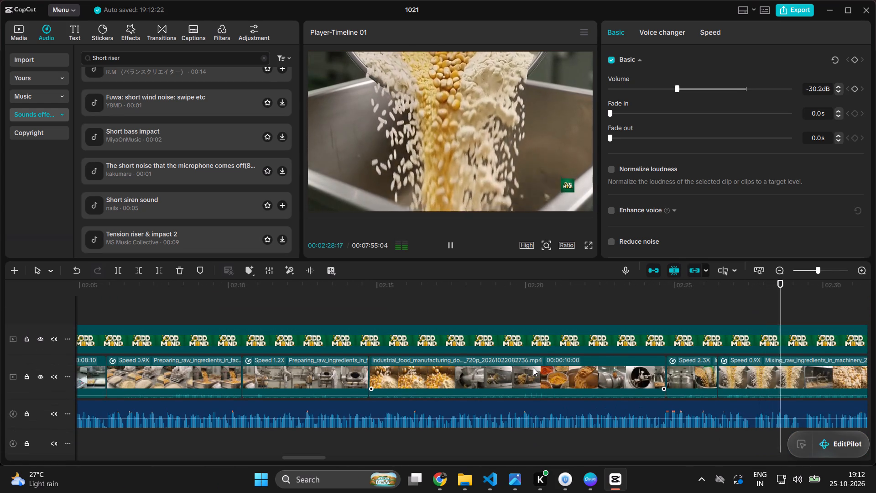
{"action": "scroll", "coordinate": [533, 367], "scroll_direction": "up", "scroll_amount": 1}
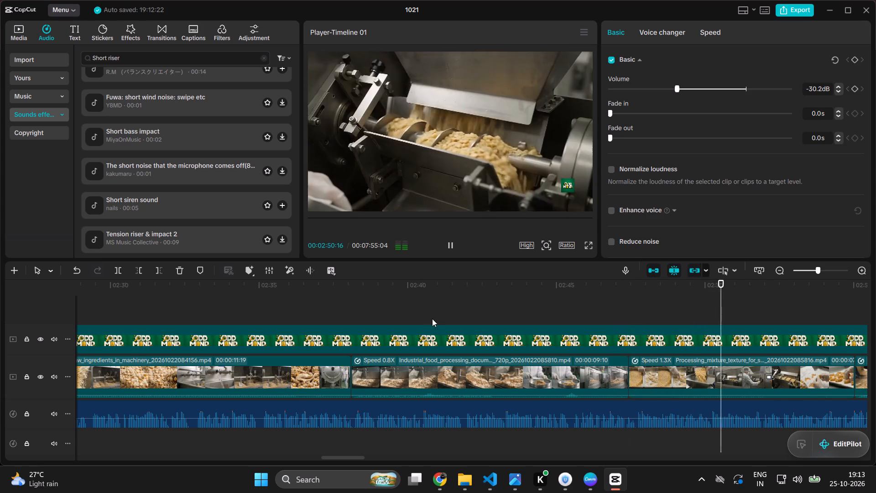
Examine the audio tracks from the mixture texture scene into the extrusion scenes, around the changeover to the Deep%20Haze.mp3 music.
{"action": "scroll", "coordinate": [435, 321], "scroll_direction": "down", "scroll_amount": 6}
{"action": "scroll", "coordinate": [436, 327], "scroll_direction": "up", "scroll_amount": 3}
{"action": "scroll", "coordinate": [437, 327], "scroll_direction": "down", "scroll_amount": 2}
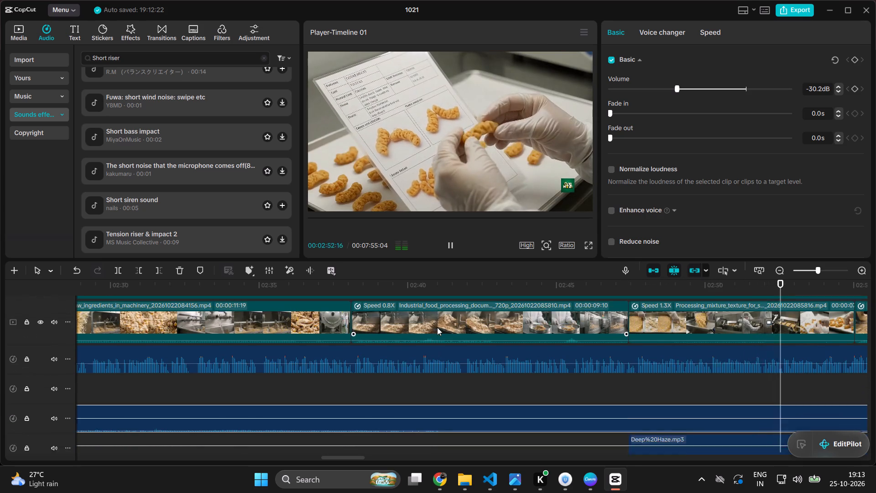
{"action": "scroll", "coordinate": [437, 327], "scroll_direction": "down", "scroll_amount": 2}
{"action": "scroll", "coordinate": [437, 327], "scroll_direction": "up", "scroll_amount": 5}
{"action": "scroll", "coordinate": [437, 327], "scroll_direction": "down", "scroll_amount": 5}
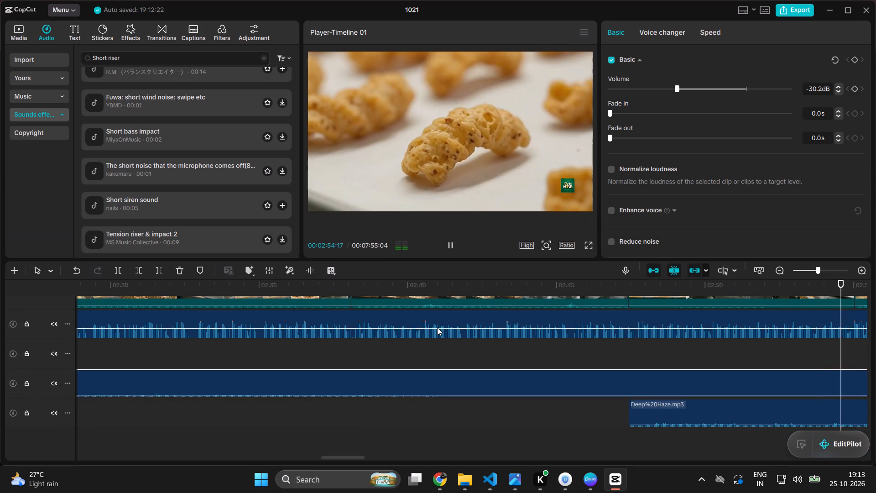
{"action": "scroll", "coordinate": [437, 327], "scroll_direction": "down", "scroll_amount": 3}
{"action": "scroll", "coordinate": [437, 327], "scroll_direction": "up", "scroll_amount": 8}
{"action": "scroll", "coordinate": [437, 327], "scroll_direction": "down", "scroll_amount": 5}
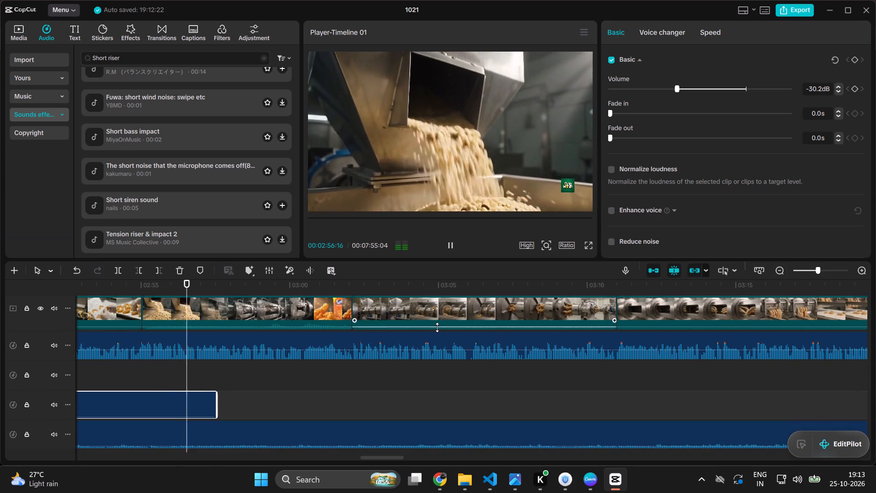
{"action": "scroll", "coordinate": [437, 327], "scroll_direction": "down", "scroll_amount": 4}
{"action": "scroll", "coordinate": [437, 327], "scroll_direction": "up", "scroll_amount": 3}
{"action": "scroll", "coordinate": [437, 327], "scroll_direction": "down", "scroll_amount": 5}
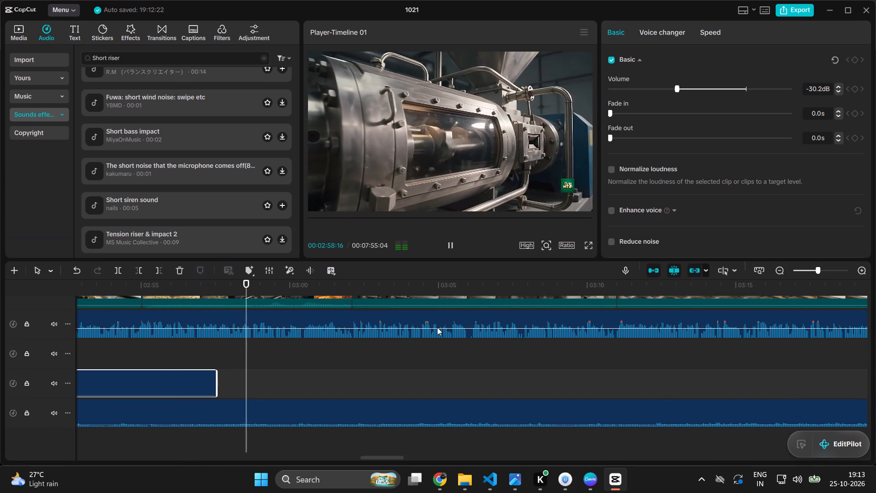
{"action": "scroll", "coordinate": [437, 327], "scroll_direction": "up", "scroll_amount": 5}
{"action": "scroll", "coordinate": [437, 327], "scroll_direction": "down", "scroll_amount": 5}
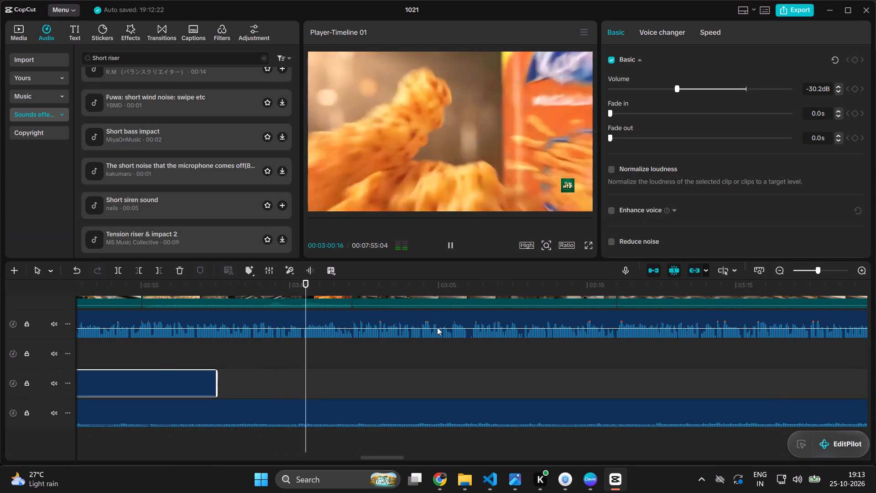
{"action": "scroll", "coordinate": [437, 330], "scroll_direction": "up", "scroll_amount": 5}
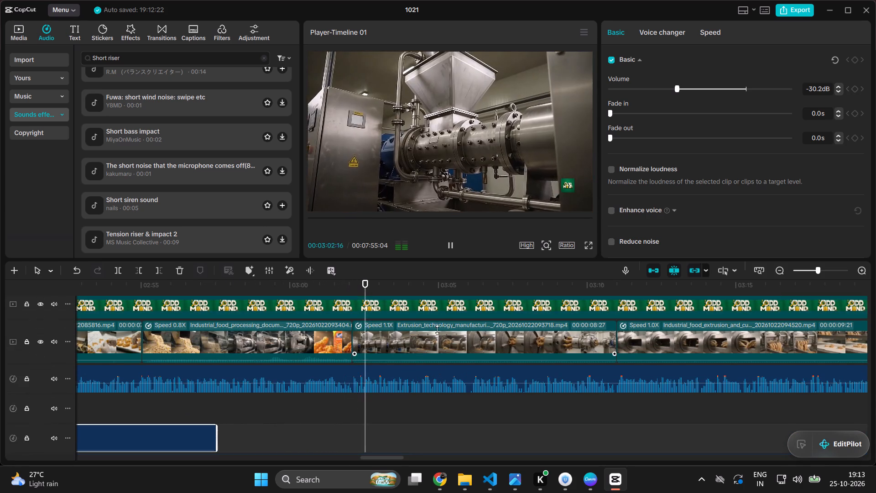
{"action": "scroll", "coordinate": [437, 330], "scroll_direction": "down", "scroll_amount": 3}
{"action": "scroll", "coordinate": [437, 330], "scroll_direction": "up", "scroll_amount": 3}
{"action": "scroll", "coordinate": [437, 330], "scroll_direction": "down", "scroll_amount": 3}
{"action": "scroll", "coordinate": [437, 330], "scroll_direction": "up", "scroll_amount": 1}
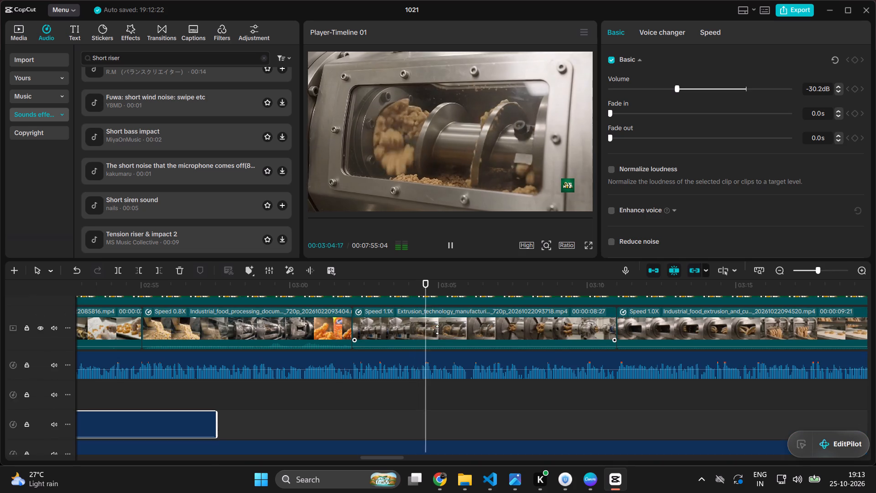
{"action": "scroll", "coordinate": [437, 330], "scroll_direction": "up", "scroll_amount": 1}
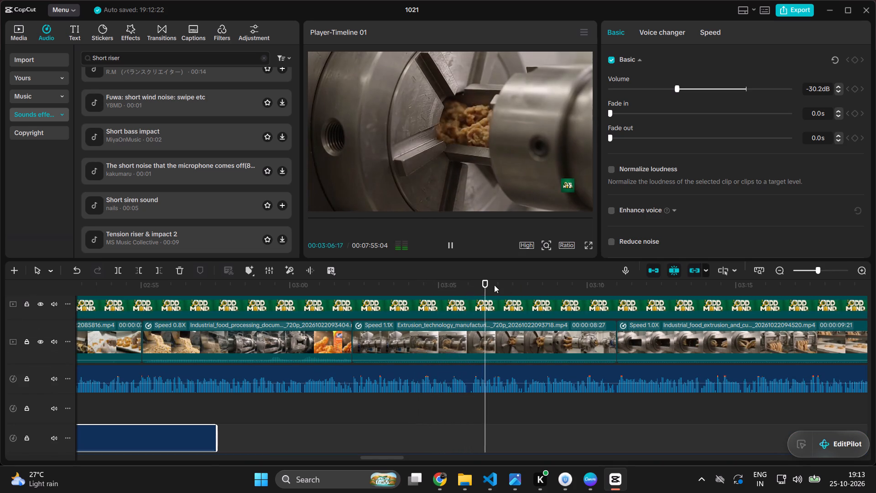
Replay the extruder close-up around 00:02:59 several times to check its sound, and let playback continue.
{"action": "left_click_drag", "start_coordinate": [494, 285], "coordinate": [265, 341]}
{"action": "left_click", "coordinate": [445, 246]}
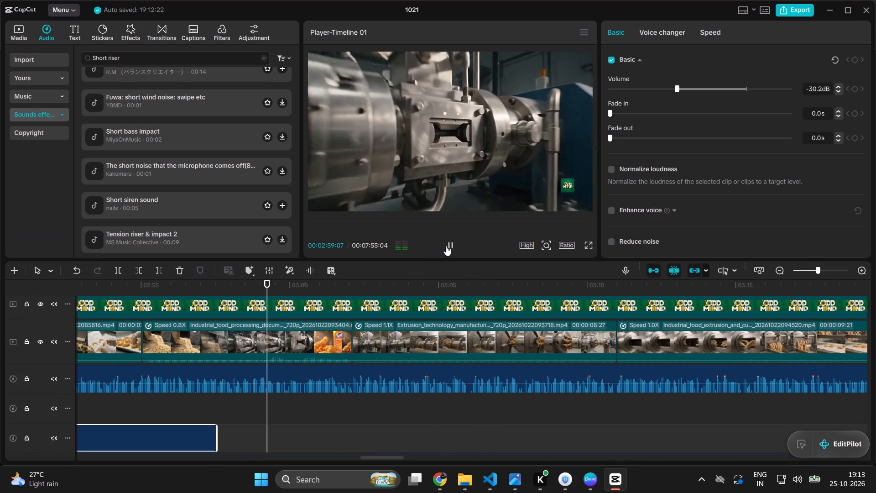
{"action": "left_click", "coordinate": [447, 246]}
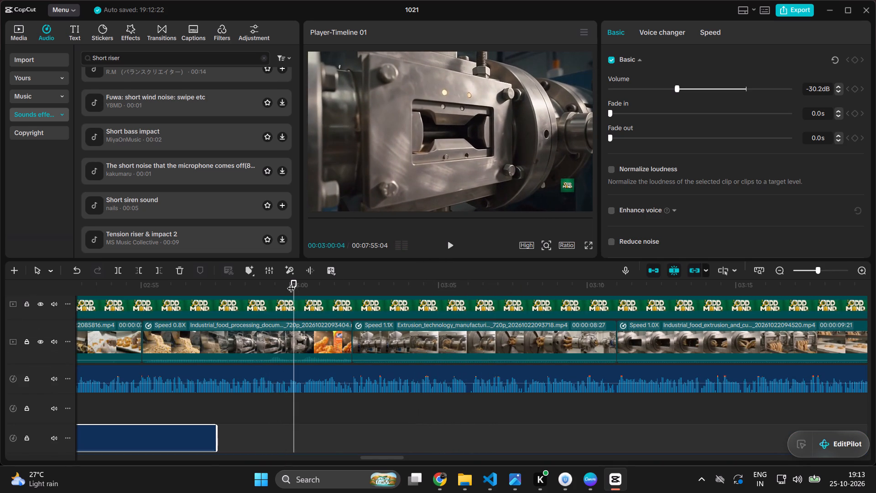
{"action": "left_click_drag", "start_coordinate": [296, 281], "coordinate": [185, 309]}
{"action": "left_click", "coordinate": [445, 247]}
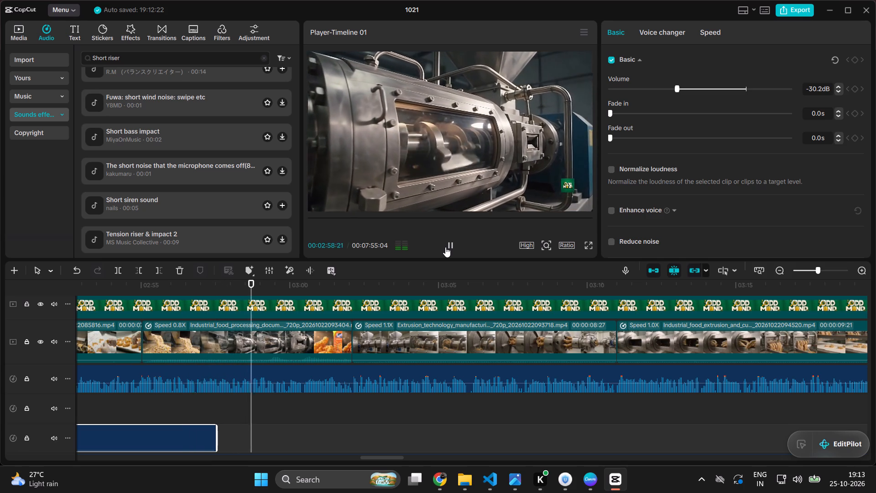
{"action": "left_click", "coordinate": [445, 247]}
{"action": "left_click_drag", "start_coordinate": [272, 282], "coordinate": [271, 283]}
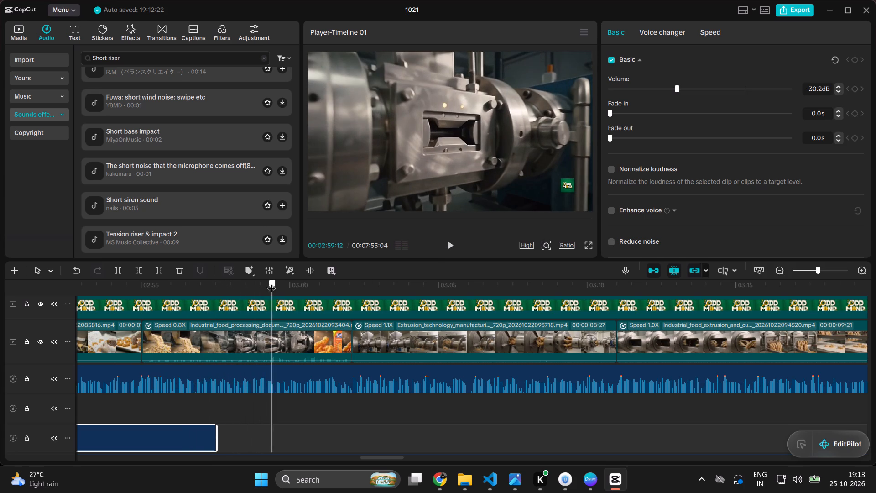
{"action": "left_click_drag", "start_coordinate": [271, 283], "coordinate": [260, 295]}
{"action": "left_click", "coordinate": [451, 240]}
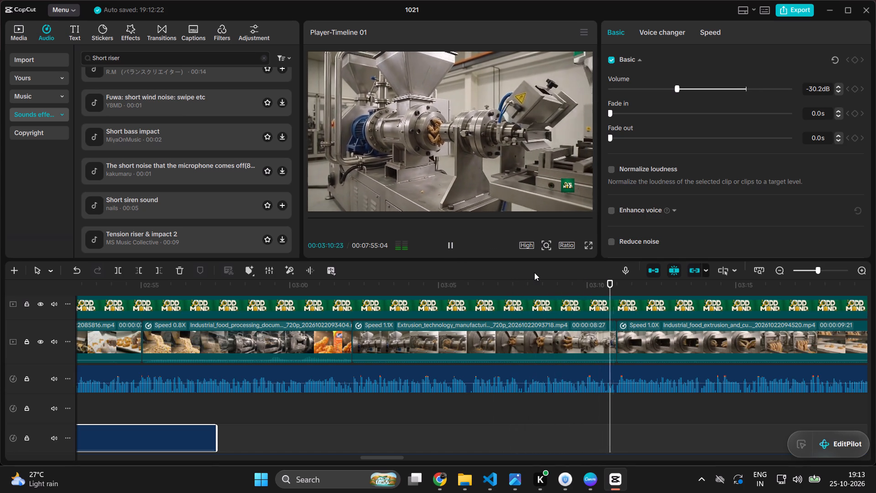
Review the extrusion and cutting scenes from about 00:03:10 against the audio tracks underneath.
{"action": "scroll", "coordinate": [536, 273], "scroll_direction": "down", "scroll_amount": 4}
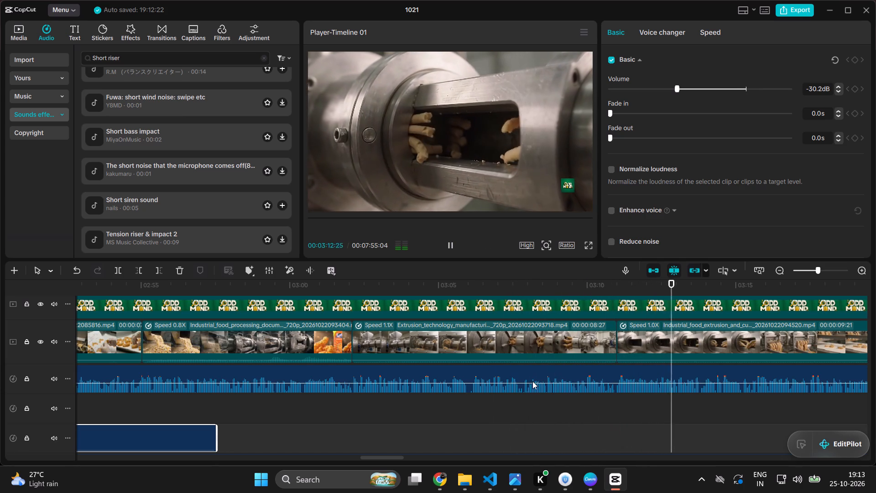
{"action": "scroll", "coordinate": [532, 381], "scroll_direction": "down", "scroll_amount": 5}
{"action": "scroll", "coordinate": [534, 378], "scroll_direction": "up", "scroll_amount": 5}
{"action": "scroll", "coordinate": [534, 378], "scroll_direction": "down", "scroll_amount": 6}
{"action": "scroll", "coordinate": [534, 378], "scroll_direction": "up", "scroll_amount": 6}
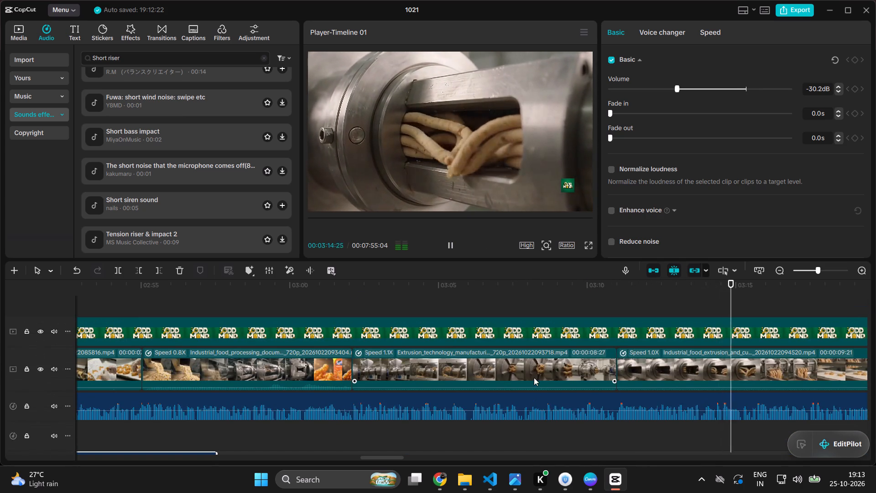
{"action": "scroll", "coordinate": [534, 378], "scroll_direction": "down", "scroll_amount": 5}
{"action": "scroll", "coordinate": [534, 377], "scroll_direction": "up", "scroll_amount": 5}
{"action": "scroll", "coordinate": [534, 377], "scroll_direction": "down", "scroll_amount": 9}
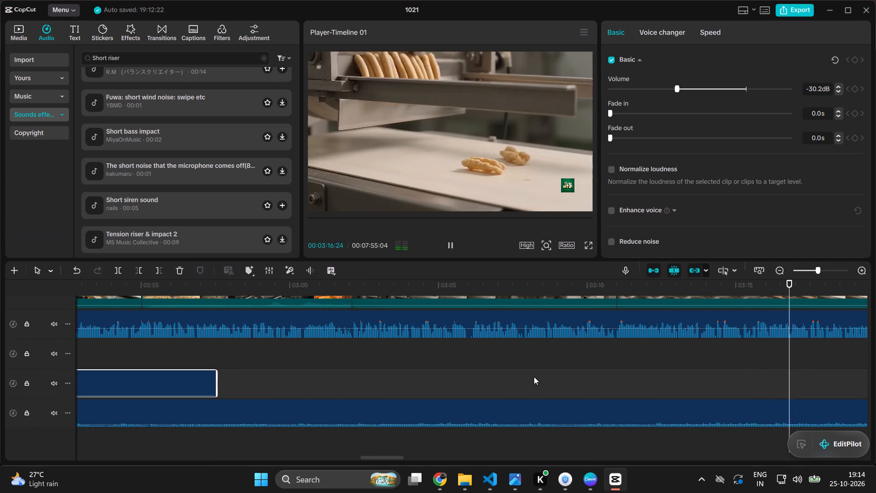
{"action": "scroll", "coordinate": [534, 377], "scroll_direction": "up", "scroll_amount": 4}
{"action": "scroll", "coordinate": [534, 377], "scroll_direction": "down", "scroll_amount": 4}
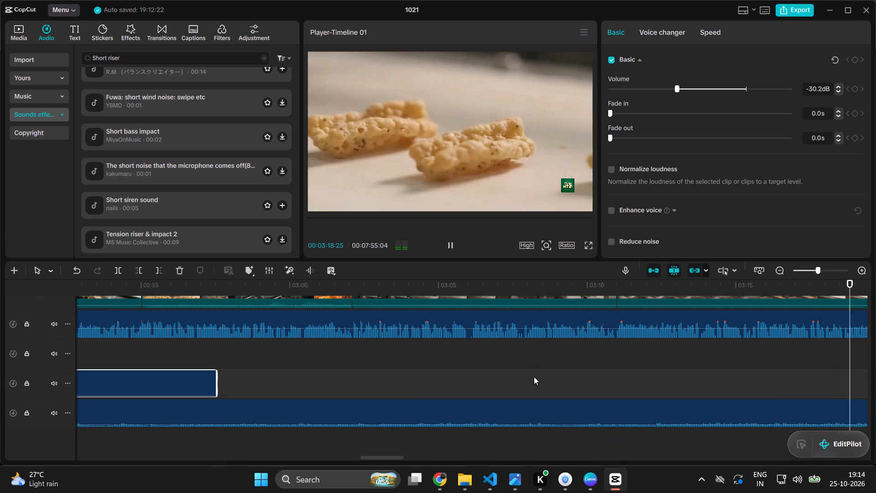
Lower the volume of the background music clip running beneath the extrusion scenes around 00:03:22 to -30.4 dB.
{"action": "scroll", "coordinate": [632, 371], "scroll_direction": "left", "scroll_amount": 1}
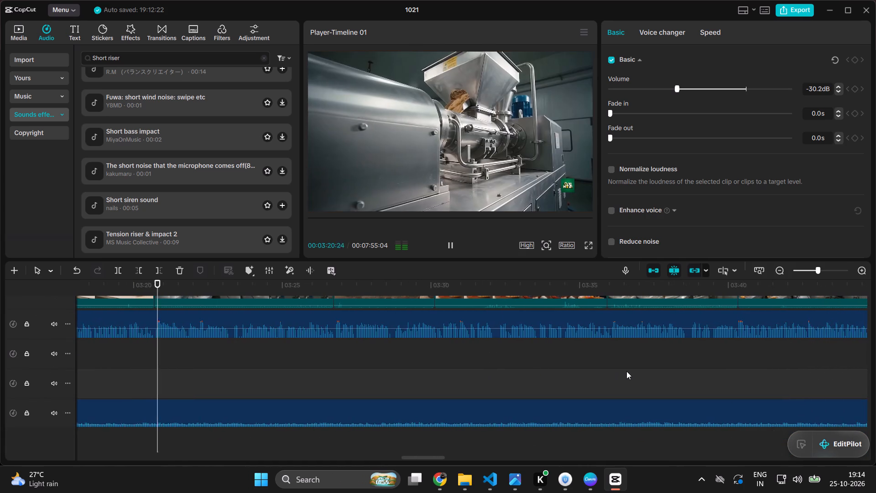
{"action": "scroll", "coordinate": [626, 371], "scroll_direction": "left", "scroll_amount": 1}
{"action": "left_click", "coordinate": [480, 416]}
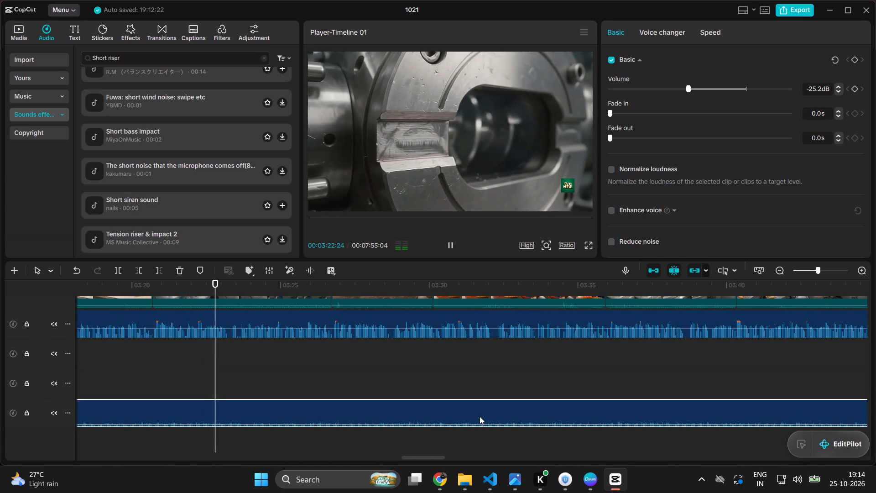
{"action": "left_click_drag", "start_coordinate": [685, 87], "coordinate": [681, 93]}
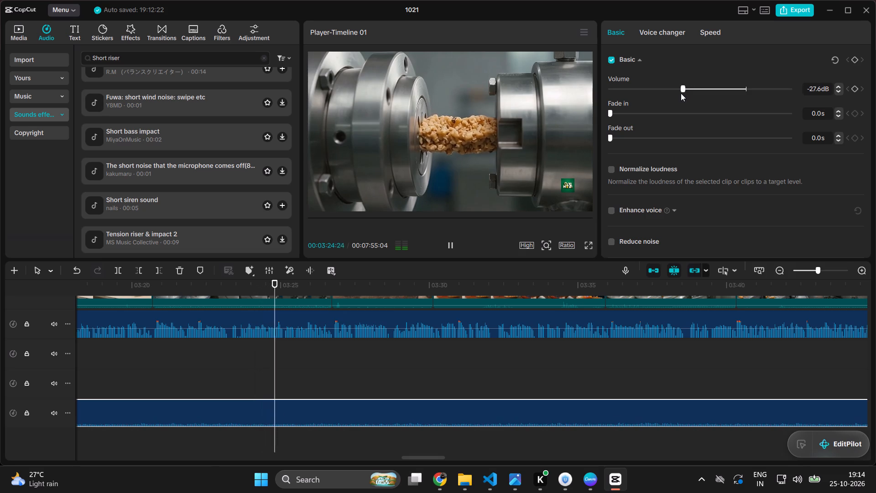
{"action": "left_click_drag", "start_coordinate": [681, 93], "coordinate": [674, 108]}
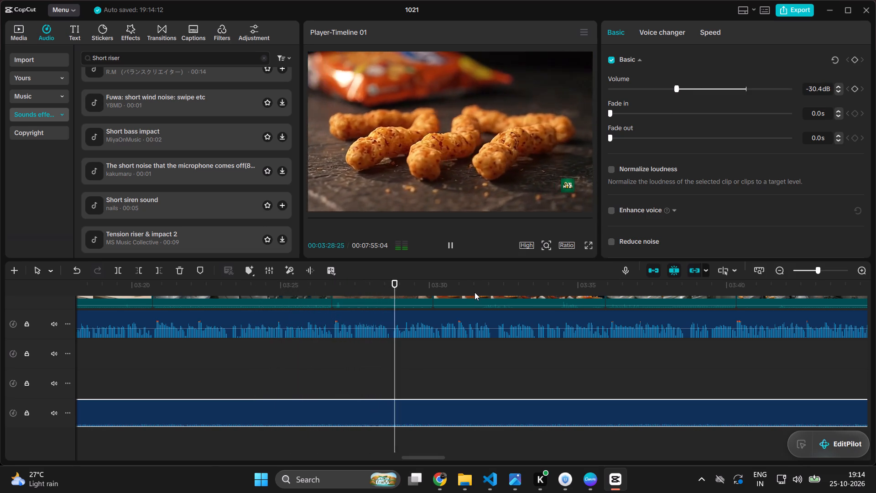
Review the playback from the finished snack close-up through the eating, conveyor and oven scenes, checking the clips and audio tracks underneath.
{"action": "scroll", "coordinate": [473, 294], "scroll_direction": "up", "scroll_amount": 9}
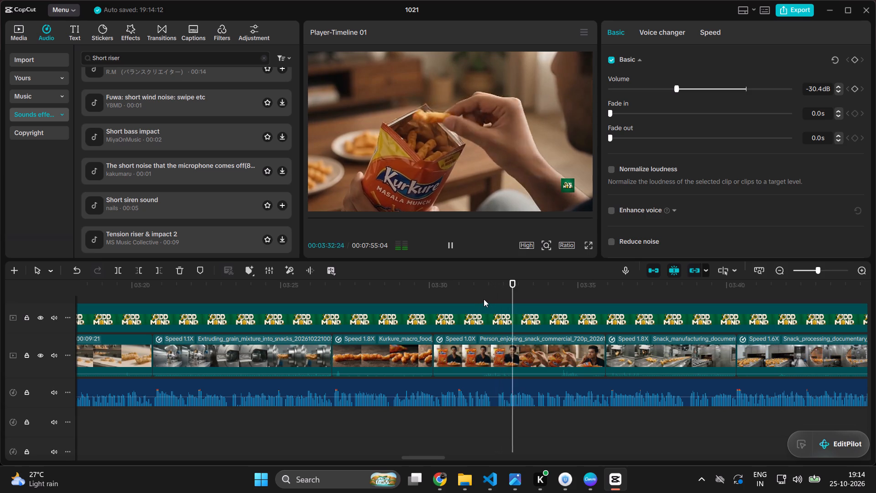
{"action": "scroll", "coordinate": [485, 298], "scroll_direction": "down", "scroll_amount": 4}
{"action": "scroll", "coordinate": [485, 298], "scroll_direction": "up", "scroll_amount": 3}
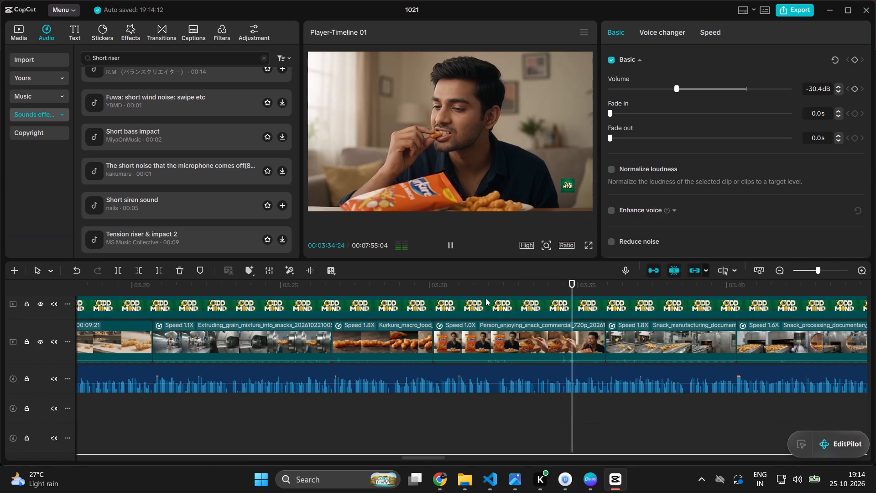
{"action": "scroll", "coordinate": [493, 297], "scroll_direction": "up", "scroll_amount": 3}
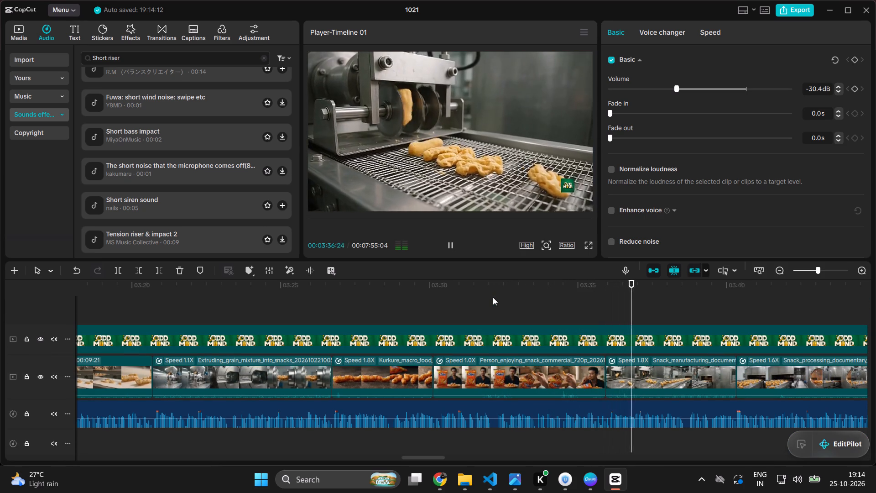
{"action": "scroll", "coordinate": [493, 297], "scroll_direction": "down", "scroll_amount": 2}
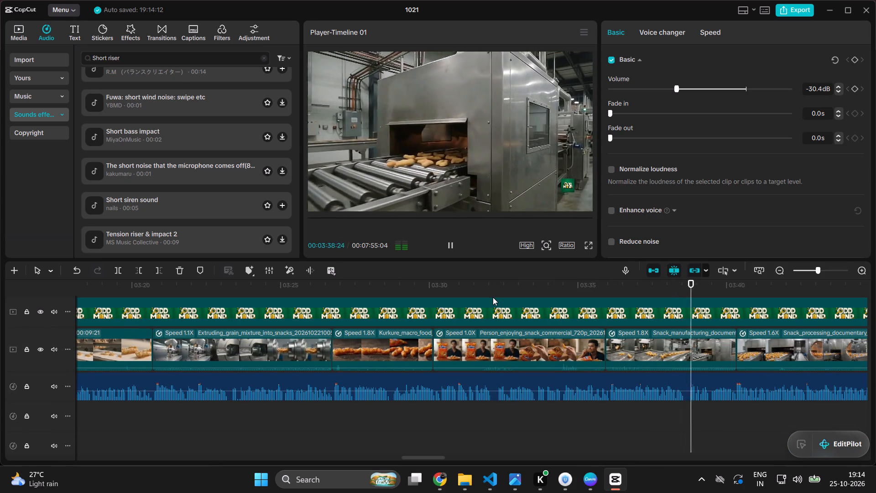
{"action": "scroll", "coordinate": [493, 297], "scroll_direction": "up", "scroll_amount": 2}
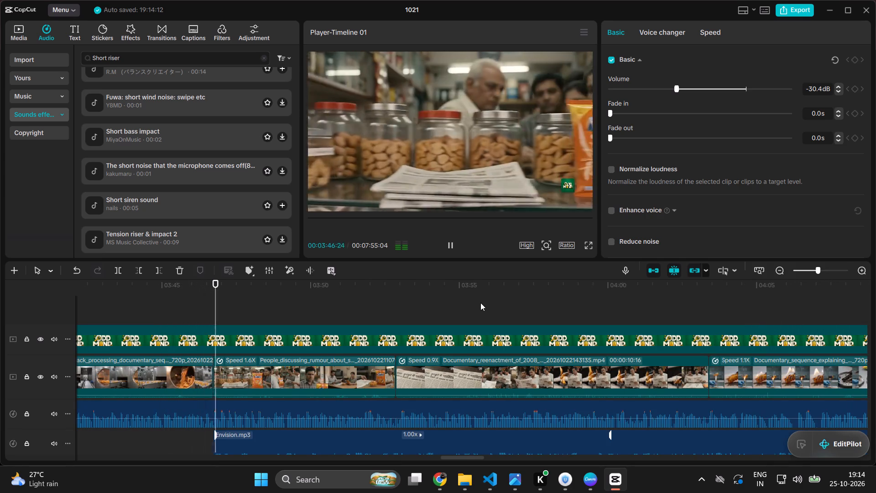
Lower the volume of the Envision.mp3 music that starts at the rumour discussion scene to -30.2 dB.
{"action": "scroll", "coordinate": [480, 303], "scroll_direction": "down", "scroll_amount": 4}
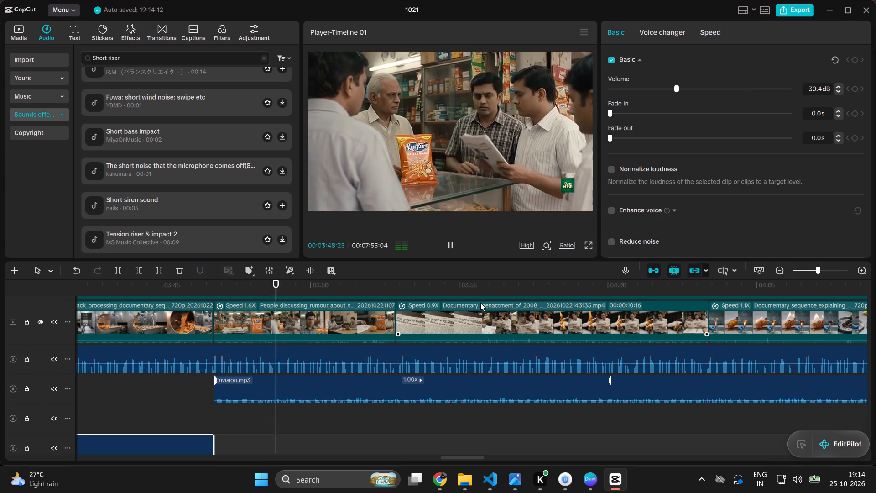
{"action": "left_click", "coordinate": [527, 384]}
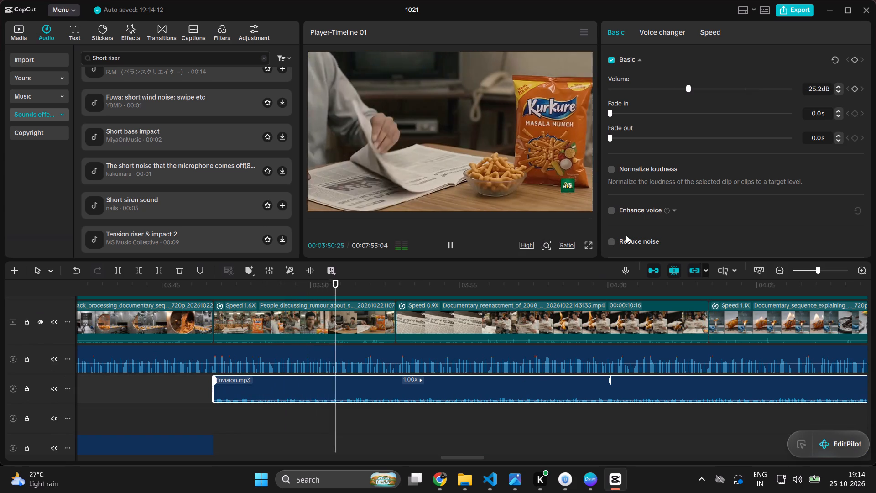
{"action": "left_click_drag", "start_coordinate": [688, 89], "coordinate": [680, 94]}
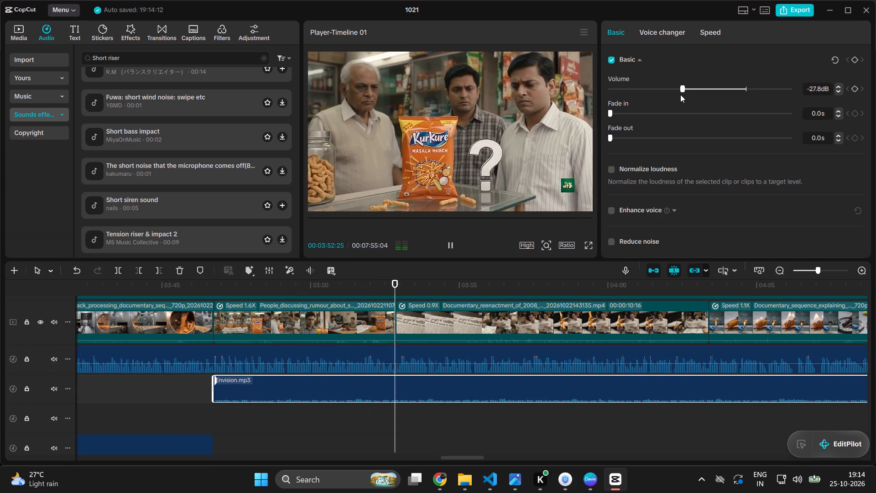
{"action": "left_click_drag", "start_coordinate": [680, 94], "coordinate": [673, 105]}
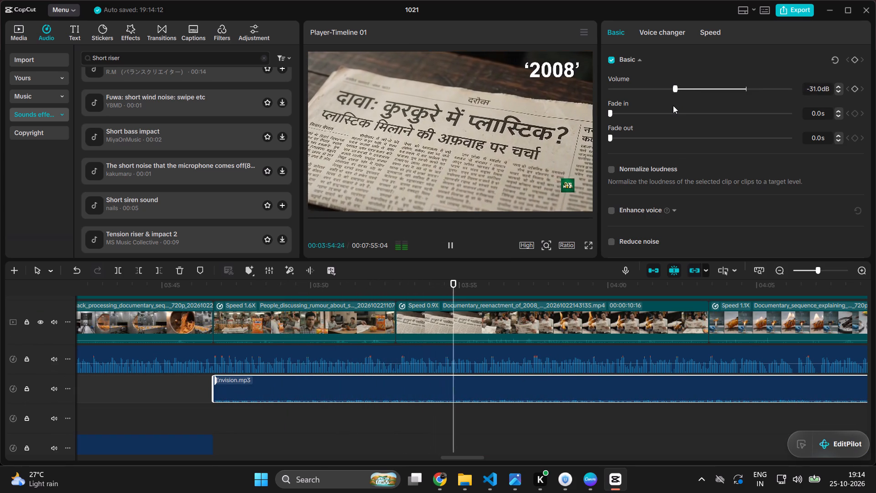
{"action": "left_click_drag", "start_coordinate": [673, 105], "coordinate": [675, 110]}
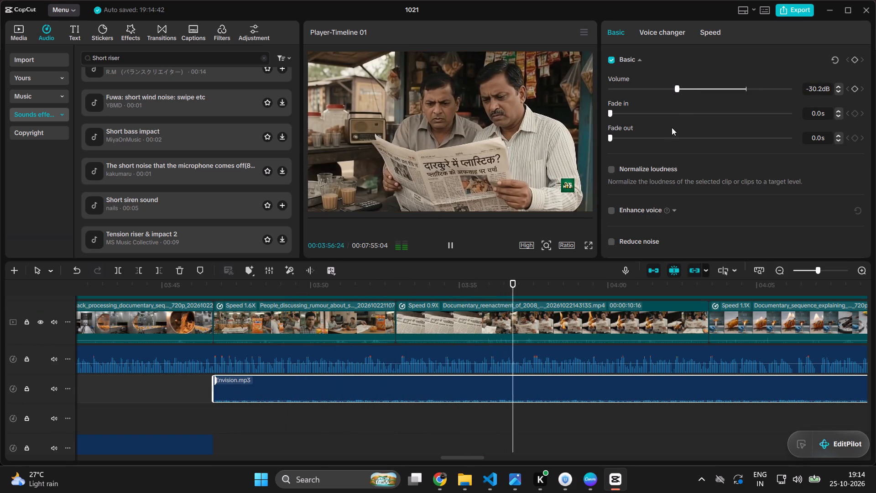
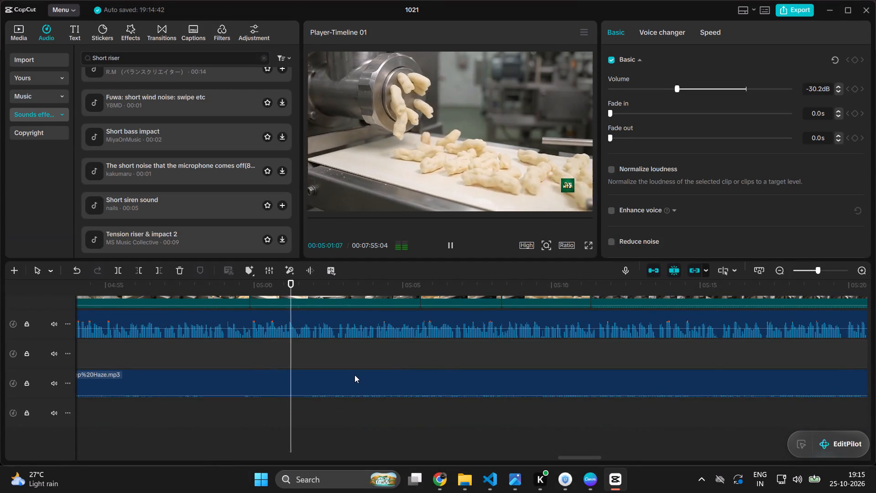
Review the playback from the extruded snack conveyor scene at about 00:05:01 to the three-machine scene, checking the audio tracks underneath.
{"action": "scroll", "coordinate": [355, 375], "scroll_direction": "up", "scroll_amount": 4}
{"action": "scroll", "coordinate": [355, 375], "scroll_direction": "down", "scroll_amount": 4}
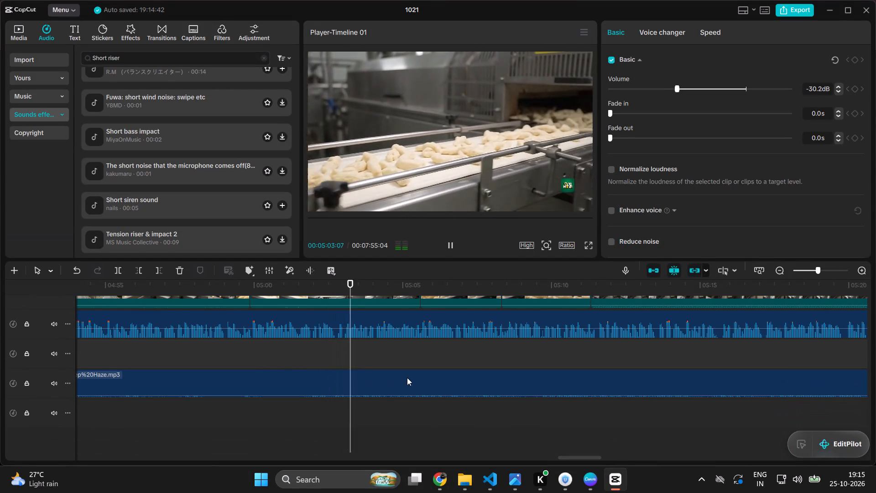
{"action": "scroll", "coordinate": [480, 375], "scroll_direction": "up", "scroll_amount": 4}
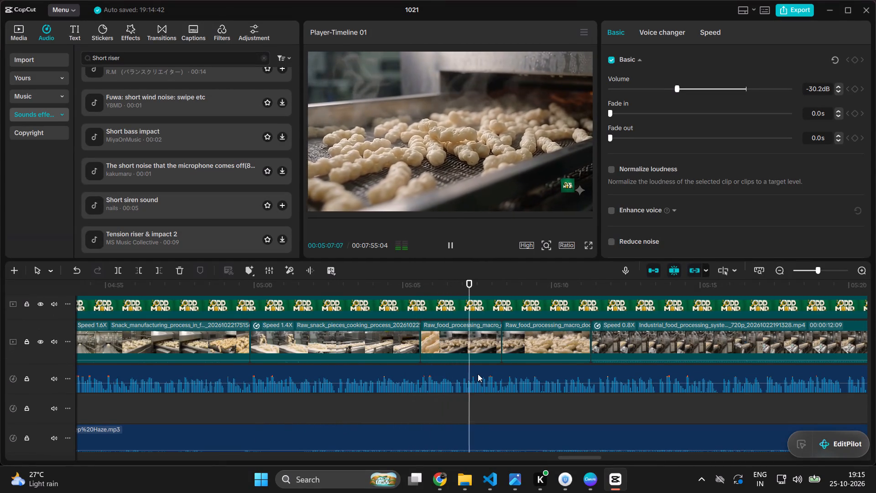
{"action": "scroll", "coordinate": [478, 374], "scroll_direction": "down", "scroll_amount": 3}
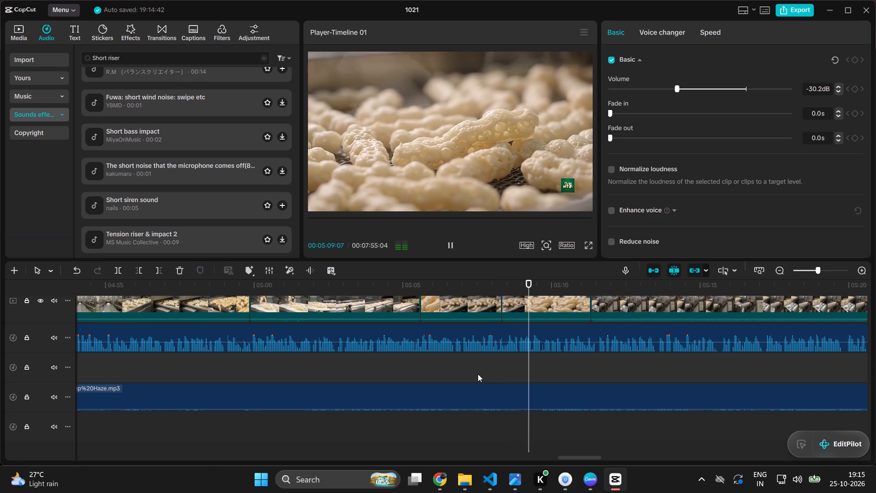
{"action": "scroll", "coordinate": [479, 373], "scroll_direction": "up", "scroll_amount": 3}
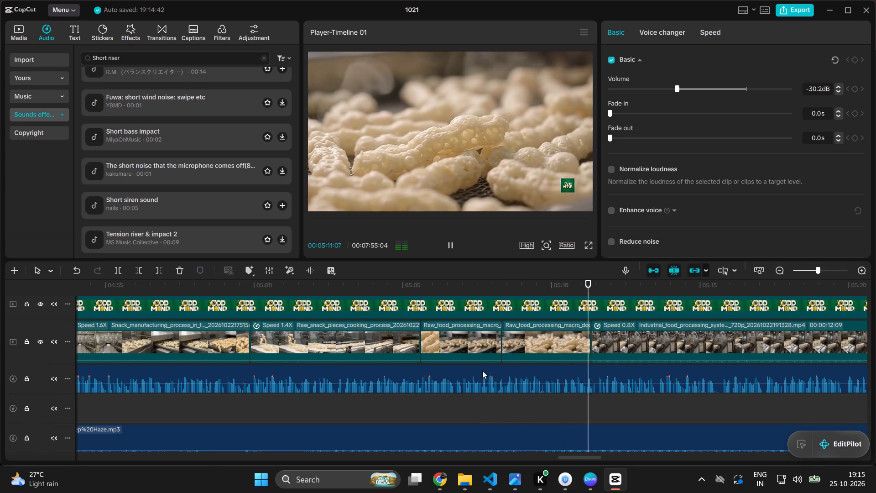
{"action": "scroll", "coordinate": [490, 369], "scroll_direction": "down", "scroll_amount": 3}
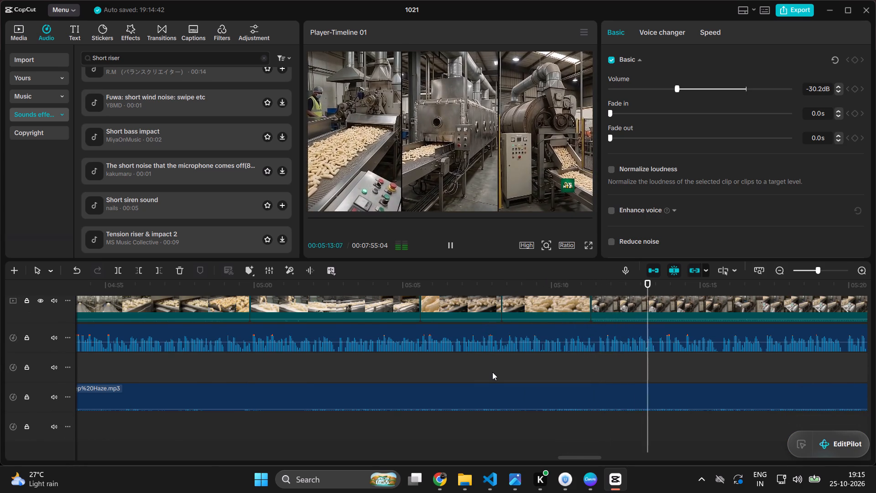
Lower the audio volume of the Industrial_food_processing clip showing the three machines to -19.5 dB.
{"action": "scroll", "coordinate": [492, 372], "scroll_direction": "up", "scroll_amount": 1}
{"action": "left_click", "coordinate": [647, 315]}
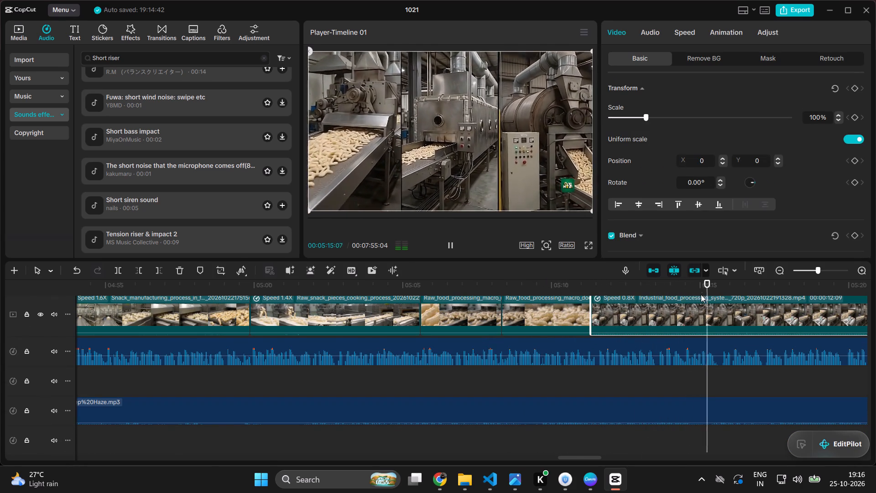
{"action": "left_click", "coordinate": [444, 251]}
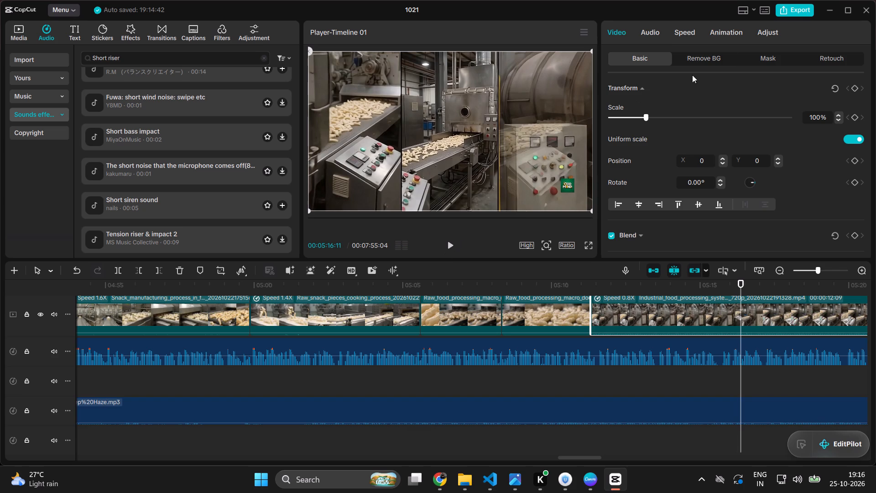
{"action": "left_click", "coordinate": [669, 27]}
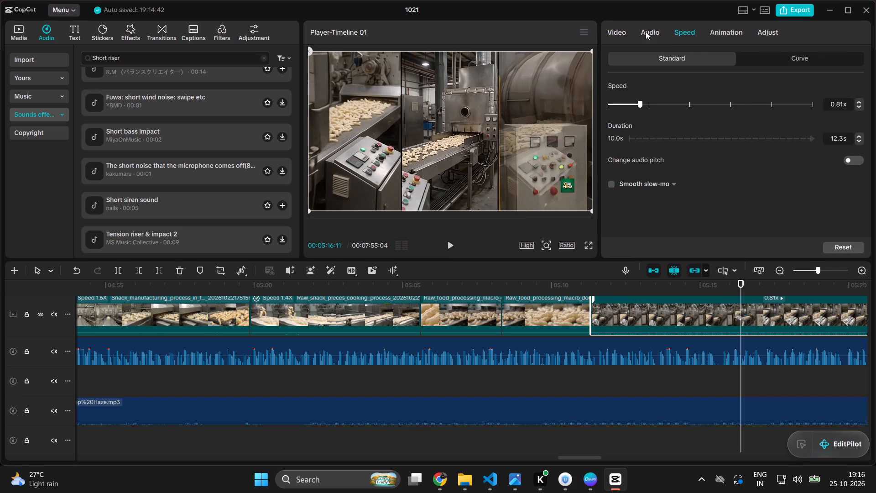
{"action": "left_click", "coordinate": [646, 31]}
{"action": "left_click_drag", "start_coordinate": [716, 115], "coordinate": [707, 120]}
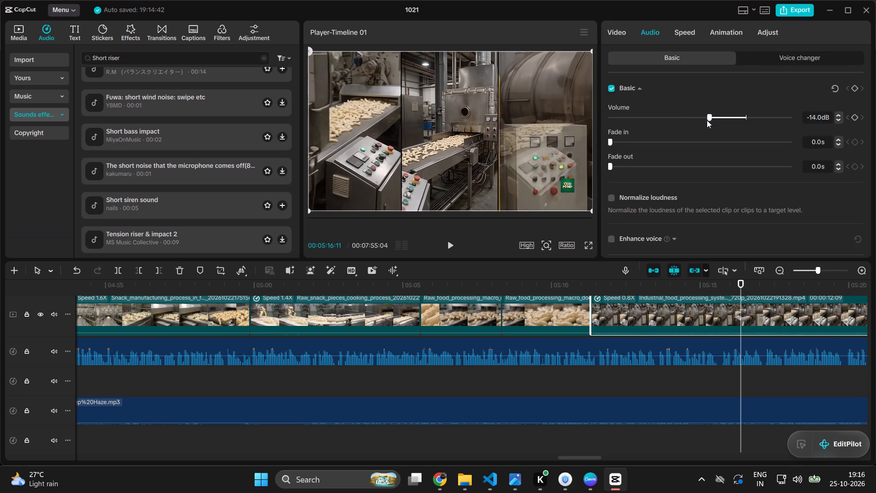
{"action": "left_click_drag", "start_coordinate": [707, 120], "coordinate": [699, 130]}
Review the playback from the three-machine scene through the plain snack close-ups to the Masala Munch pack, checking how the clips sound.
{"action": "left_click", "coordinate": [444, 246]}
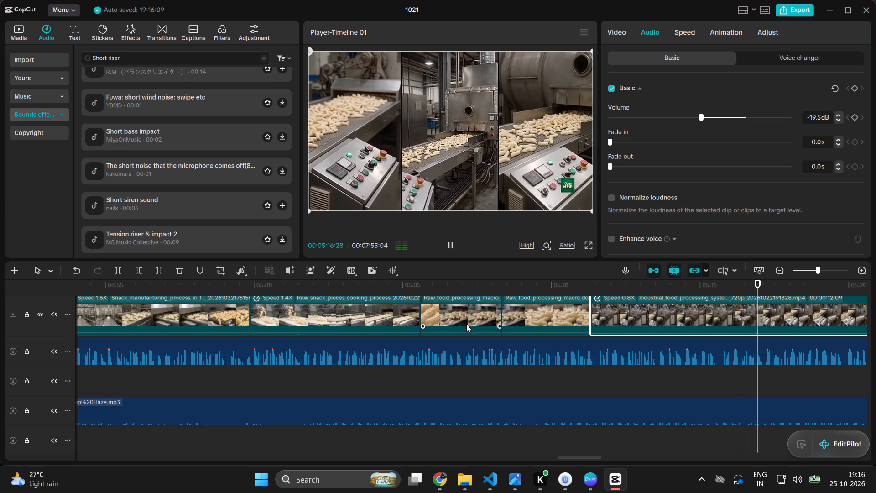
{"action": "scroll", "coordinate": [540, 355], "scroll_direction": "left", "scroll_amount": 1}
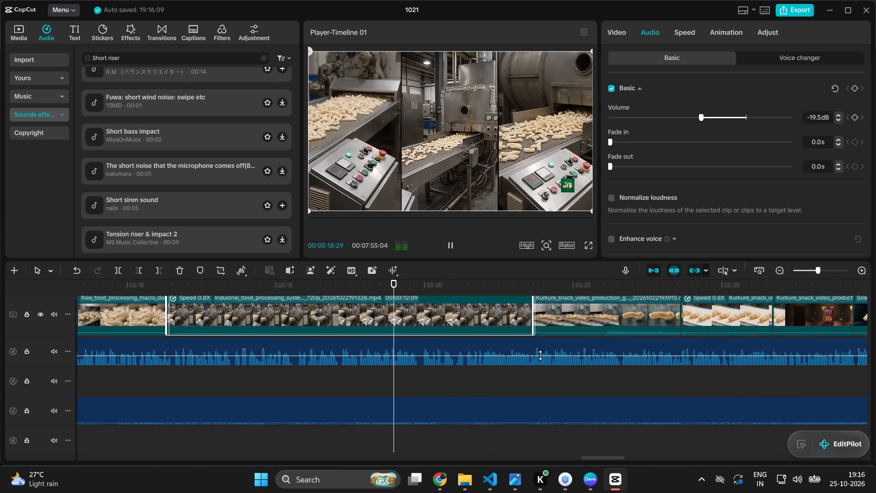
{"action": "scroll", "coordinate": [540, 355], "scroll_direction": "left", "scroll_amount": 1}
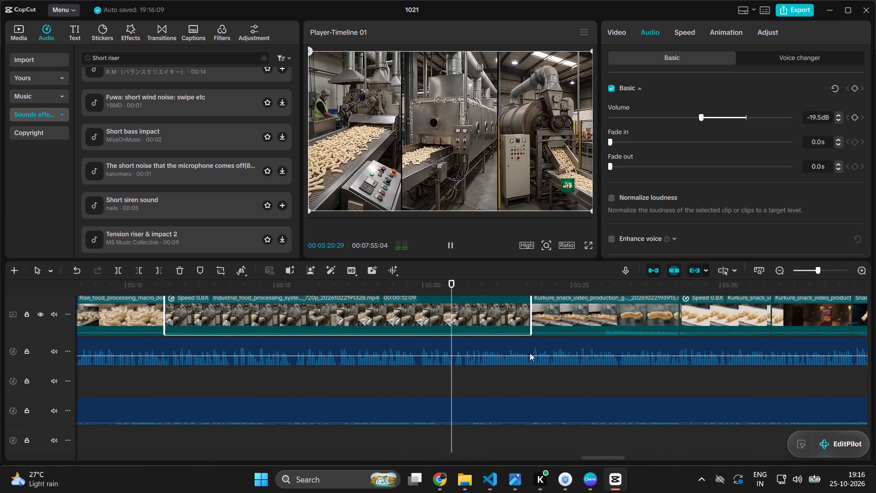
{"action": "scroll", "coordinate": [505, 383], "scroll_direction": "down", "scroll_amount": 5}
{"action": "scroll", "coordinate": [500, 378], "scroll_direction": "up", "scroll_amount": 4}
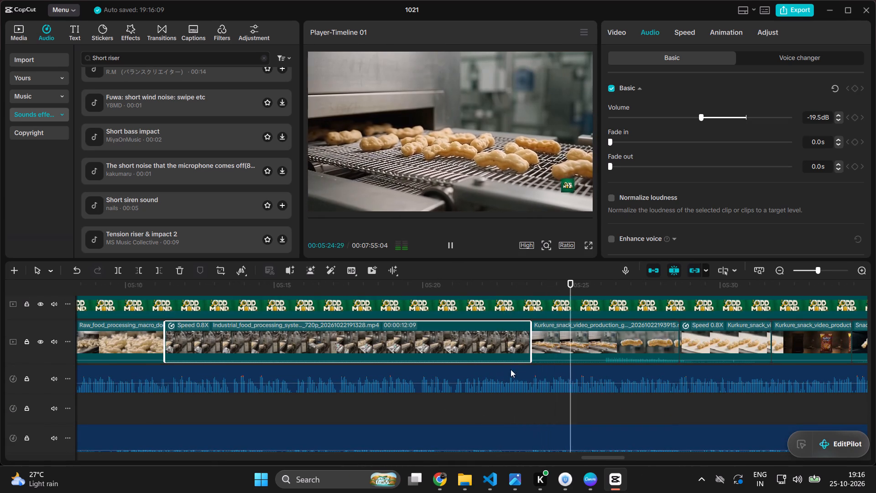
{"action": "left_click", "coordinate": [616, 331]}
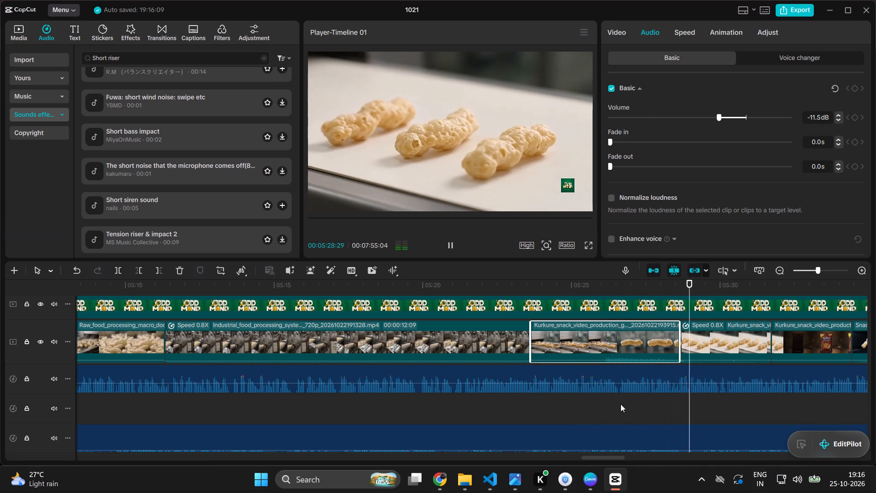
{"action": "left_click", "coordinate": [620, 404]}
{"action": "left_click", "coordinate": [453, 246]}
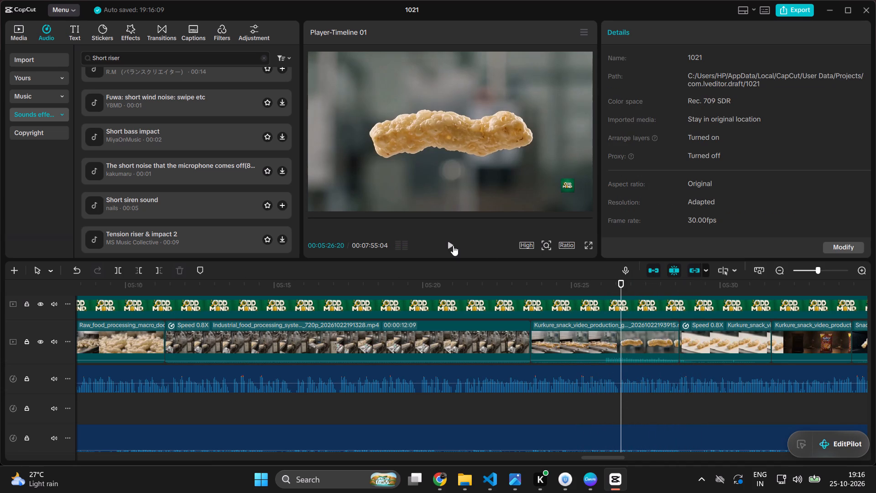
{"action": "scroll", "coordinate": [536, 396], "scroll_direction": "left", "scroll_amount": 1}
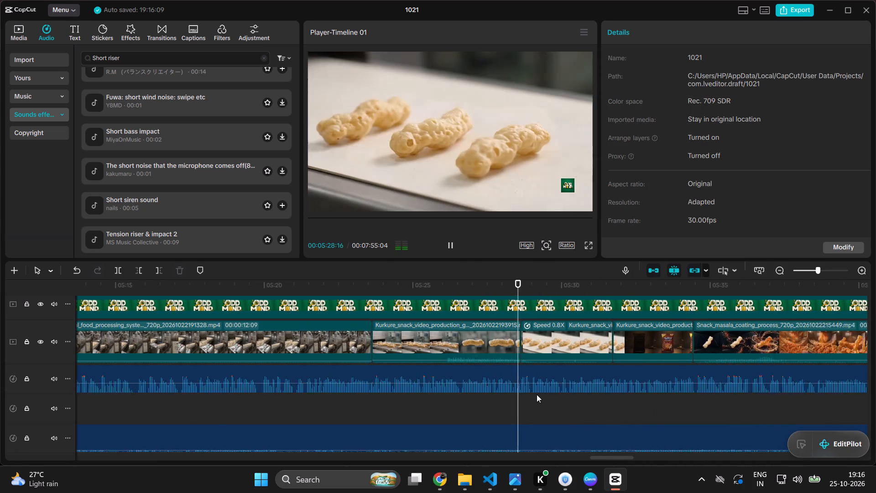
{"action": "scroll", "coordinate": [537, 394], "scroll_direction": "left", "scroll_amount": 1}
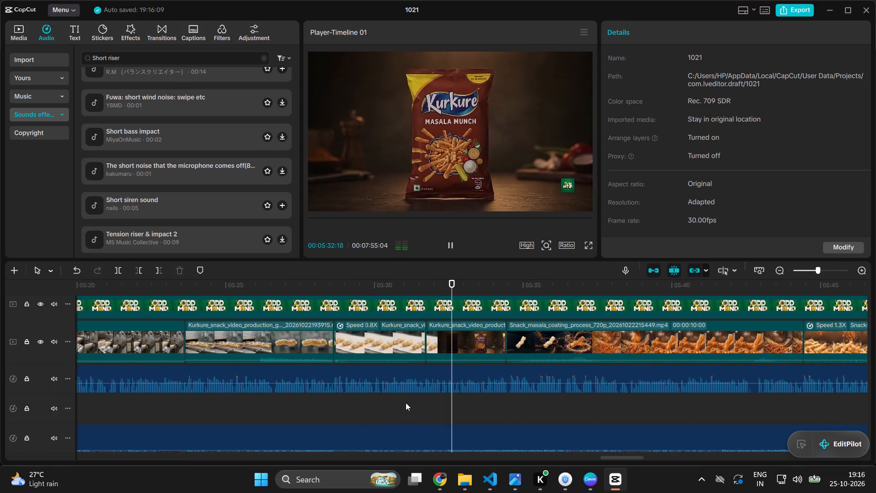
Review the masala coating and flavour scenes from about 00:05:34 against the voice and music tracks underneath.
{"action": "scroll", "coordinate": [468, 392], "scroll_direction": "down", "scroll_amount": 2}
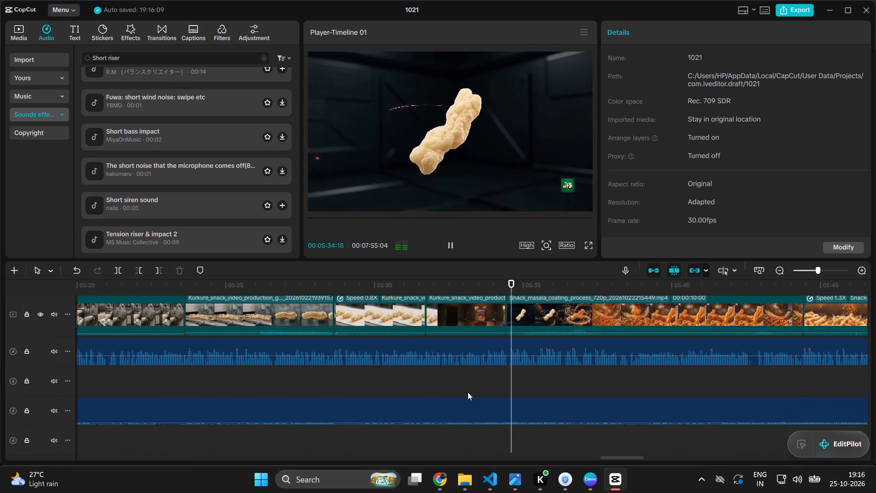
{"action": "scroll", "coordinate": [468, 392], "scroll_direction": "up", "scroll_amount": 2}
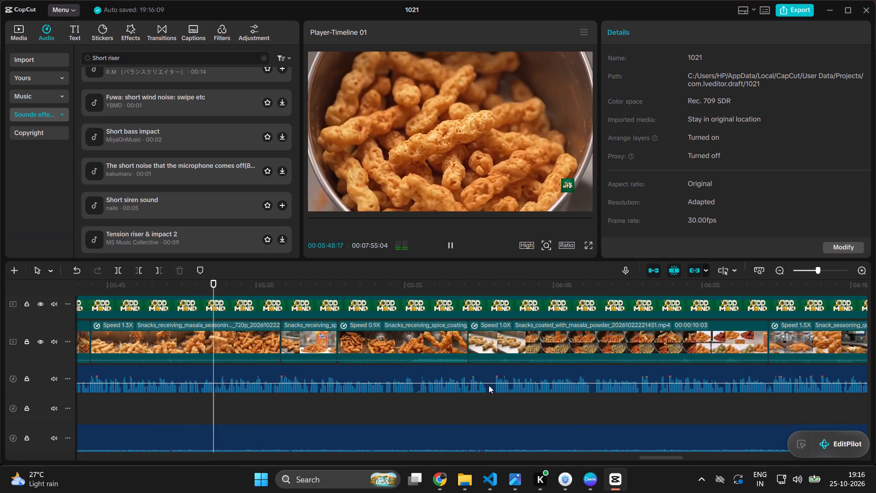
{"action": "scroll", "coordinate": [489, 384], "scroll_direction": "down", "scroll_amount": 4}
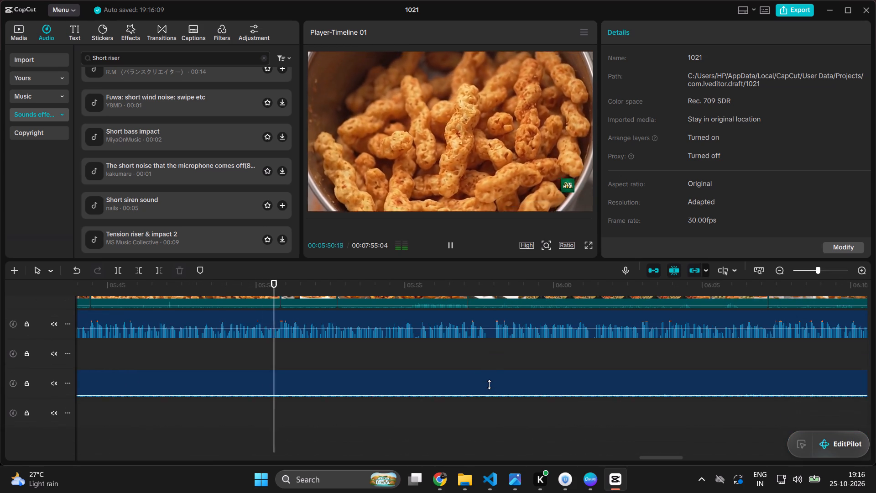
{"action": "scroll", "coordinate": [489, 384], "scroll_direction": "up", "scroll_amount": 4}
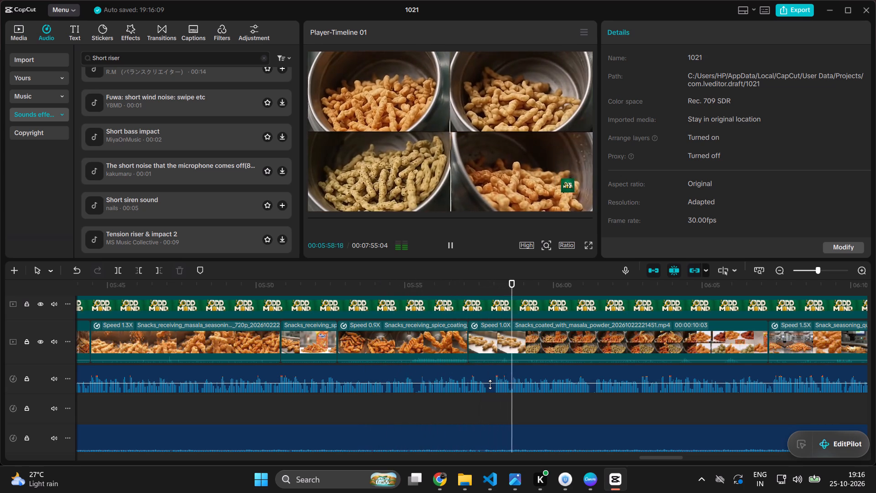
{"action": "scroll", "coordinate": [490, 384], "scroll_direction": "down", "scroll_amount": 2}
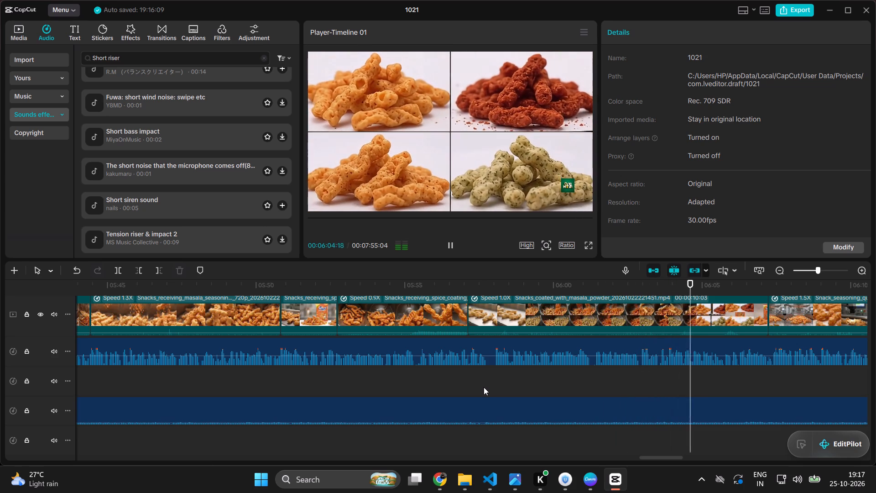
{"action": "scroll", "coordinate": [484, 387], "scroll_direction": "down", "scroll_amount": 3}
{"action": "scroll", "coordinate": [484, 387], "scroll_direction": "up", "scroll_amount": 2}
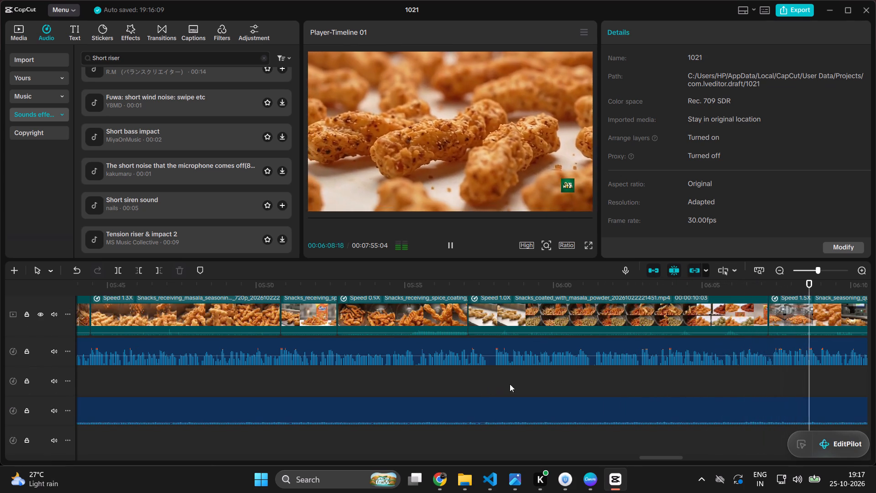
Review the seasoning inspection, automatic packaging and pack protection scenes from about 00:06:10, checking the clips and audio tracks underneath.
{"action": "scroll", "coordinate": [521, 380], "scroll_direction": "left", "scroll_amount": 2}
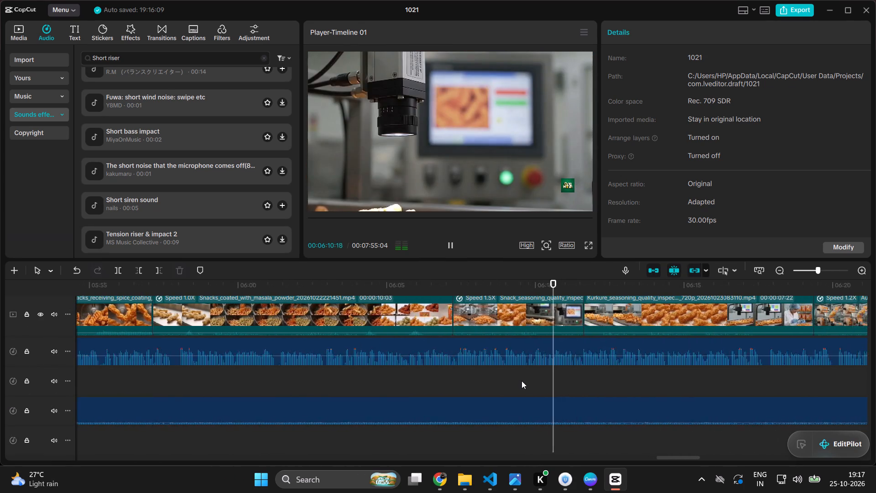
{"action": "scroll", "coordinate": [521, 381], "scroll_direction": "left", "scroll_amount": 2}
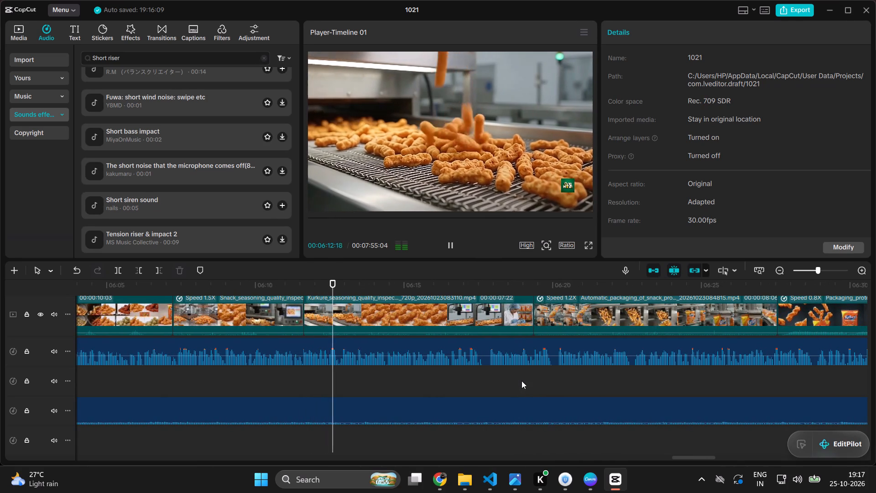
{"action": "scroll", "coordinate": [521, 381], "scroll_direction": "down", "scroll_amount": 3}
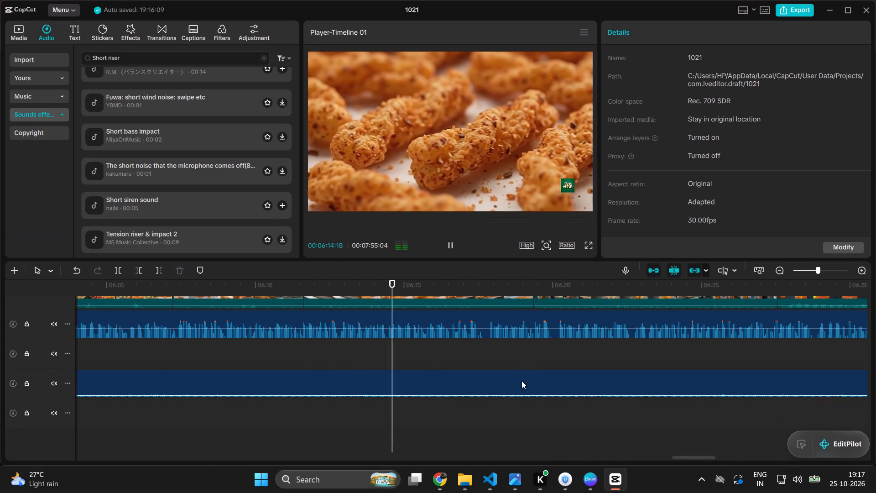
{"action": "scroll", "coordinate": [521, 381], "scroll_direction": "up", "scroll_amount": 4}
{"action": "scroll", "coordinate": [521, 381], "scroll_direction": "down", "scroll_amount": 5}
{"action": "scroll", "coordinate": [521, 381], "scroll_direction": "up", "scroll_amount": 5}
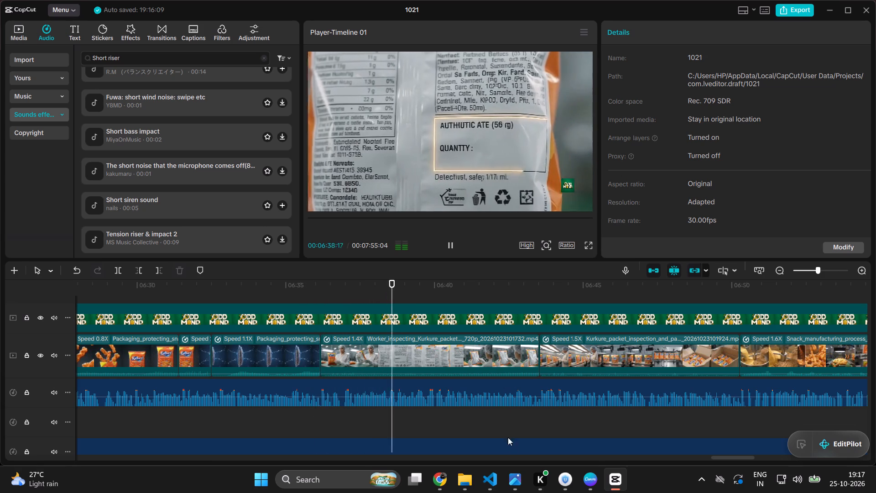
Lower the audio volume of the Worker_inspecting_Kurkure_packet clip at about 00:06:40 to -20.7 dB.
{"action": "left_click", "coordinate": [475, 364]}
{"action": "left_click", "coordinate": [454, 249]}
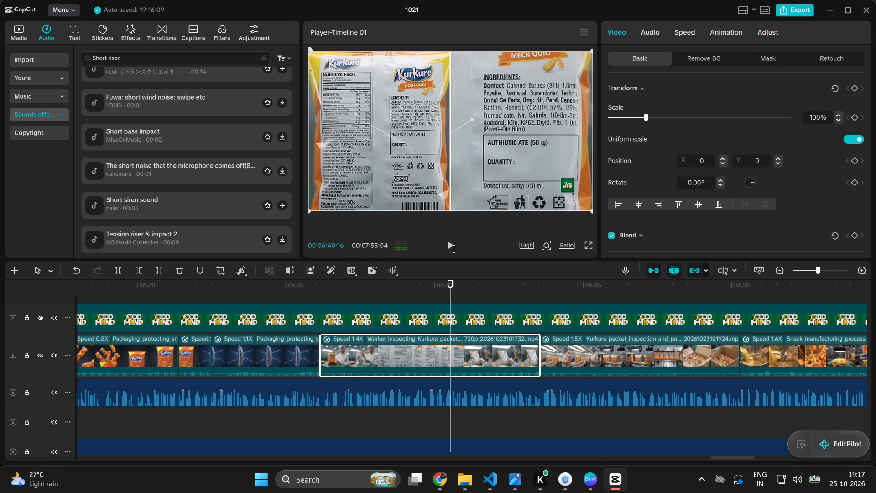
{"action": "left_click", "coordinate": [649, 32]}
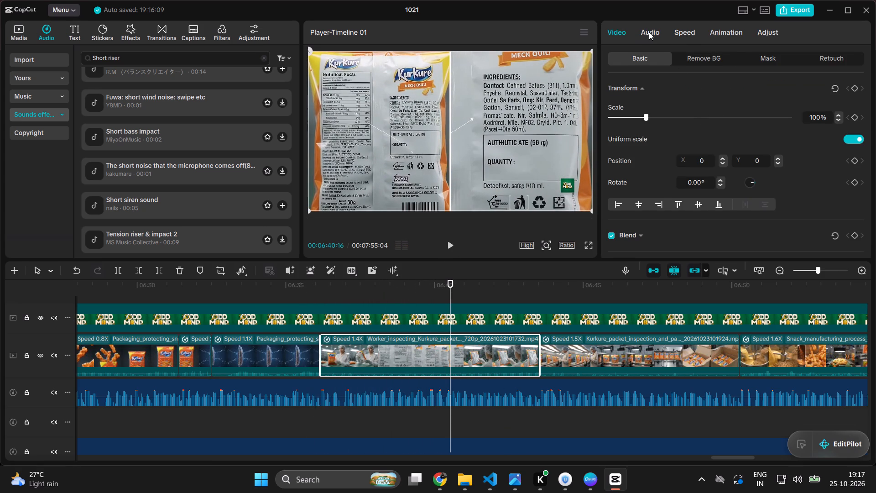
{"action": "left_click_drag", "start_coordinate": [719, 118], "coordinate": [718, 118]}
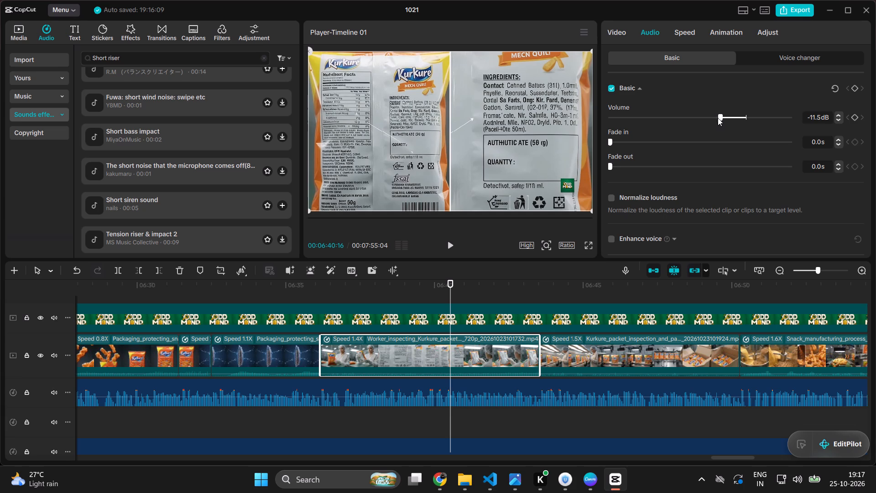
{"action": "left_click_drag", "start_coordinate": [718, 118], "coordinate": [696, 131]}
Review the playback from the worker's packet inspection through the boxing scene to the ingredient mixing scene, checking the tracks underneath.
{"action": "left_click", "coordinate": [452, 251]}
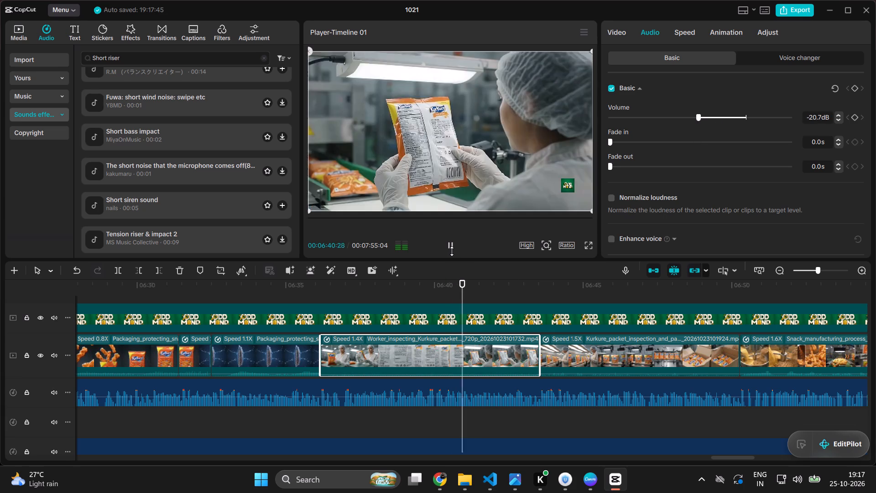
{"action": "scroll", "coordinate": [455, 363], "scroll_direction": "down", "scroll_amount": 8}
{"action": "scroll", "coordinate": [455, 366], "scroll_direction": "up", "scroll_amount": 10}
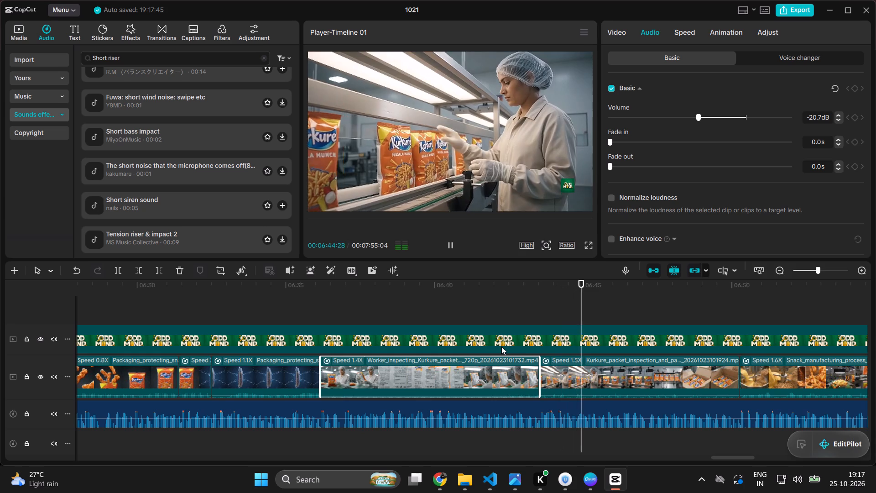
{"action": "scroll", "coordinate": [501, 346], "scroll_direction": "down", "scroll_amount": 3}
{"action": "scroll", "coordinate": [501, 346], "scroll_direction": "up", "scroll_amount": 3}
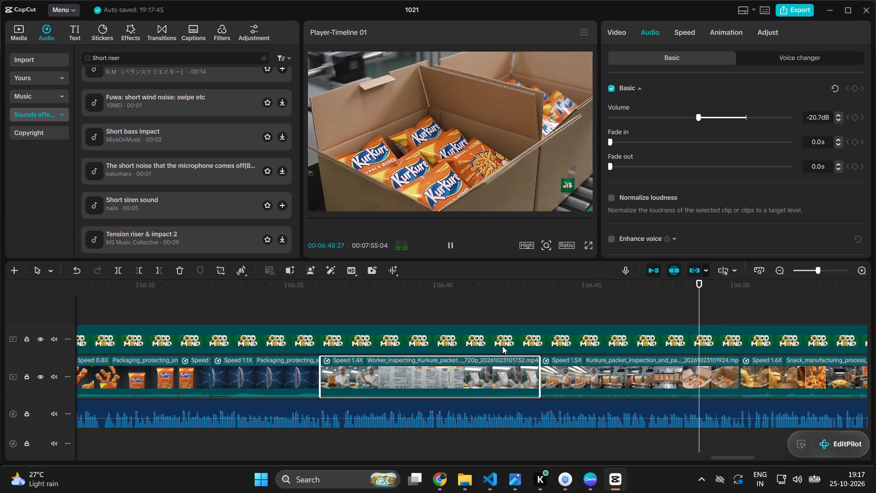
{"action": "scroll", "coordinate": [502, 346], "scroll_direction": "down", "scroll_amount": 3}
{"action": "scroll", "coordinate": [736, 319], "scroll_direction": "up", "scroll_amount": 1}
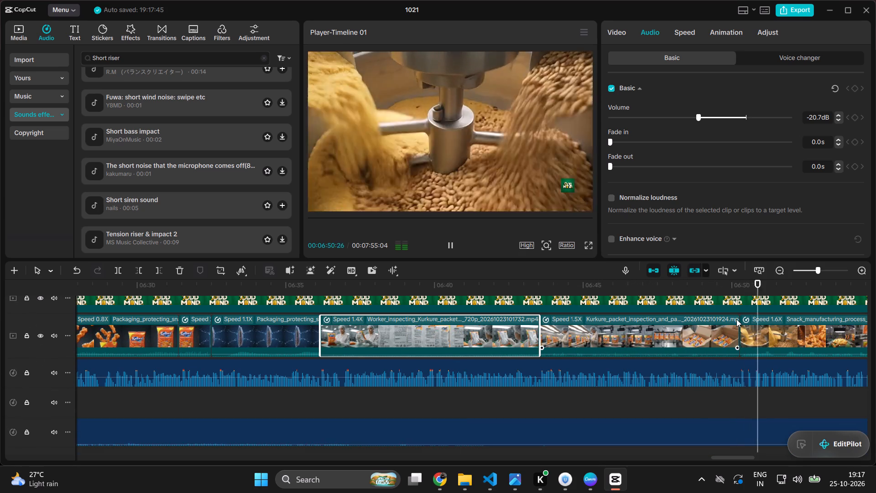
Lower the audio volume of the Snack_manufacturing_process clip ending at about 00:06:56 to -20.5 dB.
{"action": "scroll", "coordinate": [736, 319], "scroll_direction": "up", "scroll_amount": 2}
{"action": "left_click", "coordinate": [648, 366]}
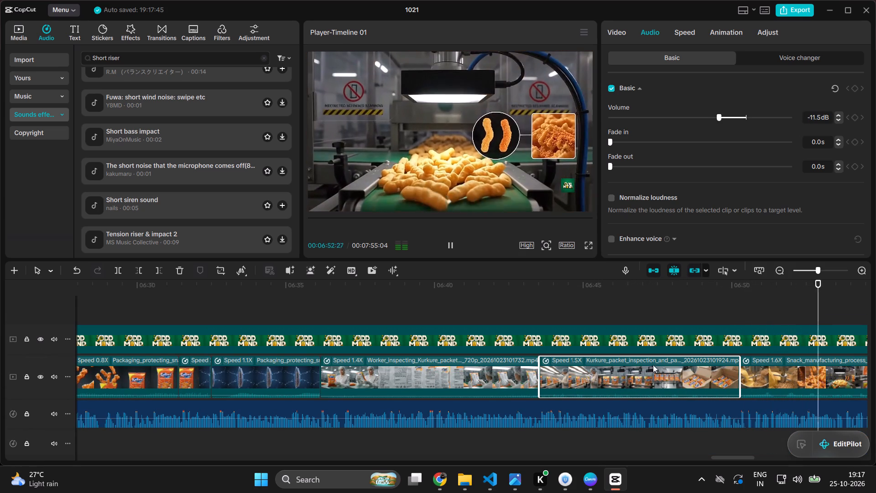
{"action": "scroll", "coordinate": [746, 350], "scroll_direction": "left", "scroll_amount": 1}
{"action": "left_click", "coordinate": [736, 372]}
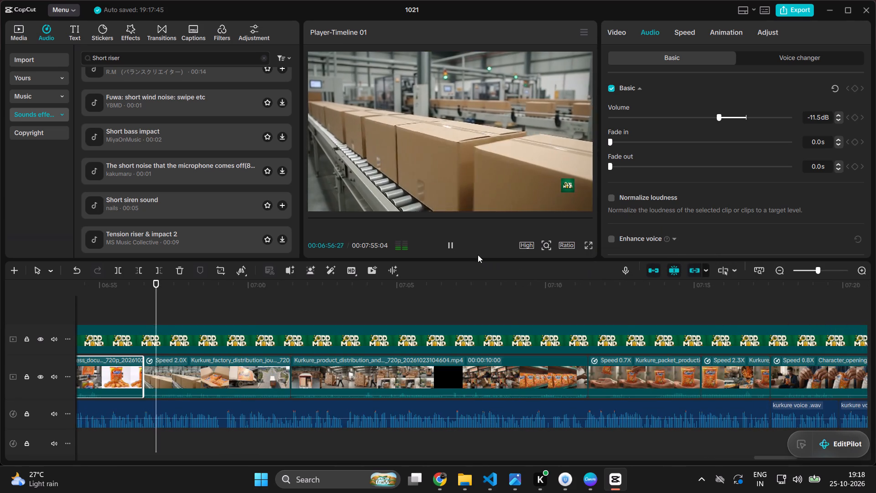
{"action": "left_click", "coordinate": [450, 243]}
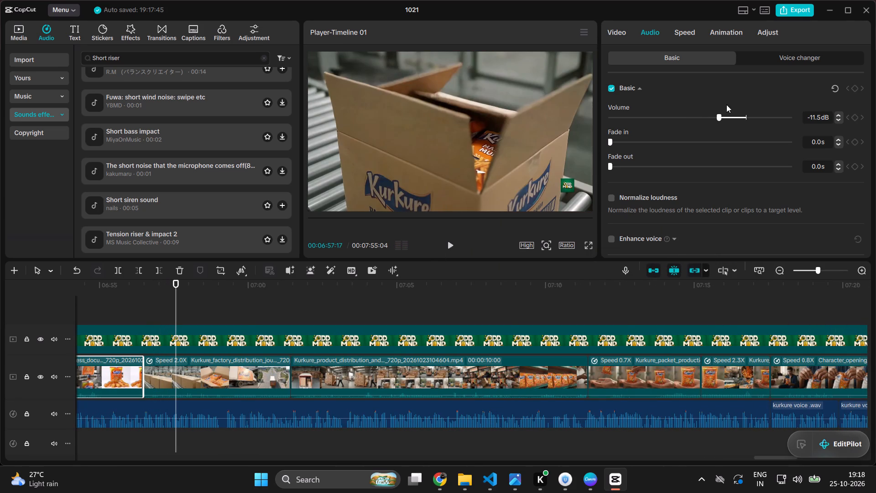
{"action": "left_click_drag", "start_coordinate": [720, 116], "coordinate": [699, 132]}
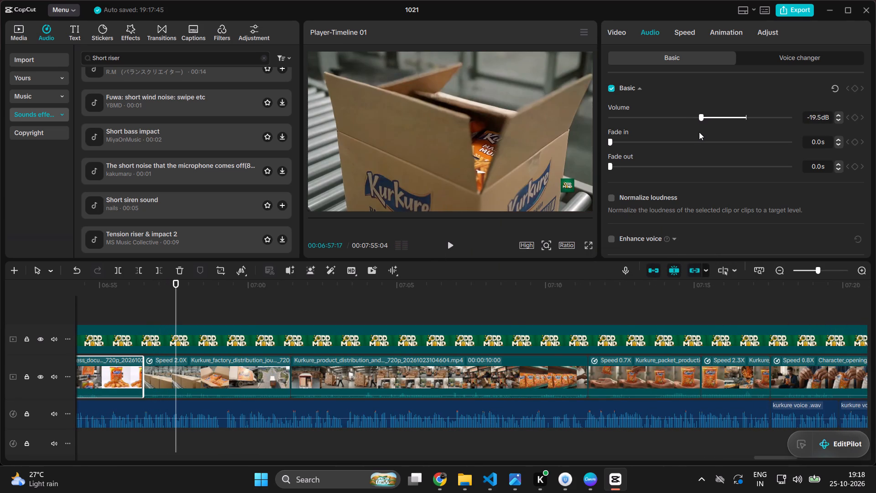
{"action": "left_click_drag", "start_coordinate": [699, 132], "coordinate": [697, 137]}
{"action": "left_click", "coordinate": [448, 241]}
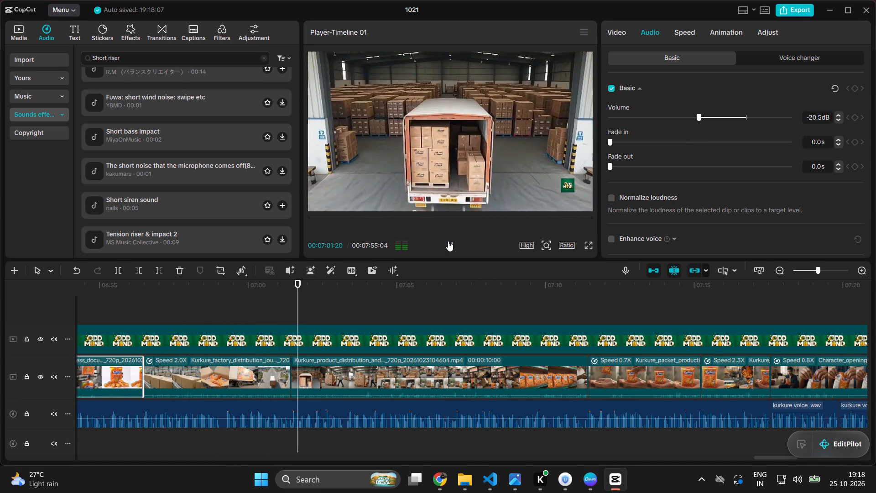
{"action": "scroll", "coordinate": [428, 304], "scroll_direction": "down", "scroll_amount": 4}
{"action": "scroll", "coordinate": [411, 315], "scroll_direction": "up", "scroll_amount": 4}
{"action": "scroll", "coordinate": [411, 315], "scroll_direction": "down", "scroll_amount": 3}
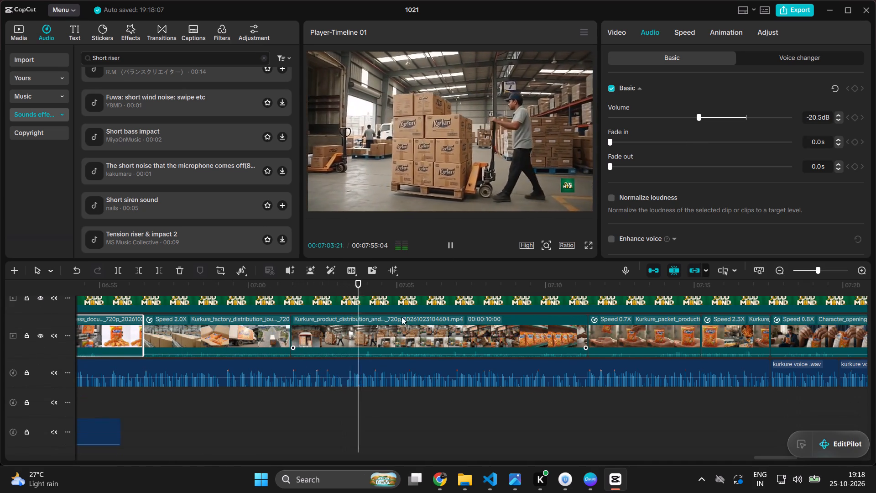
{"action": "scroll", "coordinate": [377, 321], "scroll_direction": "up", "scroll_amount": 3}
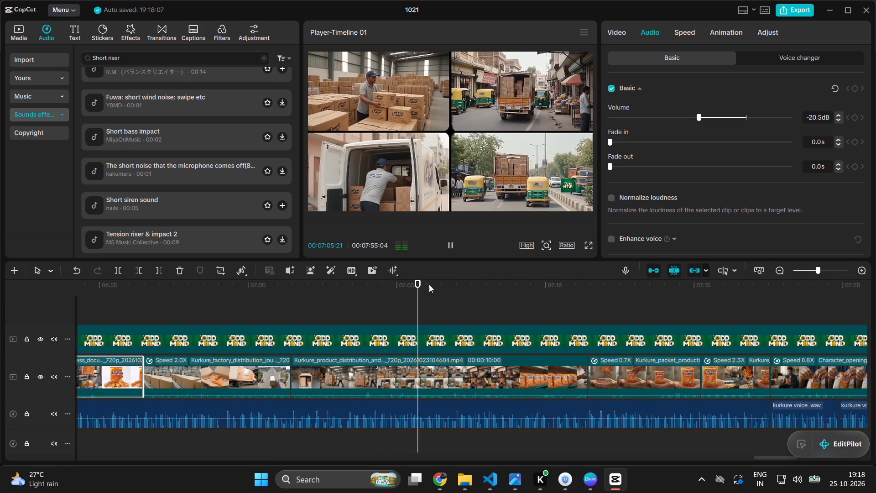
{"action": "scroll", "coordinate": [451, 280], "scroll_direction": "down", "scroll_amount": 3}
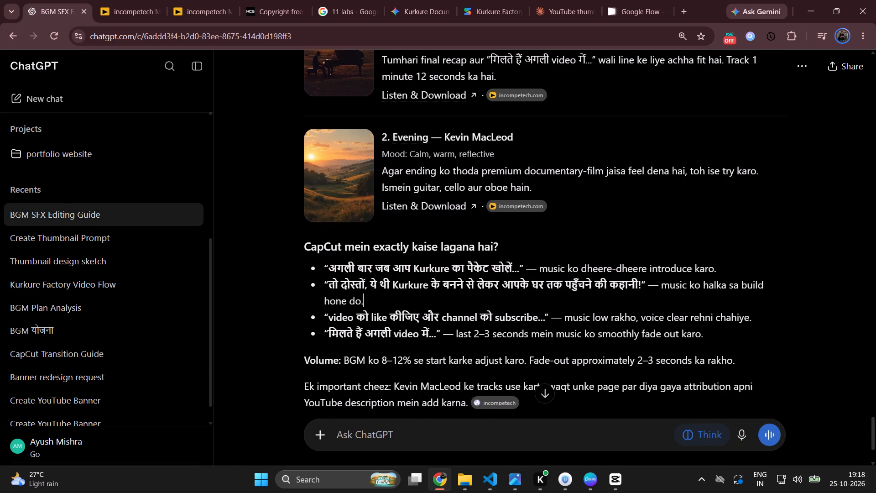
{"action": "left_click_drag", "start_coordinate": [313, 282], "coordinate": [404, 282]}
{"action": "left_click_drag", "start_coordinate": [447, 282], "coordinate": [495, 282]}
{"action": "left_click_drag", "start_coordinate": [391, 282], "coordinate": [484, 282]}
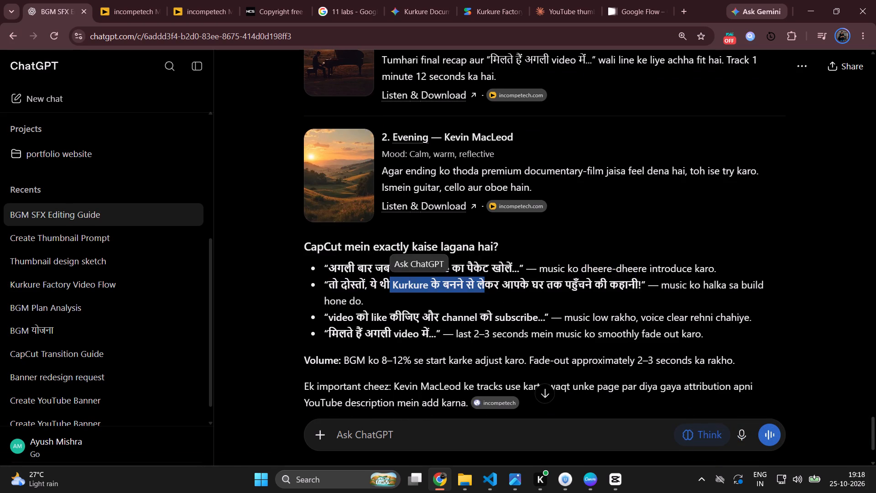
{"action": "left_click", "coordinate": [529, 285]}
{"action": "scroll", "coordinate": [357, 288], "scroll_direction": "up", "scroll_amount": 1}
{"action": "left_click_drag", "start_coordinate": [376, 295], "coordinate": [459, 299]}
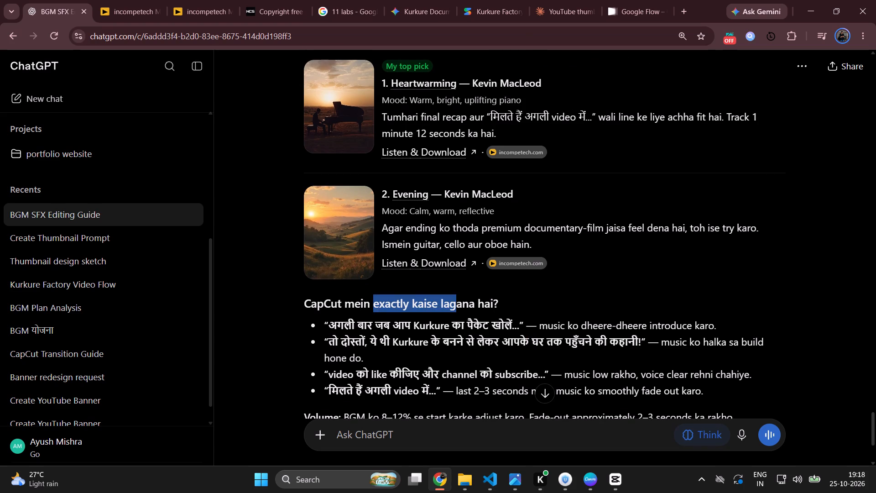
{"action": "left_click_drag", "start_coordinate": [459, 299], "coordinate": [459, 299]}
{"action": "left_click", "coordinate": [369, 330]}
{"action": "scroll", "coordinate": [334, 344], "scroll_direction": "down", "scroll_amount": 5}
{"action": "scroll", "coordinate": [342, 325], "scroll_direction": "up", "scroll_amount": 9}
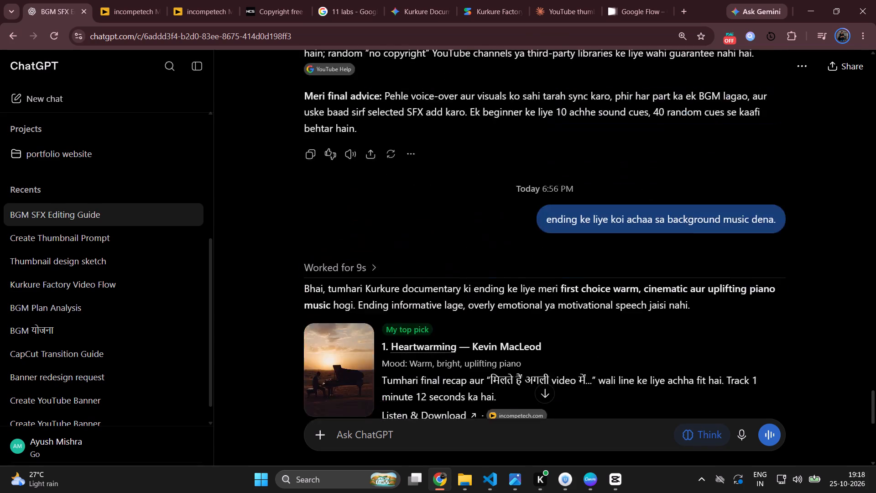
{"action": "scroll", "coordinate": [342, 325], "scroll_direction": "down", "scroll_amount": 10}
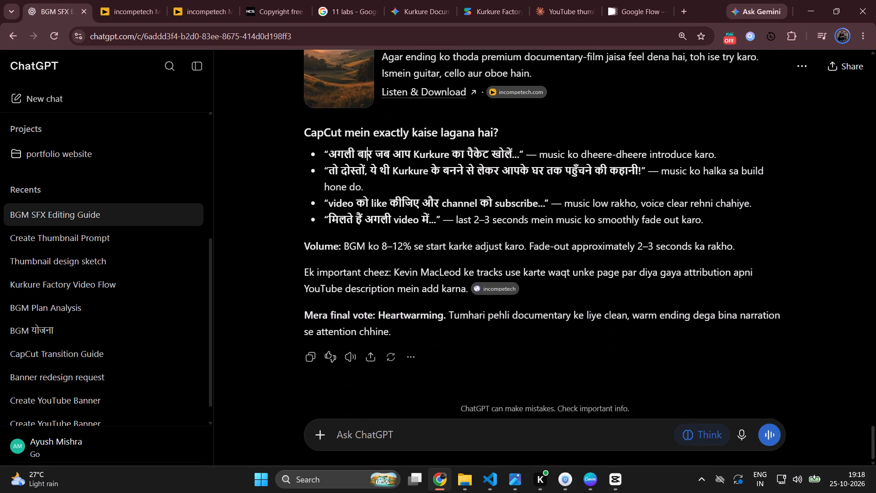
Draft the ChatGPT question "kaha se kha tak lagana ha" without sending it.
{"action": "left_click", "coordinate": [361, 433]}
{"action": "type", "text": "kaha se kha tak lagana ha"}
{"action": "key", "text": "space"}
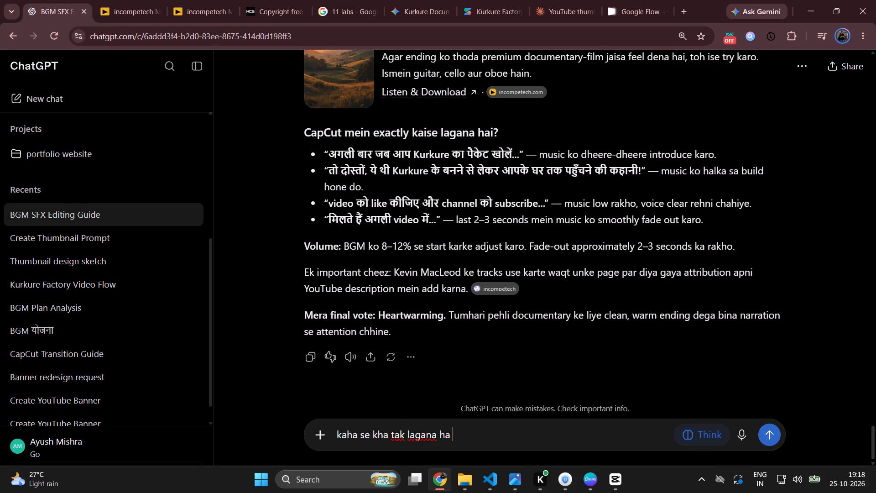
Return to CapCut and replay from about 00:06:52 to 00:07:00, checking where the background music track ends.
{"action": "left_click", "coordinate": [621, 477]}
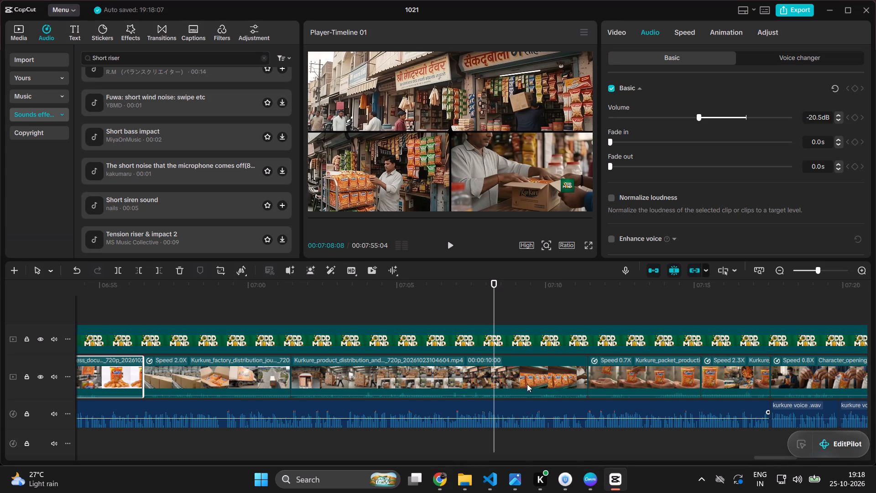
{"action": "left_click_drag", "start_coordinate": [495, 291], "coordinate": [95, 381]}
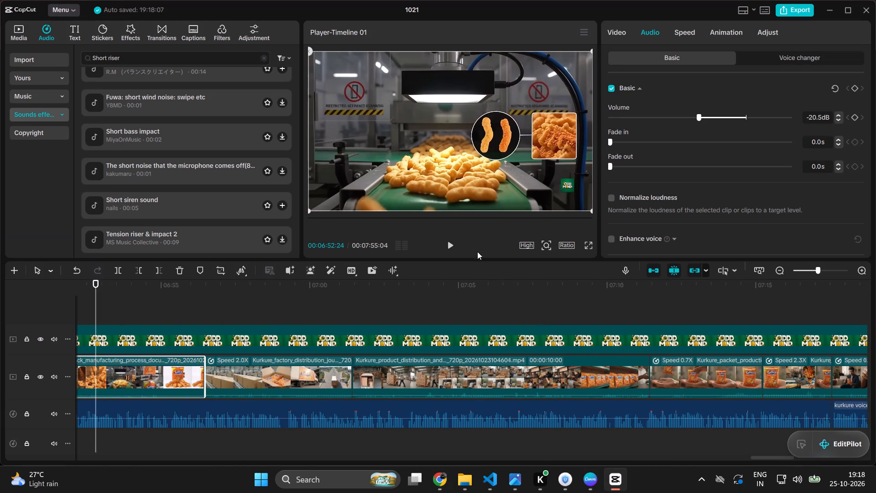
{"action": "left_click", "coordinate": [445, 246]}
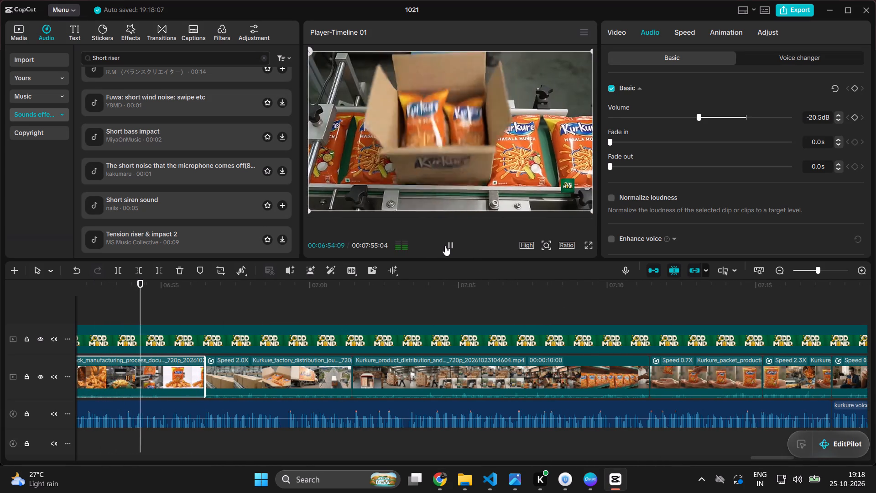
{"action": "scroll", "coordinate": [437, 259], "scroll_direction": "down", "scroll_amount": 3}
{"action": "scroll", "coordinate": [268, 379], "scroll_direction": "down", "scroll_amount": 1}
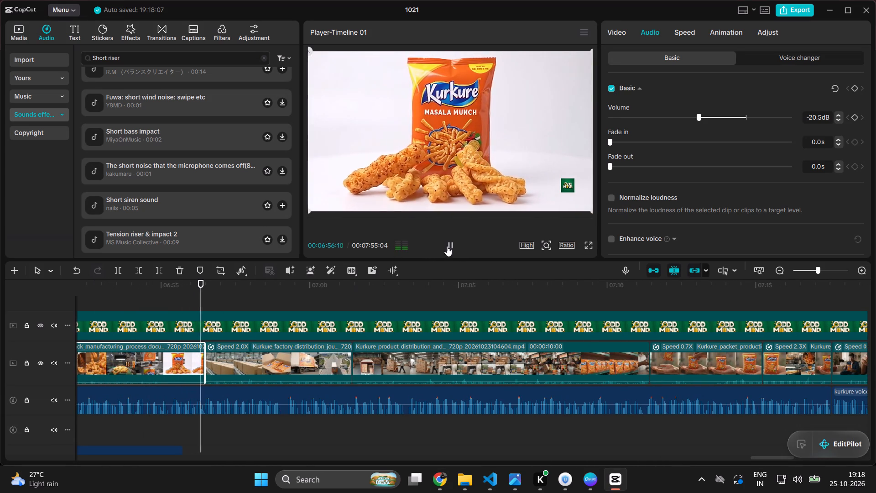
{"action": "left_click", "coordinate": [447, 246]}
{"action": "scroll", "coordinate": [203, 398], "scroll_direction": "down", "scroll_amount": 5}
{"action": "scroll", "coordinate": [199, 353], "scroll_direction": "up", "scroll_amount": 2}
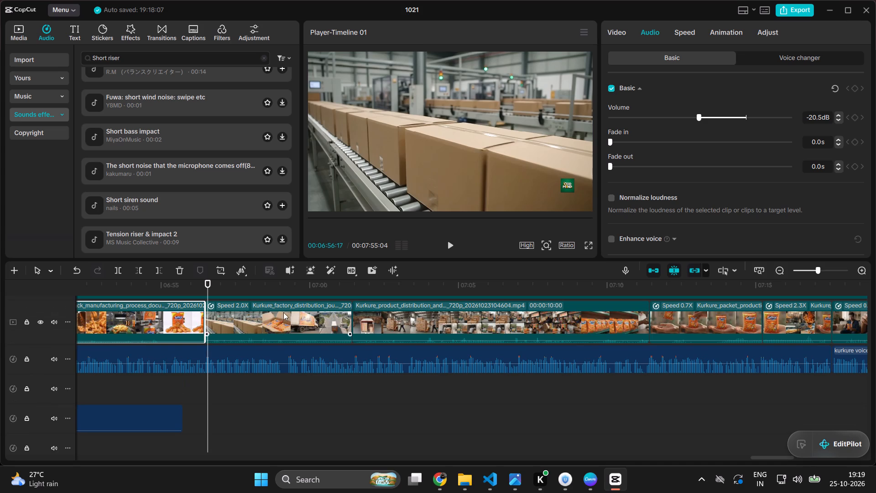
{"action": "left_click", "coordinate": [450, 246]}
{"action": "scroll", "coordinate": [422, 345], "scroll_direction": "up", "scroll_amount": 3}
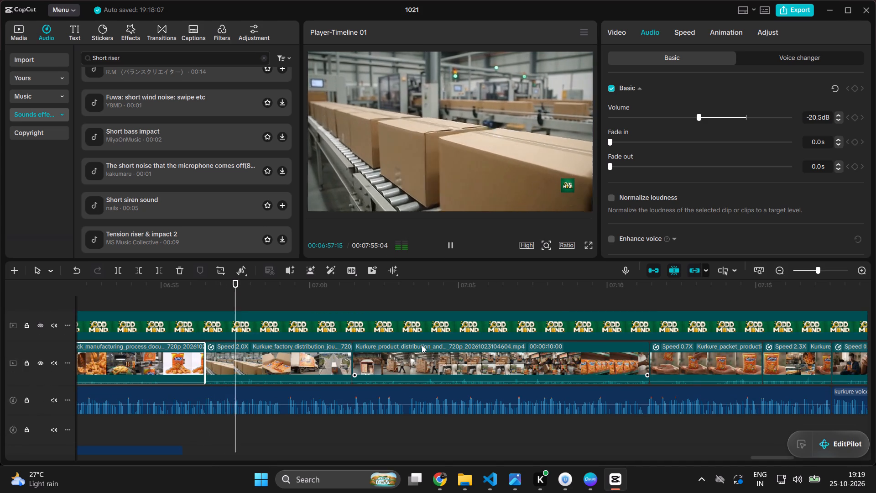
{"action": "scroll", "coordinate": [303, 382], "scroll_direction": "down", "scroll_amount": 2}
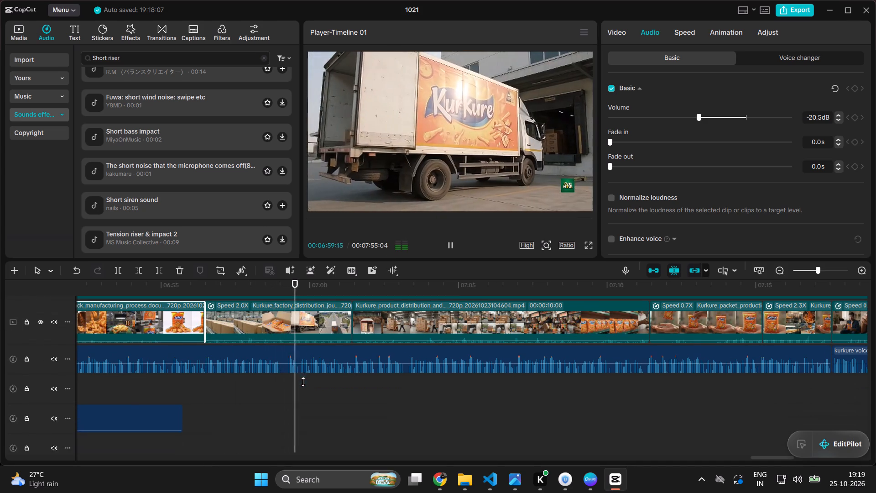
{"action": "scroll", "coordinate": [303, 382], "scroll_direction": "down", "scroll_amount": 2}
{"action": "left_click", "coordinate": [451, 243]}
Copy the background music clip and paste the duplicate directly after its end, at about 00:06:55:22.
{"action": "left_click", "coordinate": [164, 403]}
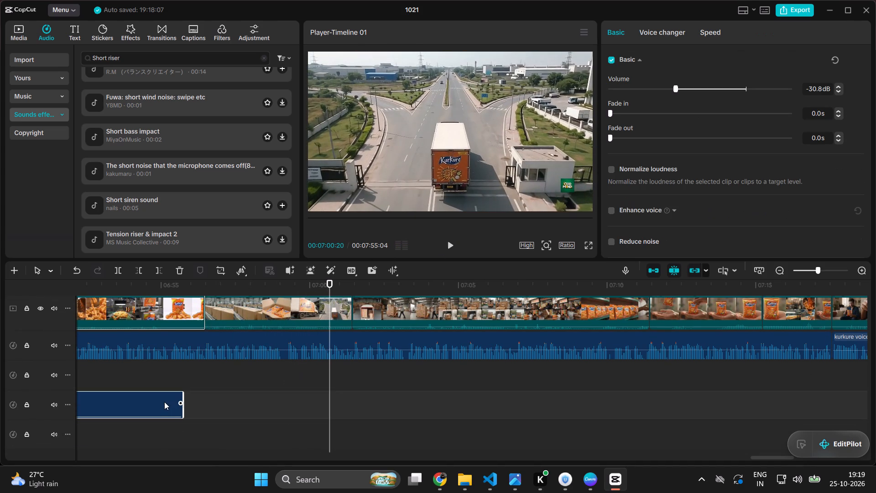
{"action": "key", "text": "ctrl+c"}
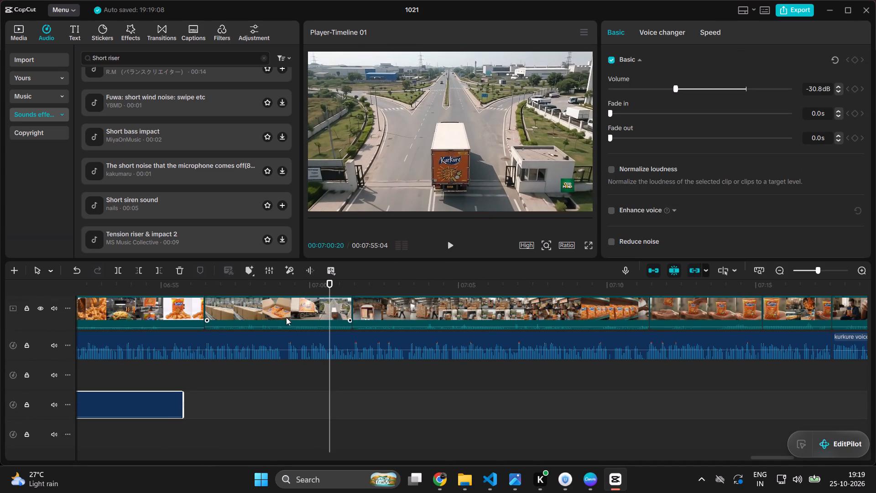
{"action": "scroll", "coordinate": [282, 366], "scroll_direction": "up", "scroll_amount": 2}
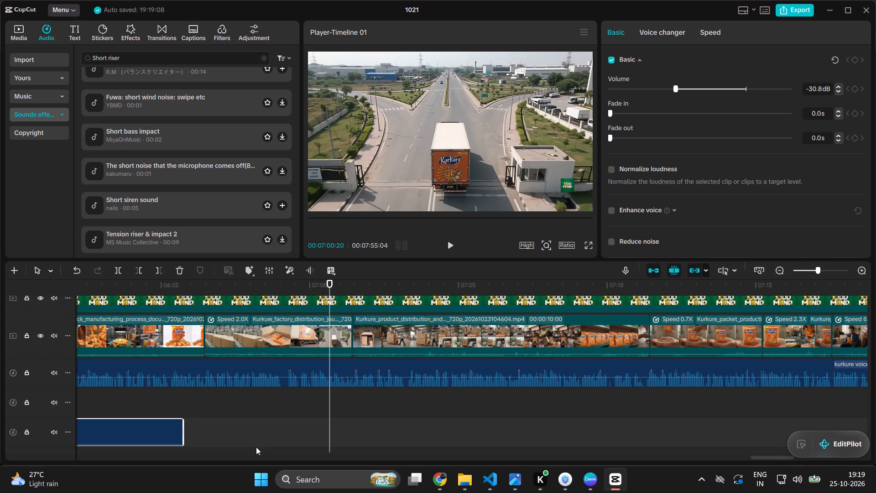
{"action": "scroll", "coordinate": [247, 429], "scroll_direction": "down", "scroll_amount": 2}
{"action": "scroll", "coordinate": [292, 346], "scroll_direction": "up", "scroll_amount": 2}
{"action": "left_click_drag", "start_coordinate": [328, 279], "coordinate": [256, 324]}
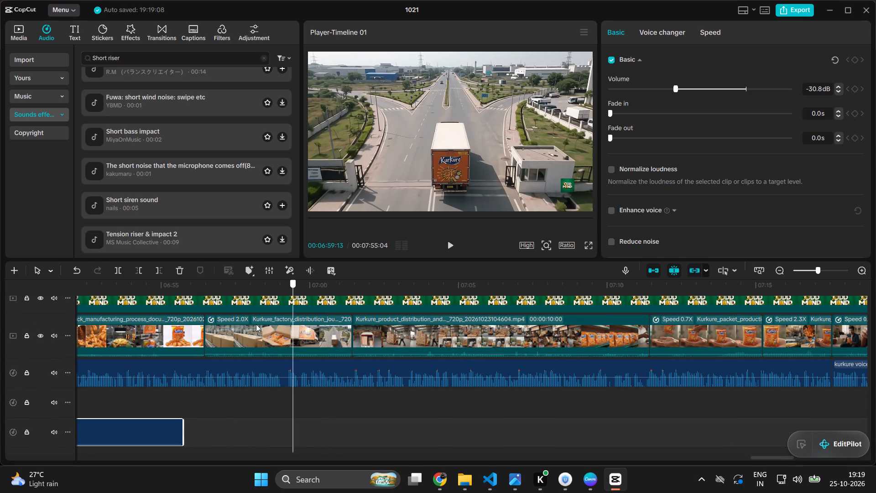
{"action": "left_click_drag", "start_coordinate": [256, 324], "coordinate": [181, 373]}
{"action": "scroll", "coordinate": [180, 389], "scroll_direction": "down", "scroll_amount": 6}
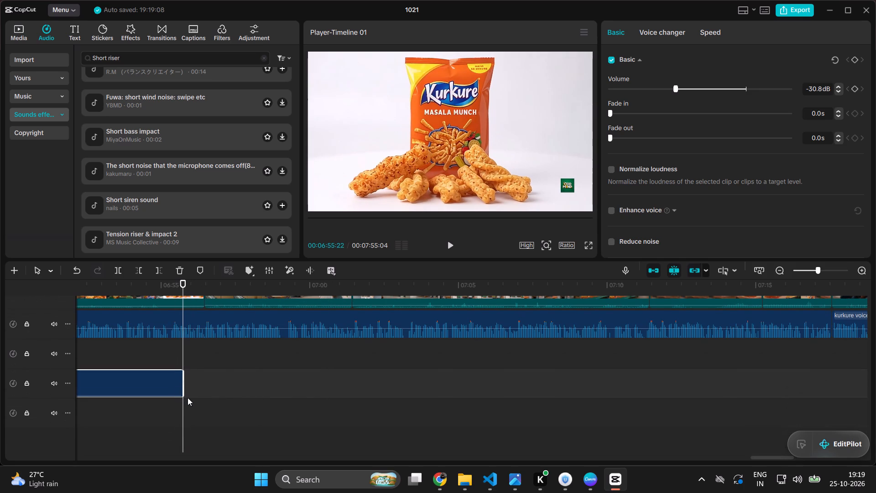
{"action": "key", "text": "ctrl+v"}
Play the video from 00:06:55:22 to about 00:07:16, listening to the balance between the pasted background music, narration and clip audio.
{"action": "left_click", "coordinate": [451, 244]}
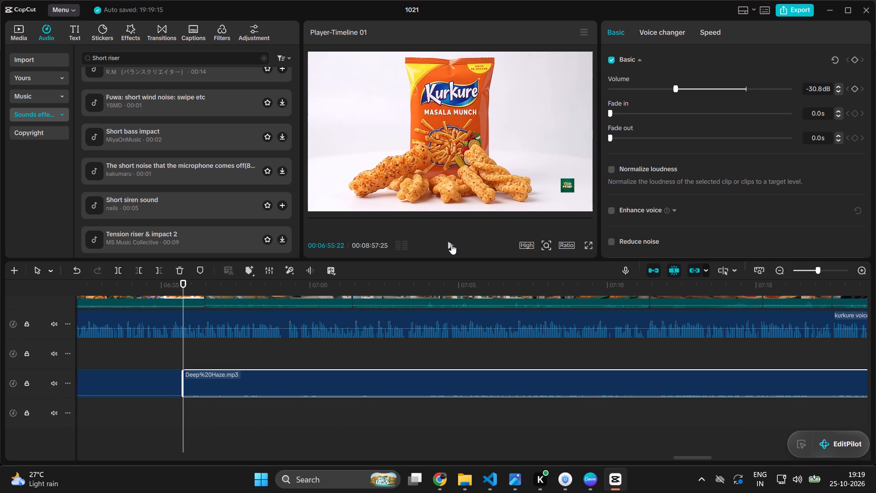
{"action": "scroll", "coordinate": [375, 387], "scroll_direction": "up", "scroll_amount": 5}
{"action": "scroll", "coordinate": [465, 367], "scroll_direction": "down", "scroll_amount": 4}
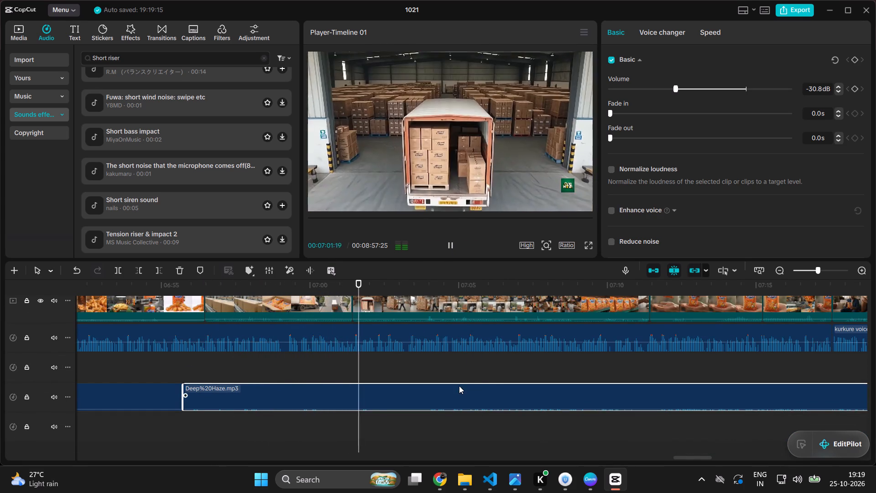
{"action": "scroll", "coordinate": [468, 371], "scroll_direction": "down", "scroll_amount": 4}
{"action": "scroll", "coordinate": [468, 371], "scroll_direction": "up", "scroll_amount": 5}
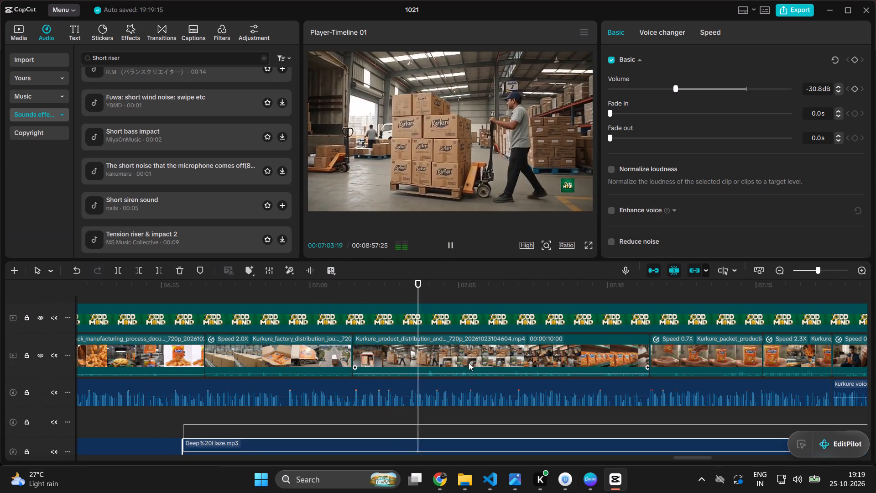
{"action": "scroll", "coordinate": [478, 394], "scroll_direction": "left", "scroll_amount": 1}
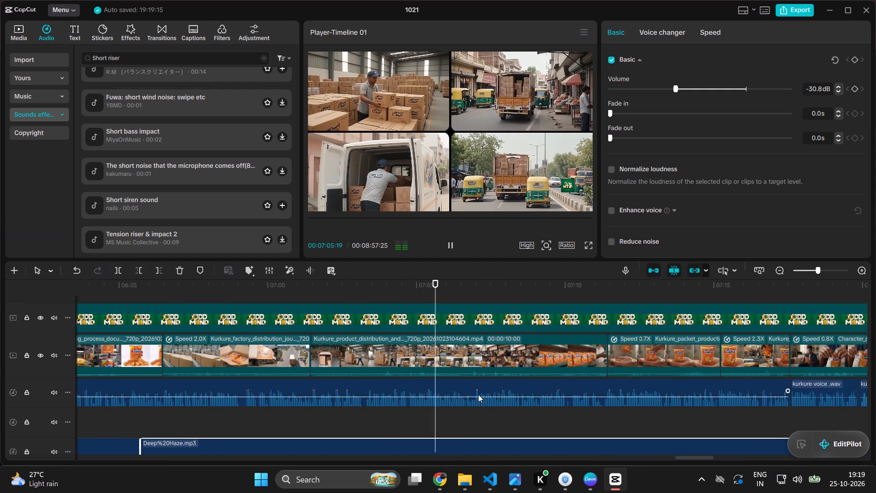
{"action": "scroll", "coordinate": [478, 394], "scroll_direction": "left", "scroll_amount": 1}
{"action": "scroll", "coordinate": [478, 394], "scroll_direction": "down", "scroll_amount": 3}
{"action": "scroll", "coordinate": [478, 394], "scroll_direction": "left", "scroll_amount": 1}
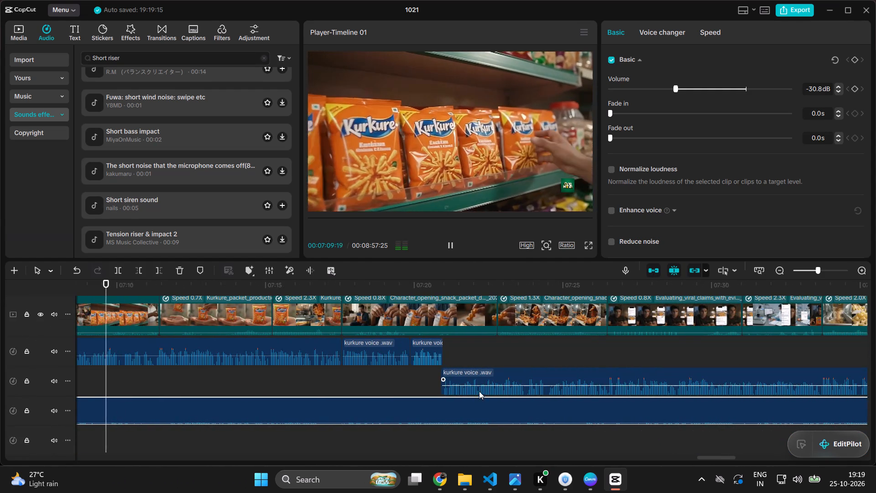
{"action": "left_click", "coordinate": [451, 242]}
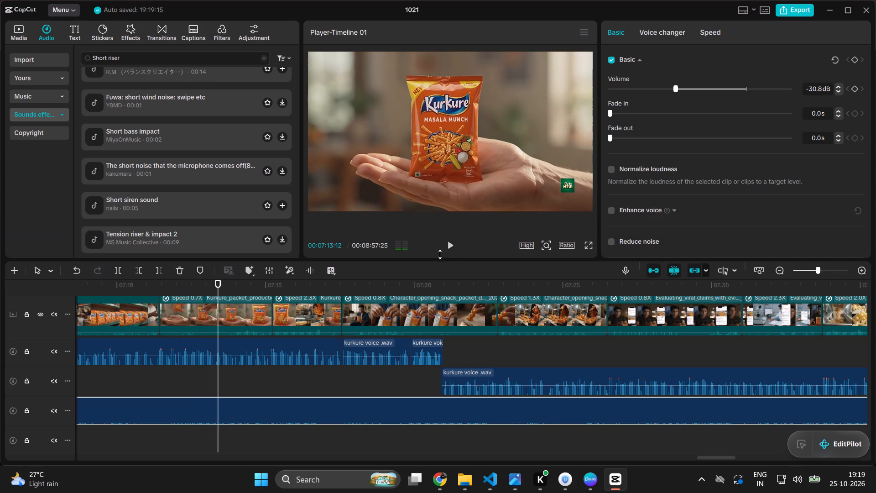
{"action": "left_click_drag", "start_coordinate": [219, 285], "coordinate": [177, 302]}
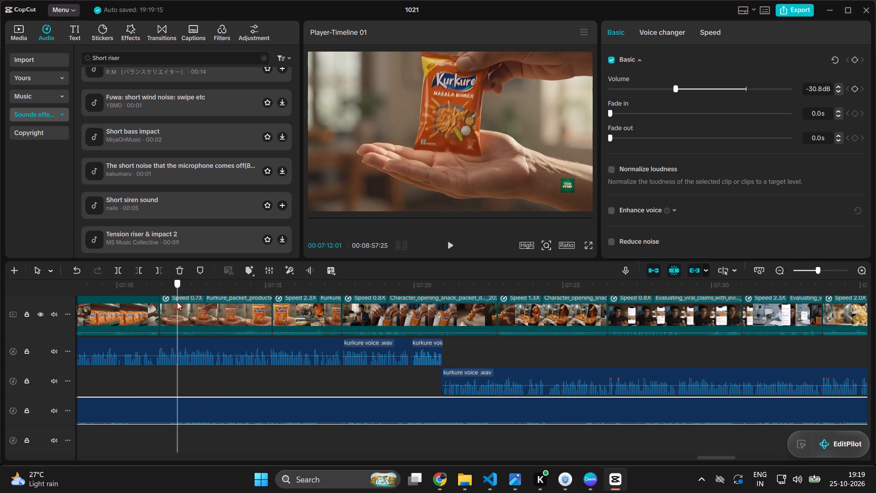
{"action": "left_click_drag", "start_coordinate": [177, 302], "coordinate": [180, 302]}
{"action": "left_click", "coordinate": [447, 253]}
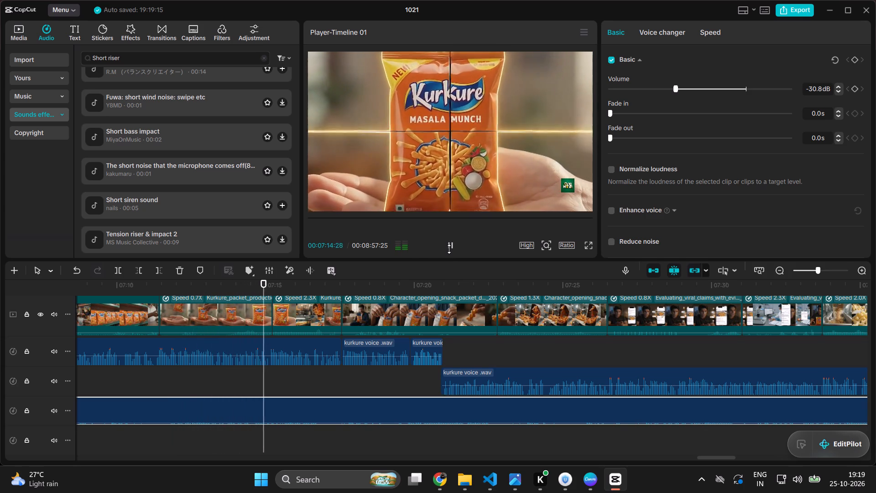
{"action": "left_click", "coordinate": [449, 249]}
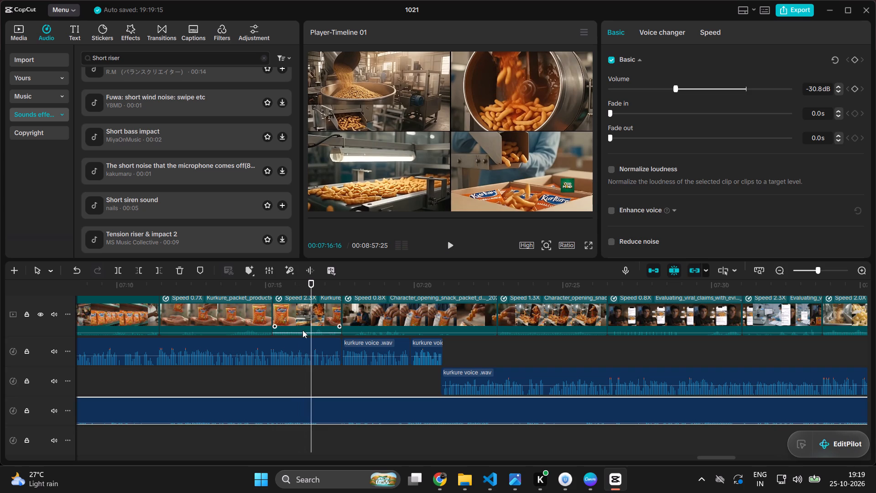
Lower the audio volume of the 2.3X-speed Kurkure packet clip at about 00:07:16 to -21.3 dB.
{"action": "left_click", "coordinate": [309, 310]}
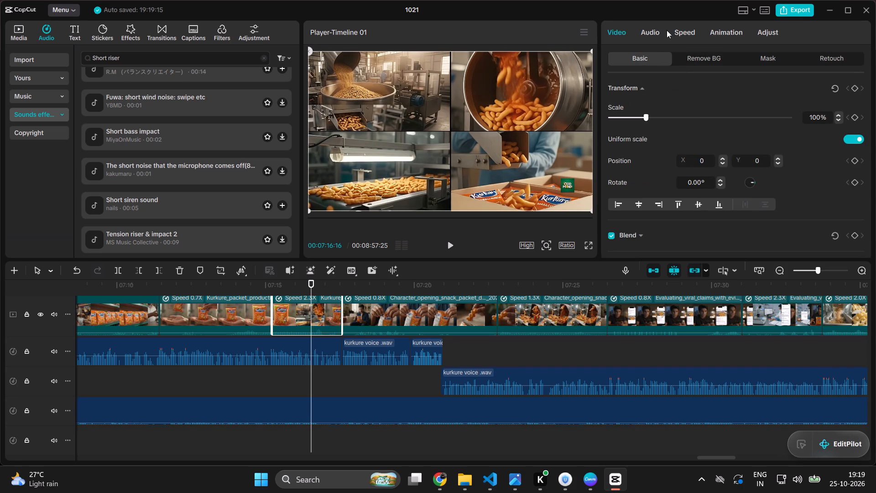
{"action": "left_click", "coordinate": [646, 32]}
{"action": "left_click_drag", "start_coordinate": [717, 114], "coordinate": [717, 115]}
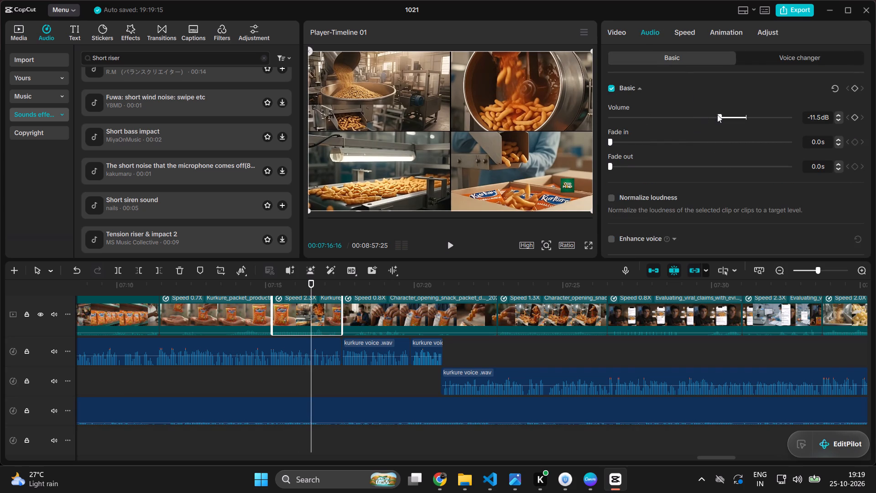
{"action": "left_click_drag", "start_coordinate": [717, 115], "coordinate": [695, 134]}
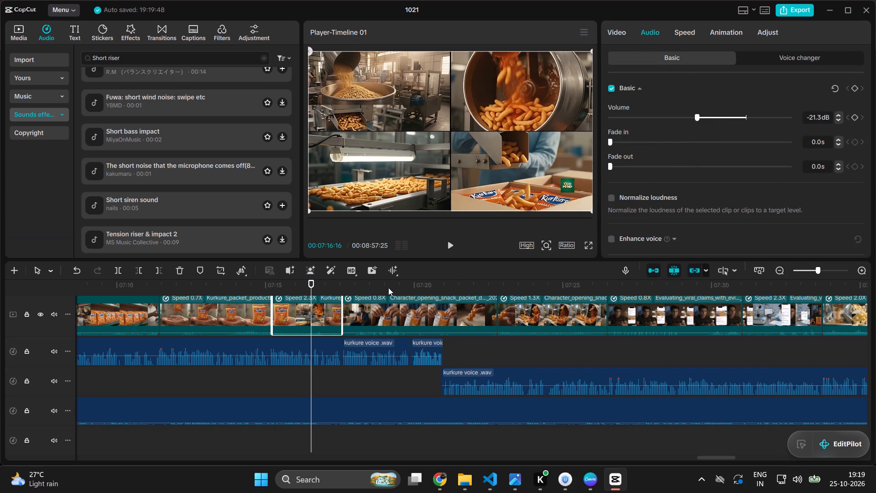
Replay from 00:07:16:16 to about 00:07:23 and return to the start of the packet-opening scene at 00:07:17:17.
{"action": "left_click", "coordinate": [447, 247]}
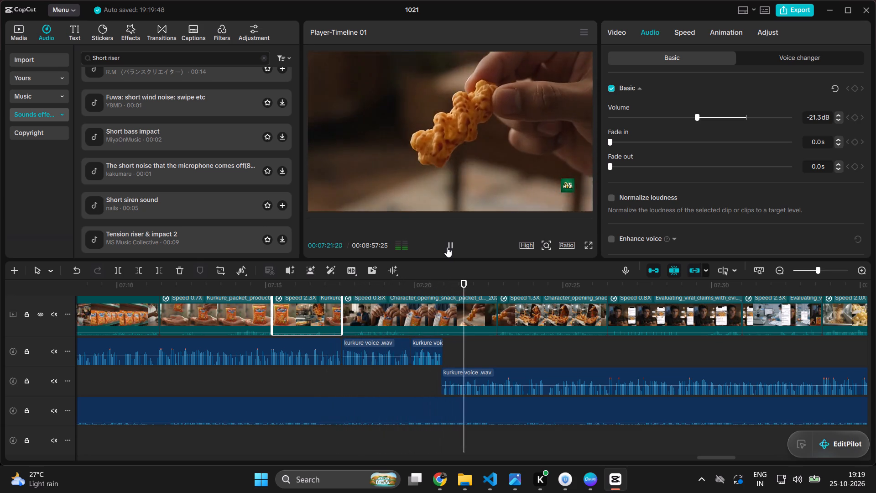
{"action": "left_click", "coordinate": [447, 247]}
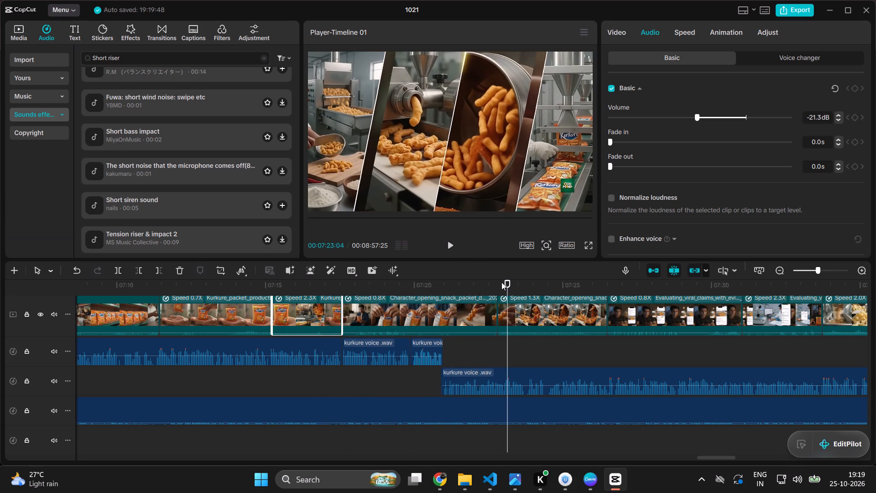
{"action": "left_click_drag", "start_coordinate": [506, 283], "coordinate": [342, 326]}
{"action": "scroll", "coordinate": [695, 475], "scroll_direction": "down", "scroll_amount": 2}
{"action": "scroll", "coordinate": [558, 397], "scroll_direction": "down", "scroll_amount": 4}
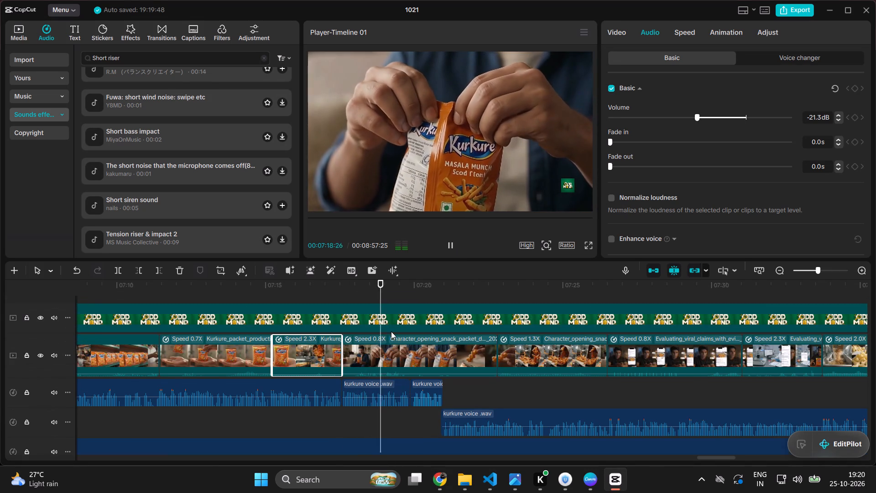
{"action": "scroll", "coordinate": [408, 294], "scroll_direction": "down", "scroll_amount": 4}
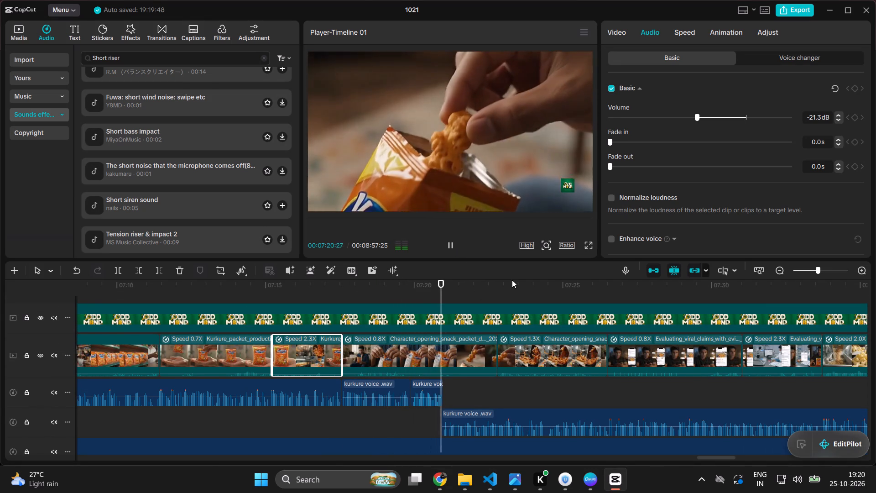
{"action": "scroll", "coordinate": [512, 280], "scroll_direction": "down", "scroll_amount": 4}
{"action": "left_click_drag", "start_coordinate": [489, 282], "coordinate": [386, 322]}
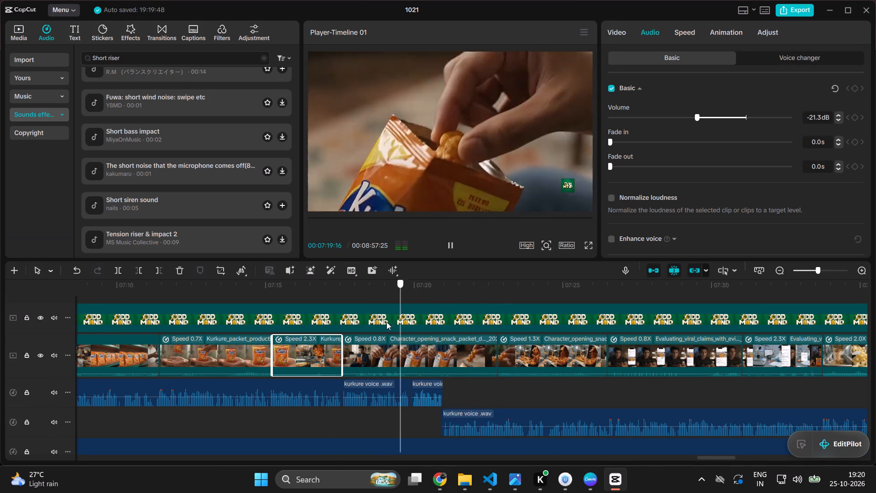
{"action": "left_click_drag", "start_coordinate": [386, 322], "coordinate": [341, 333]}
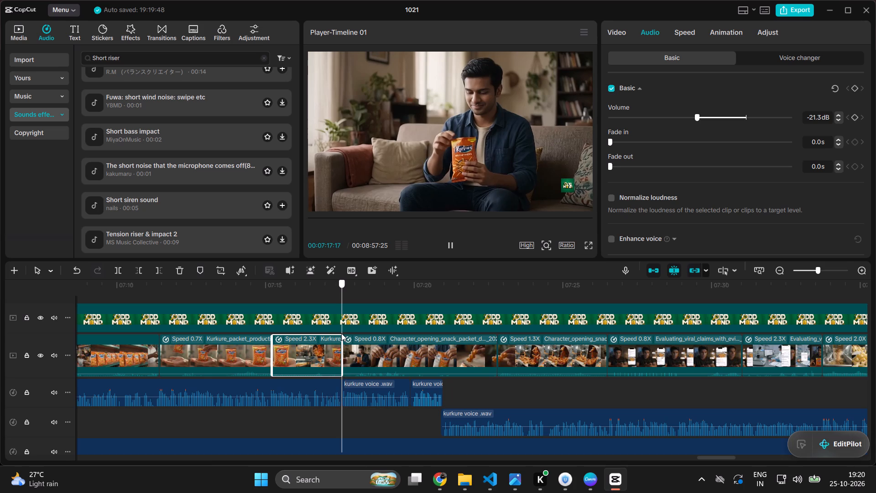
{"action": "scroll", "coordinate": [367, 469], "scroll_direction": "down", "scroll_amount": 1}
{"action": "scroll", "coordinate": [389, 428], "scroll_direction": "down", "scroll_amount": 3}
{"action": "left_click", "coordinate": [362, 402]}
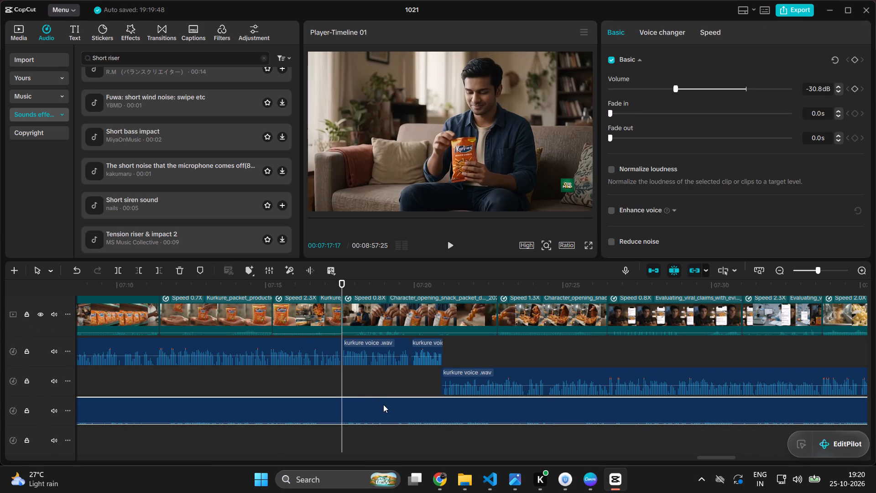
{"action": "key", "text": "ctrl+b"}
{"action": "key", "text": "BackSpace"}
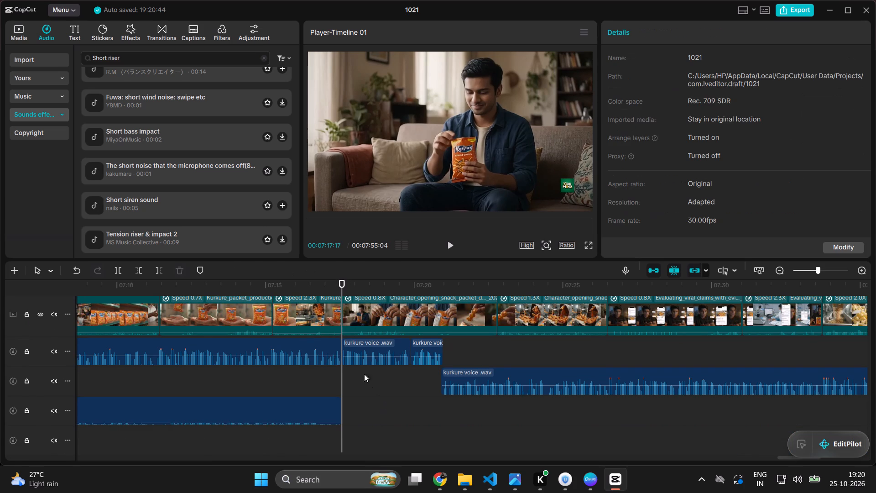
{"action": "left_click", "coordinate": [344, 294]}
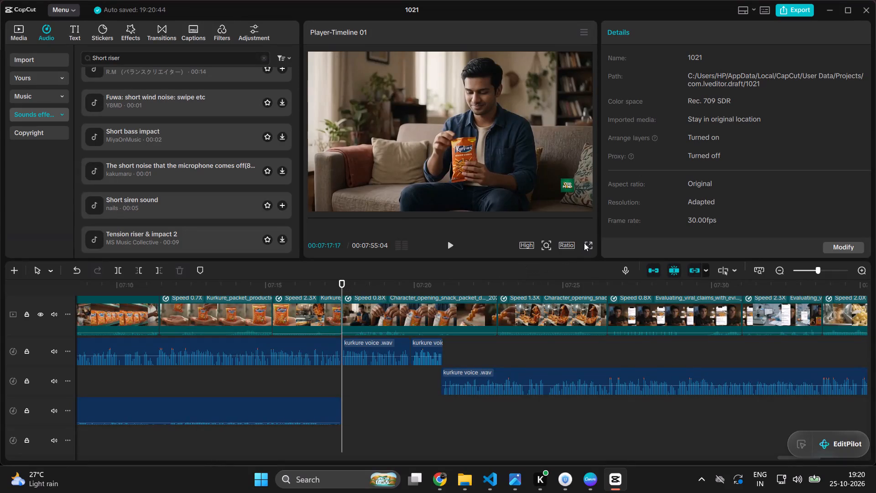
Play the video full screen from the packet-opening scene and lower the 2.0X Documentary_showing_snack clip's volume to -30.4 dB.
{"action": "left_click", "coordinate": [586, 244]}
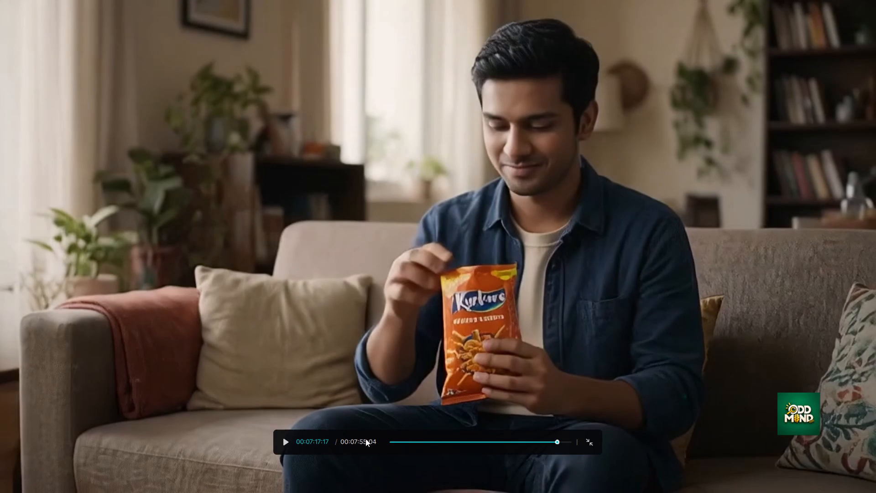
{"action": "left_click", "coordinate": [279, 445]}
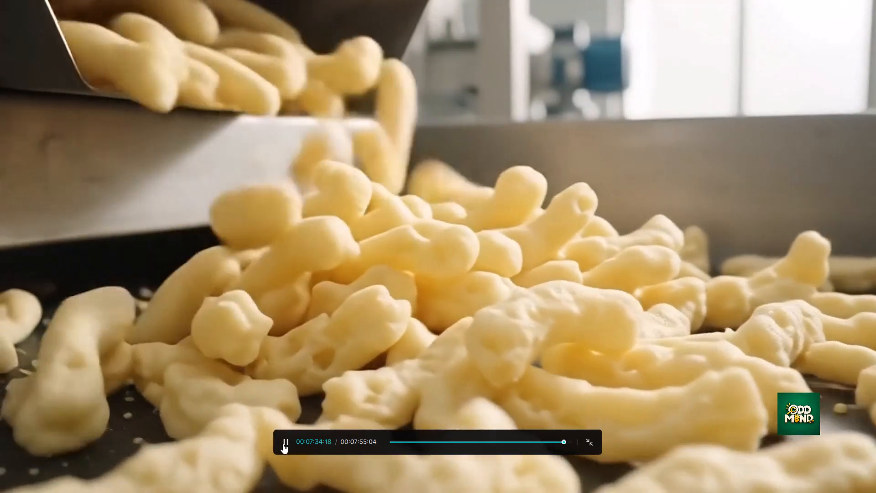
{"action": "left_click", "coordinate": [283, 444]}
{"action": "left_click", "coordinate": [587, 442]}
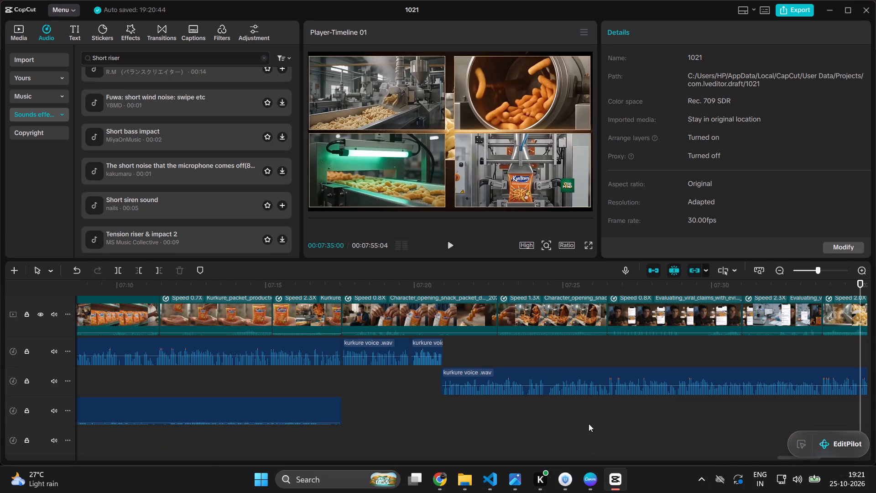
{"action": "scroll", "coordinate": [689, 336], "scroll_direction": "down", "scroll_amount": 2}
{"action": "scroll", "coordinate": [690, 336], "scroll_direction": "up", "scroll_amount": 3}
{"action": "scroll", "coordinate": [691, 336], "scroll_direction": "left", "scroll_amount": 1}
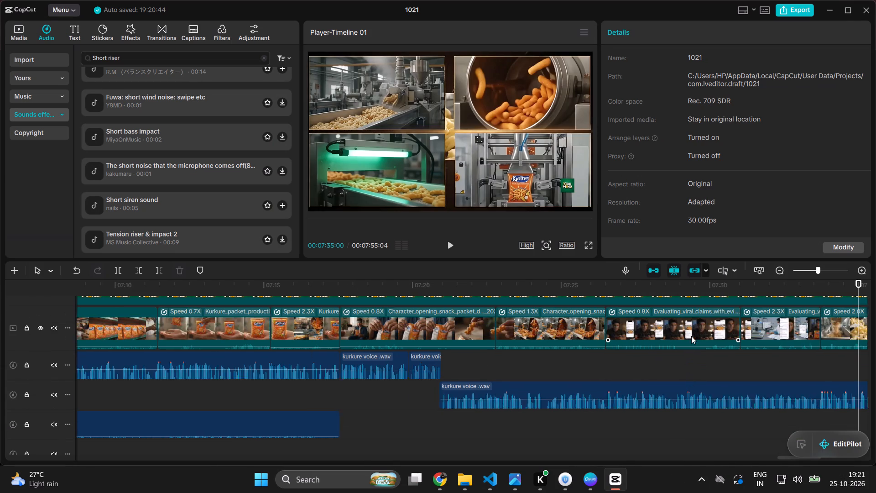
{"action": "scroll", "coordinate": [691, 336], "scroll_direction": "left", "scroll_amount": 1}
{"action": "left_click", "coordinate": [630, 329]}
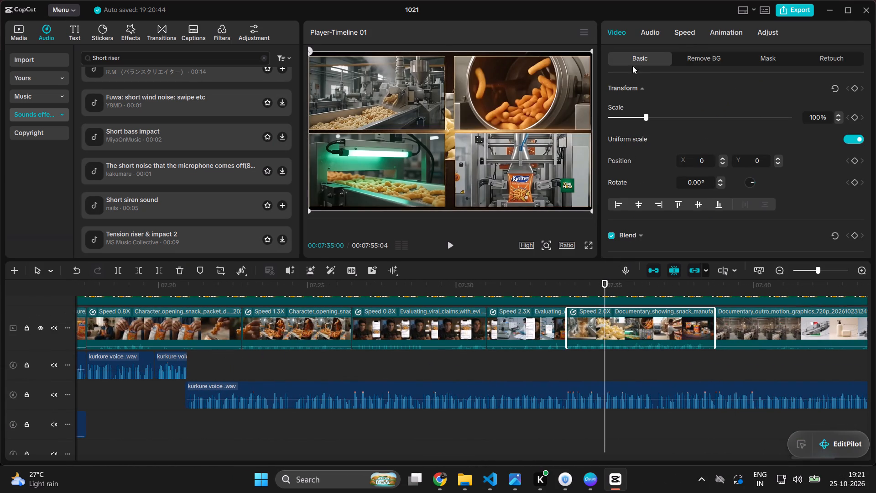
{"action": "left_click", "coordinate": [684, 32]}
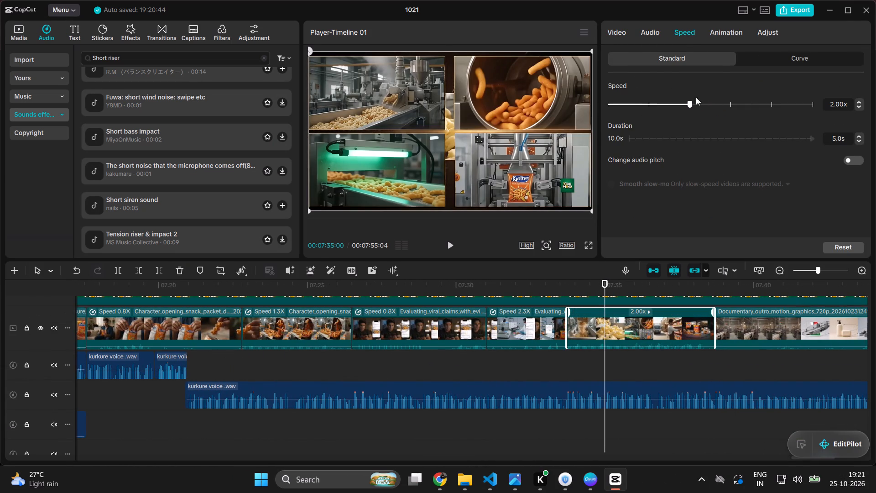
{"action": "left_click", "coordinate": [652, 31]}
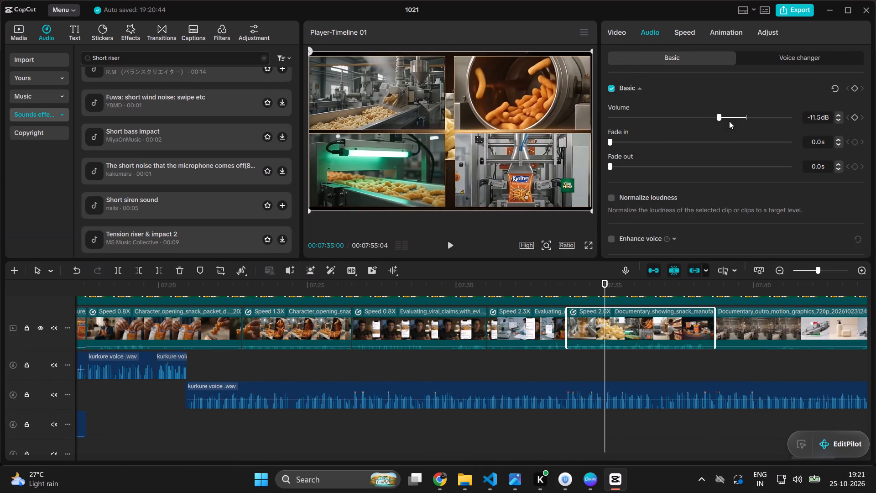
{"action": "left_click_drag", "start_coordinate": [716, 115], "coordinate": [674, 131]}
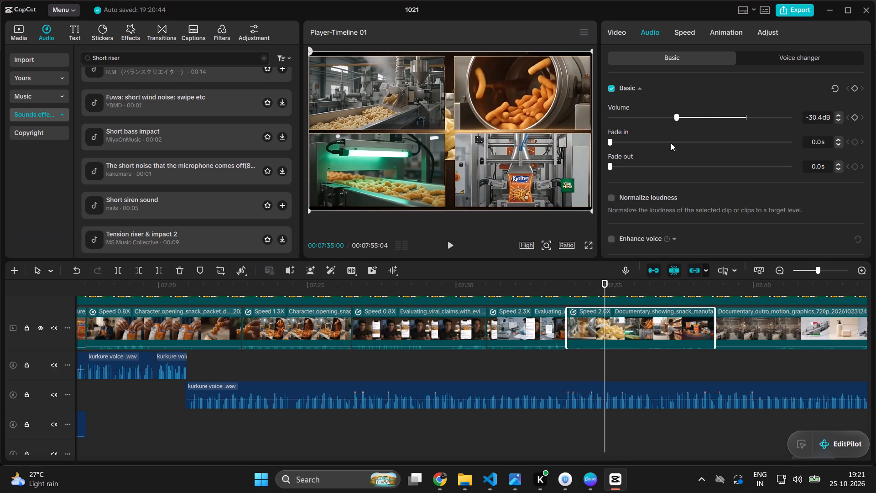
Replay the ending from 00:07:33:03, just before the snack-manufacturing clip, through to the bye-bye scene to check the audio.
{"action": "left_click_drag", "start_coordinate": [609, 284], "coordinate": [548, 293]}
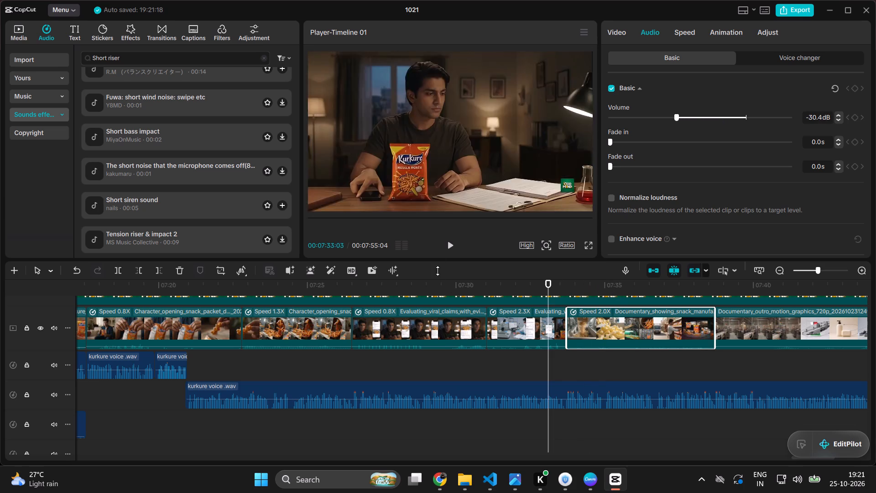
{"action": "left_click", "coordinate": [448, 240]}
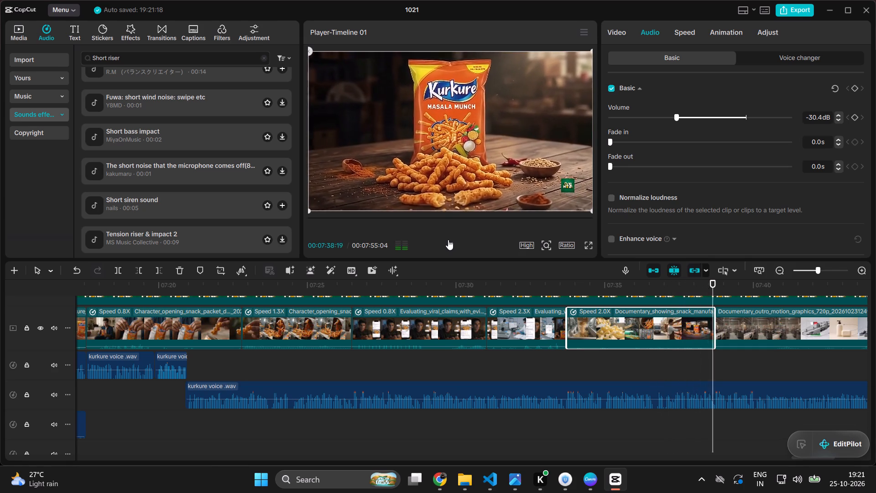
{"action": "left_click", "coordinate": [448, 240]}
{"action": "left_click", "coordinate": [448, 240]}
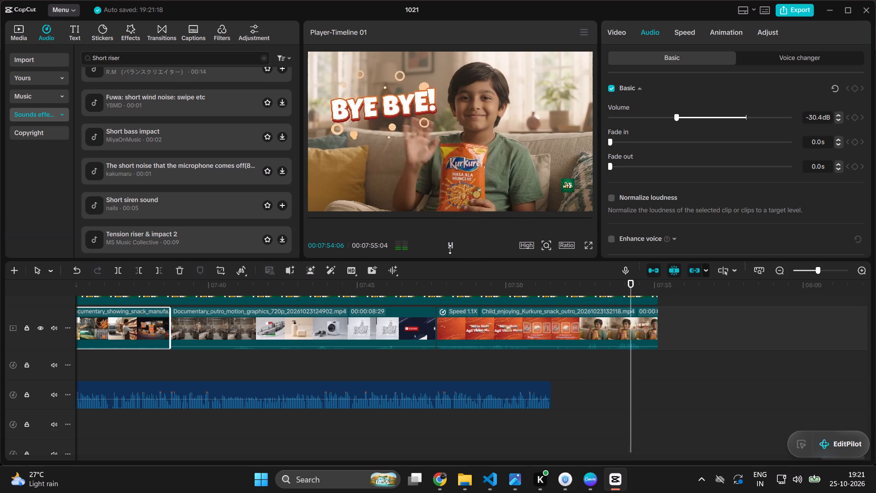
{"action": "left_click", "coordinate": [450, 249]}
Scrub back and replay the closing narration to find the ending music's start, parking the playhead at the last voice clip's start, 00:07:20:29.
{"action": "left_click_drag", "start_coordinate": [641, 283], "coordinate": [193, 388]}
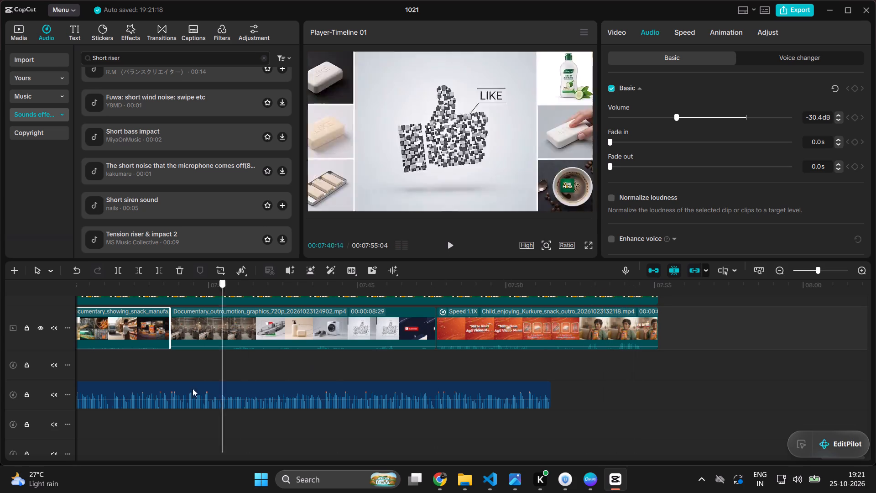
{"action": "left_click_drag", "start_coordinate": [193, 388], "coordinate": [281, 394]}
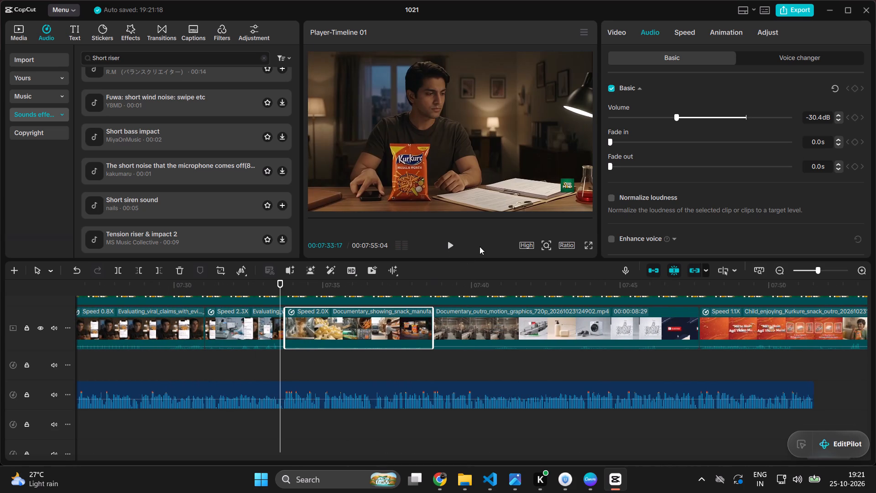
{"action": "left_click", "coordinate": [446, 246]}
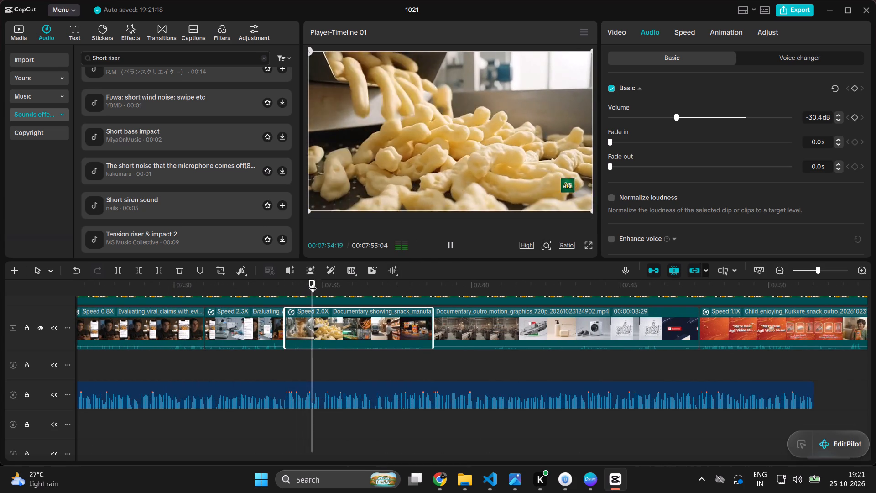
{"action": "left_click_drag", "start_coordinate": [329, 282], "coordinate": [196, 332]}
{"action": "left_click", "coordinate": [451, 243]}
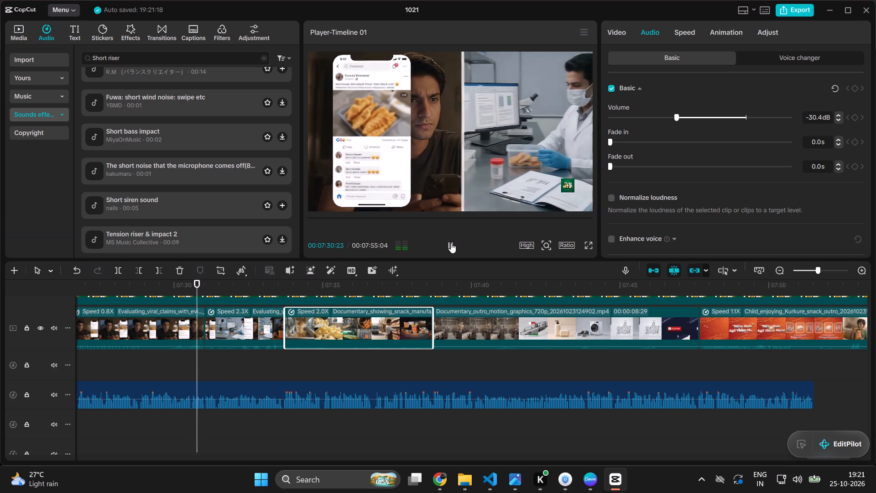
{"action": "left_click_drag", "start_coordinate": [233, 287], "coordinate": [77, 357]}
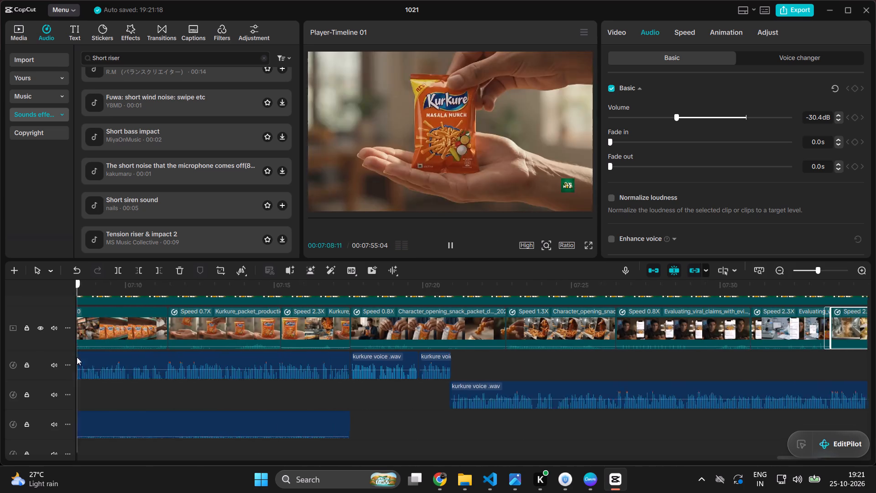
{"action": "left_click_drag", "start_coordinate": [77, 357], "coordinate": [639, 334]}
{"action": "scroll", "coordinate": [617, 316], "scroll_direction": "left", "scroll_amount": 1}
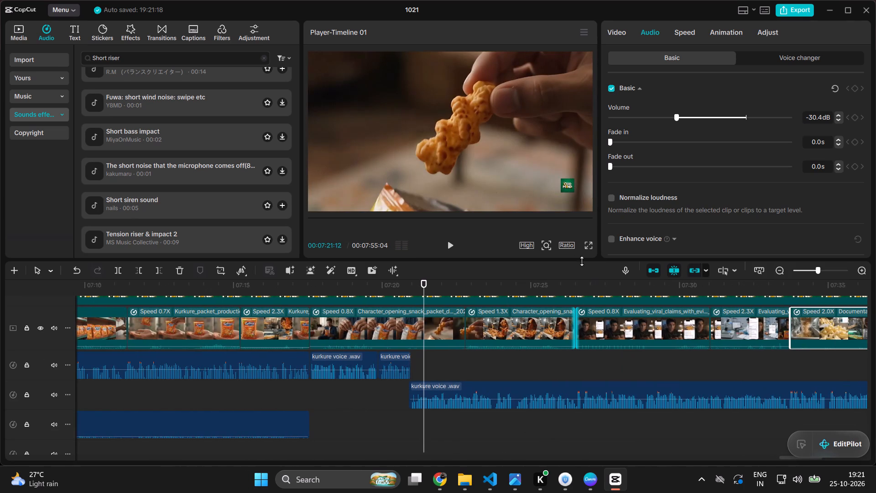
{"action": "scroll", "coordinate": [582, 261], "scroll_direction": "left", "scroll_amount": 1}
{"action": "left_click", "coordinate": [448, 243]}
{"action": "scroll", "coordinate": [485, 279], "scroll_direction": "left", "scroll_amount": 1}
{"action": "scroll", "coordinate": [517, 328], "scroll_direction": "left", "scroll_amount": 1}
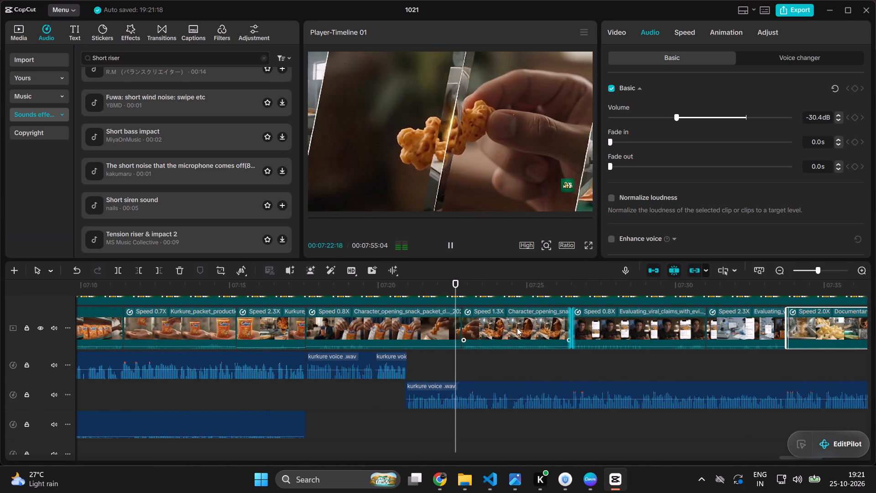
{"action": "scroll", "coordinate": [517, 328], "scroll_direction": "left", "scroll_amount": 1}
{"action": "left_click", "coordinate": [448, 246]}
{"action": "scroll", "coordinate": [407, 314], "scroll_direction": "up", "scroll_amount": 4}
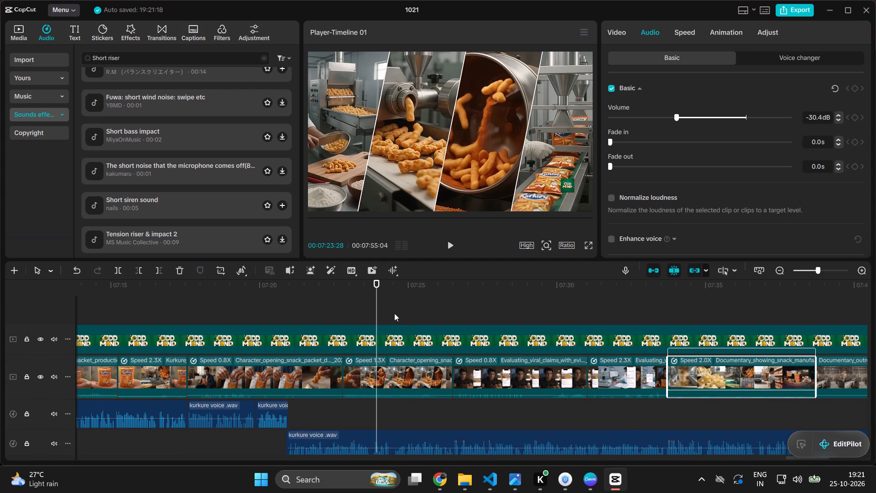
{"action": "left_click_drag", "start_coordinate": [377, 280], "coordinate": [286, 320]}
{"action": "left_click", "coordinate": [451, 246]}
{"action": "left_click", "coordinate": [451, 246]}
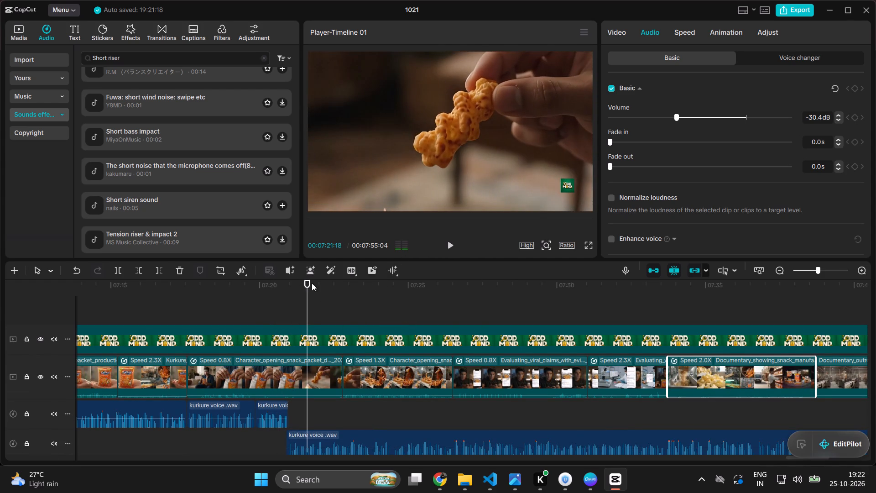
{"action": "left_click_drag", "start_coordinate": [307, 286], "coordinate": [287, 293]}
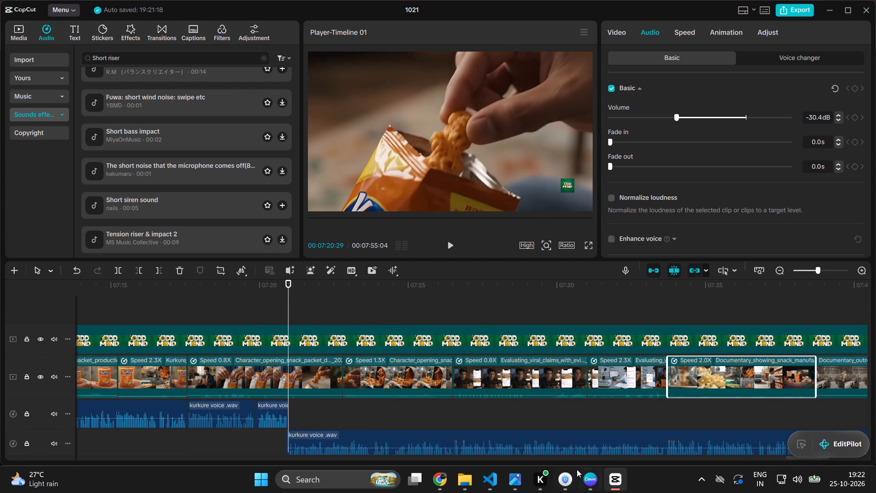
Switch to ChatGPT in Chrome and read its reply on the start line, end line and settings for the Heartwarming music.
{"action": "left_click", "coordinate": [446, 481]}
{"action": "scroll", "coordinate": [414, 244], "scroll_direction": "down", "scroll_amount": 5}
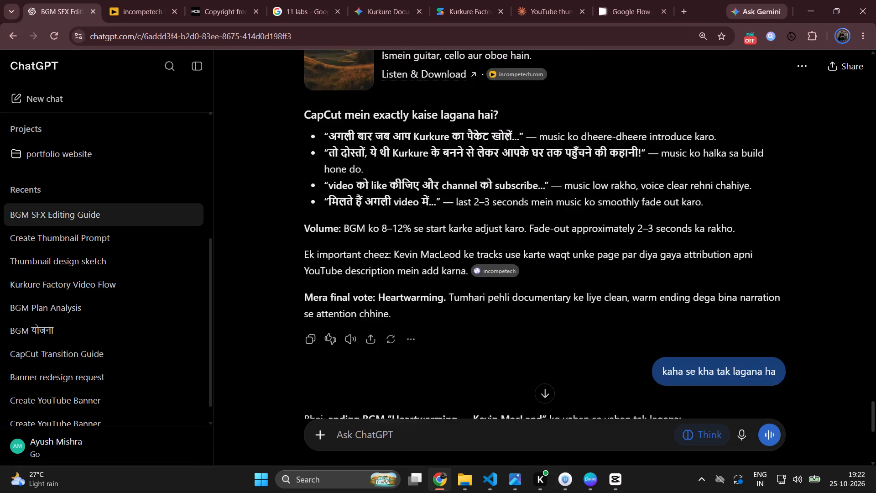
{"action": "scroll", "coordinate": [414, 244], "scroll_direction": "down", "scroll_amount": 13}
{"action": "scroll", "coordinate": [414, 244], "scroll_direction": "up", "scroll_amount": 4}
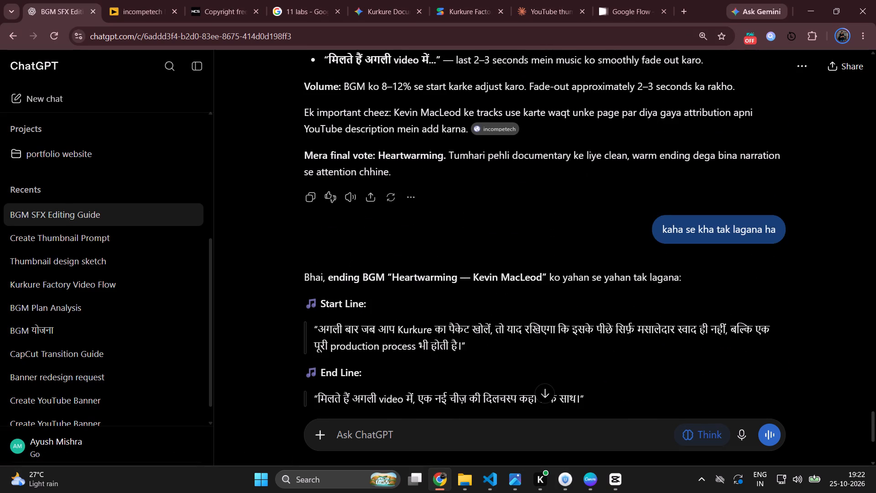
{"action": "scroll", "coordinate": [343, 287], "scroll_direction": "down", "scroll_amount": 1}
{"action": "left_click_drag", "start_coordinate": [321, 271], "coordinate": [343, 272]}
{"action": "left_click", "coordinate": [347, 302]}
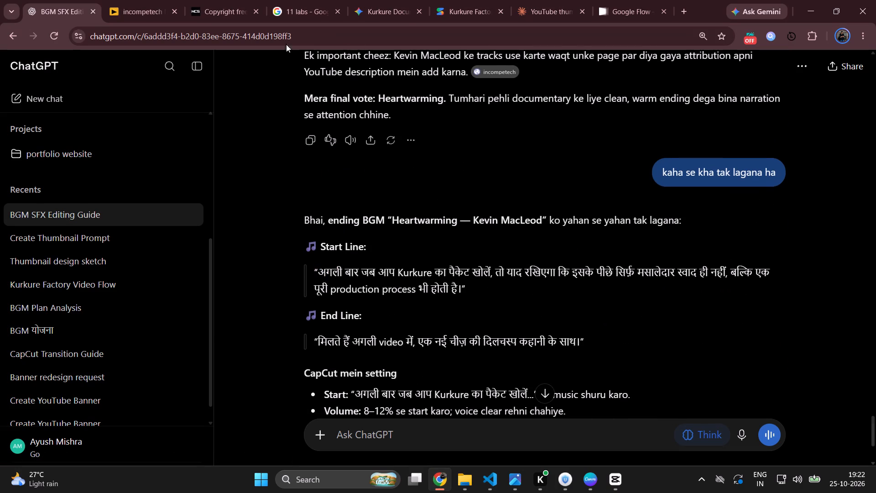
Go to the incompetech Heartwarming page, start the track's preview, download the track and check the download's progress.
{"action": "left_click", "coordinate": [120, 12]}
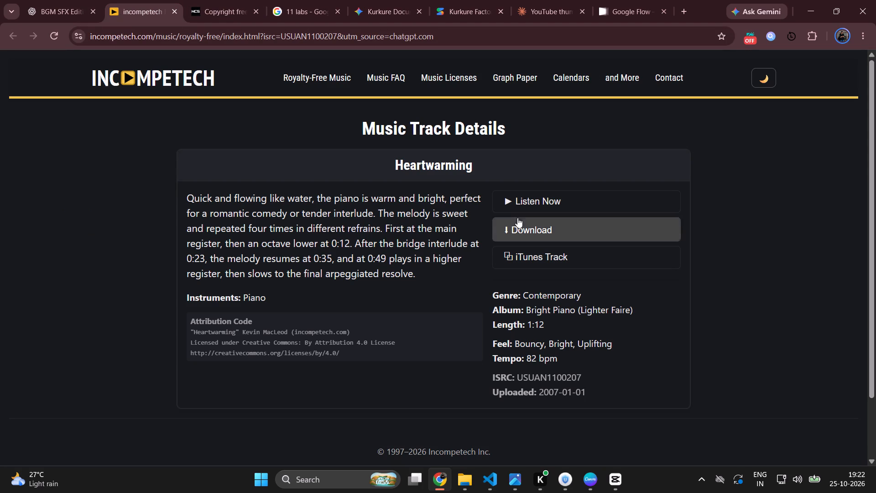
{"action": "left_click", "coordinate": [522, 203]}
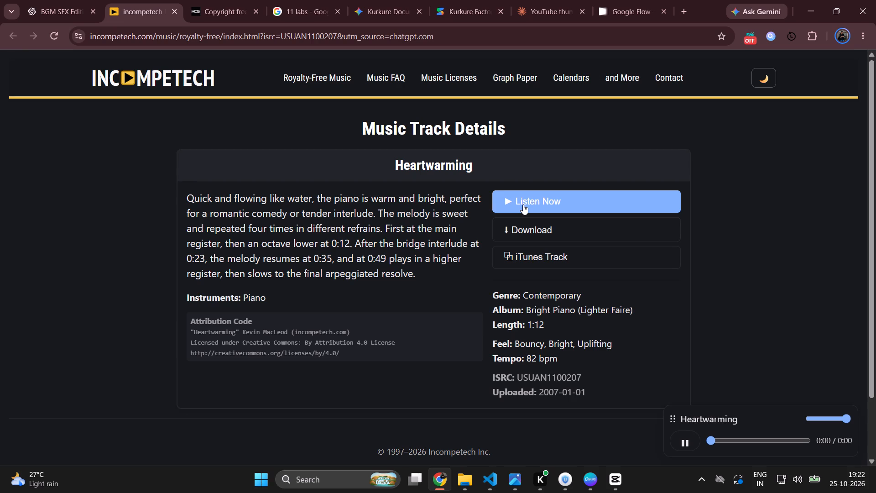
{"action": "left_click", "coordinate": [524, 228]}
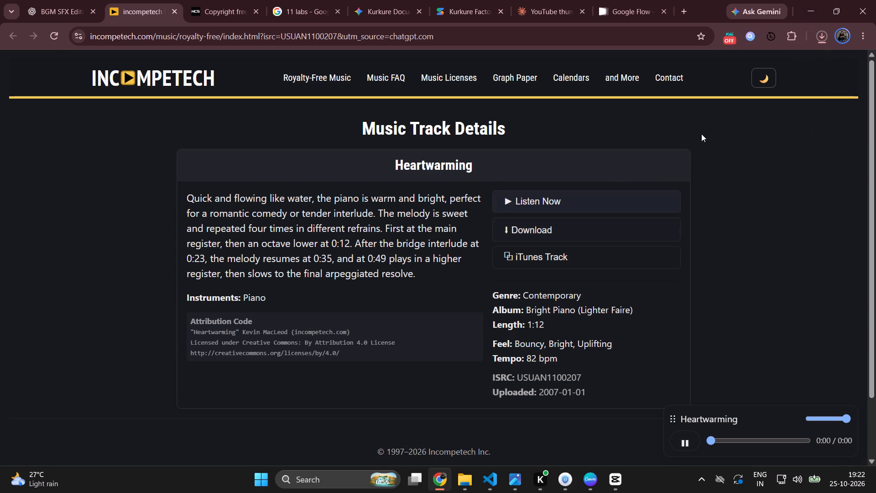
{"action": "left_click", "coordinate": [826, 31]}
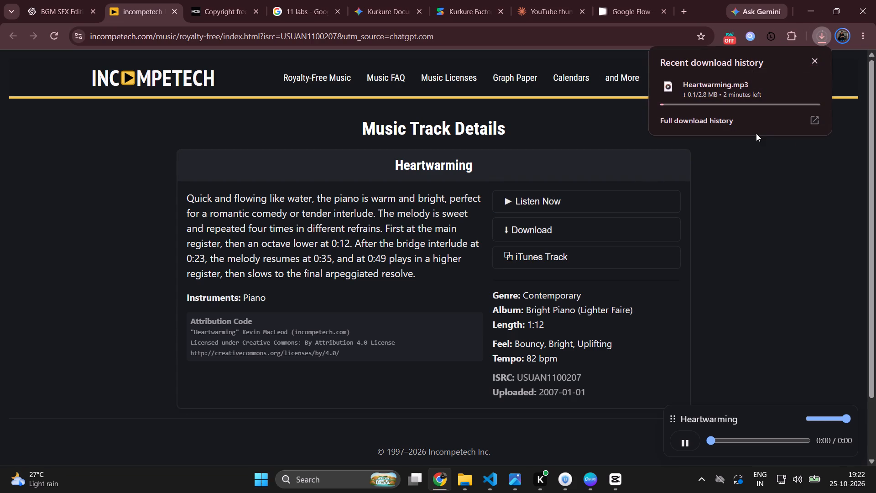
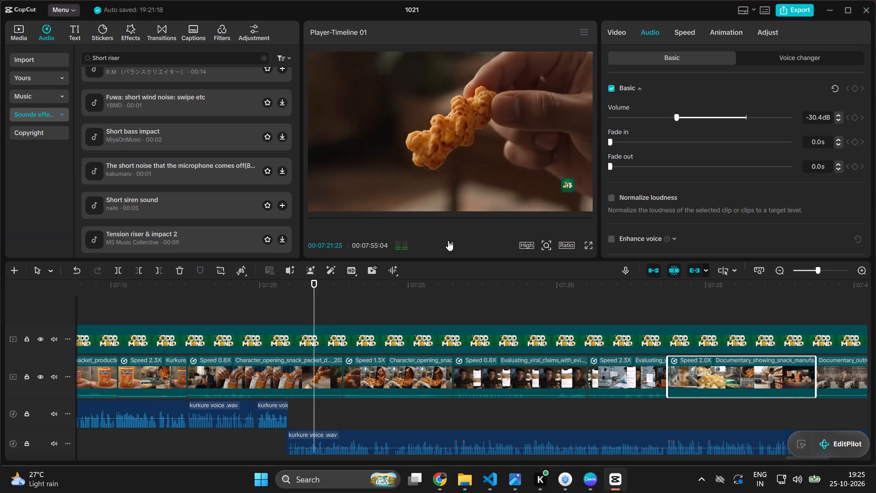
{"action": "scroll", "coordinate": [391, 357], "scroll_direction": "down", "scroll_amount": 3}
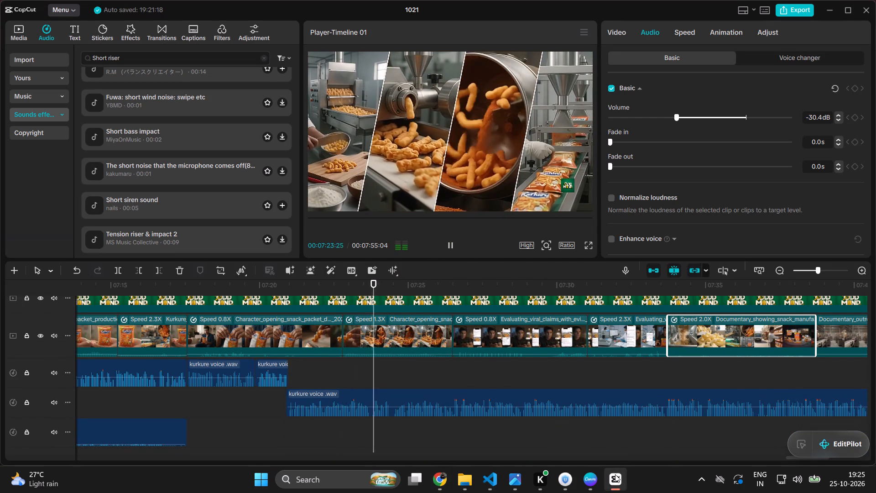
{"action": "left_click", "coordinate": [615, 474]}
{"action": "left_click", "coordinate": [620, 425]}
{"action": "scroll", "coordinate": [504, 375], "scroll_direction": "up", "scroll_amount": 2}
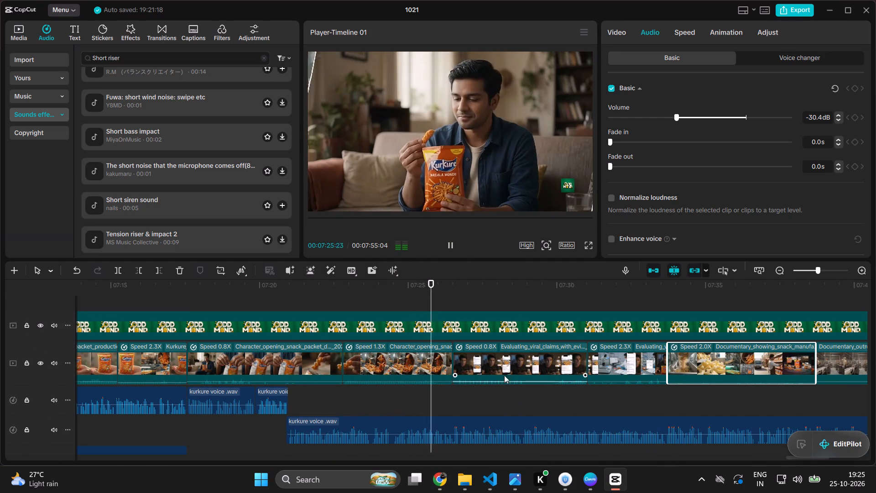
Restart the Heartwarming preview from 0:00 at a lower volume and return to CapCut to hear it under the narration.
{"action": "left_click", "coordinate": [440, 478]}
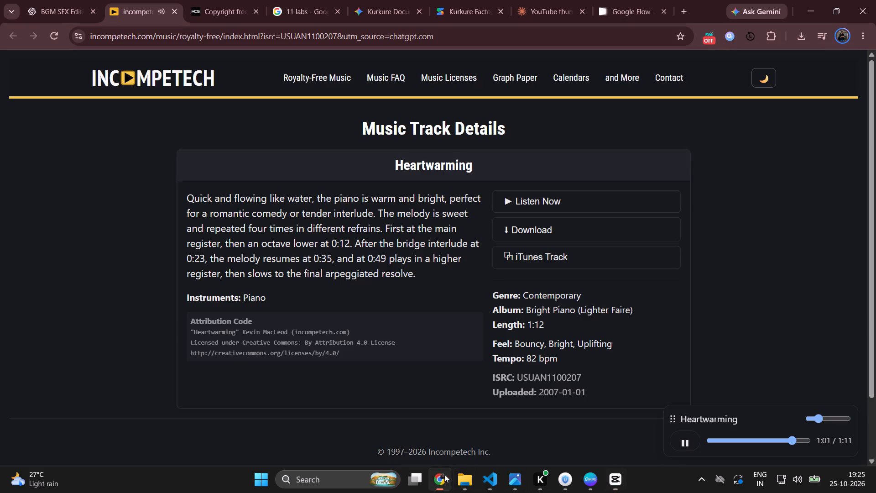
{"action": "left_click", "coordinate": [725, 436]}
{"action": "left_click_drag", "start_coordinate": [713, 437], "coordinate": [689, 442]}
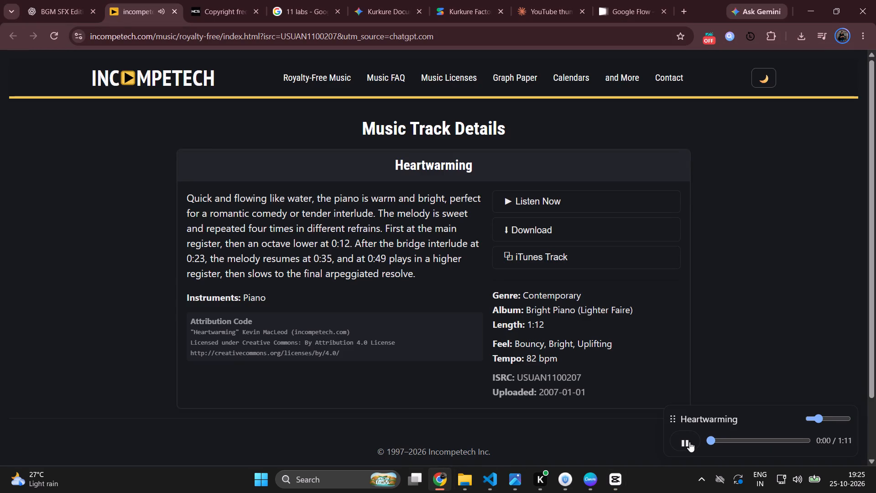
{"action": "left_click", "coordinate": [810, 418]}
{"action": "left_click", "coordinate": [615, 479]}
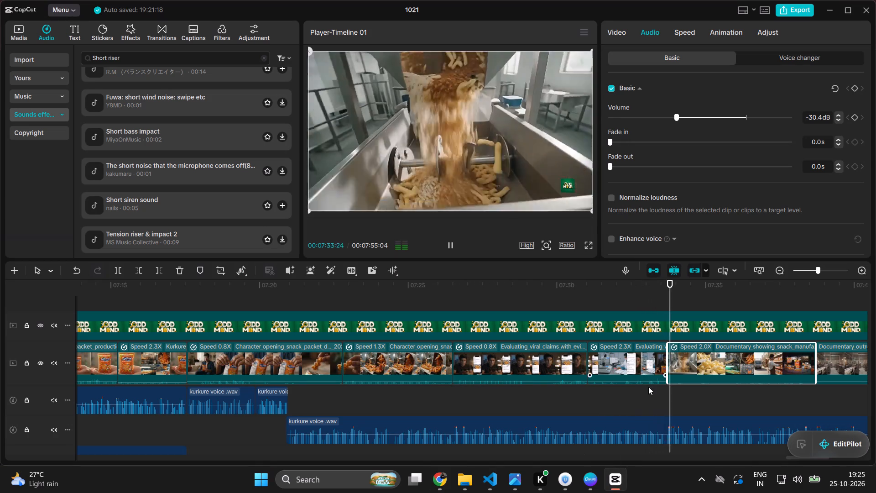
Readjust the Heartwarming preview to a very low volume, listen to it under CapCut's outro and pause at 00:07:46:18.
{"action": "left_click", "coordinate": [455, 477]}
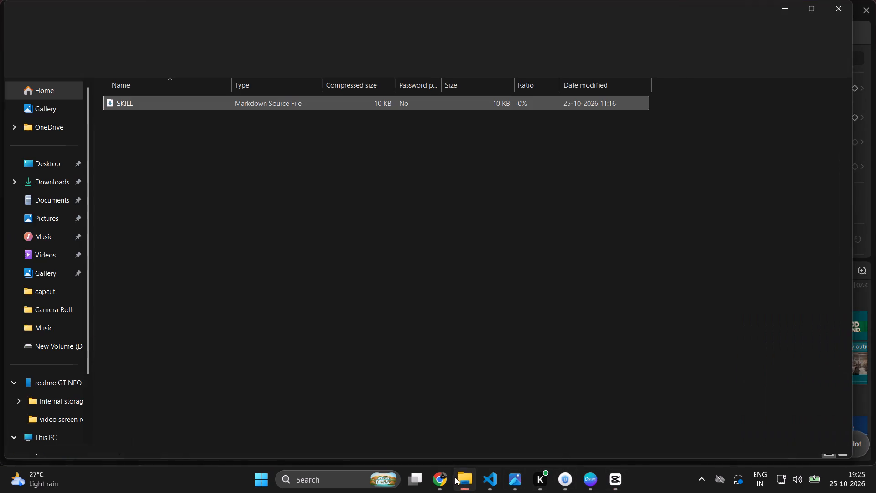
{"action": "left_click", "coordinate": [460, 478]}
{"action": "left_click", "coordinate": [442, 476]}
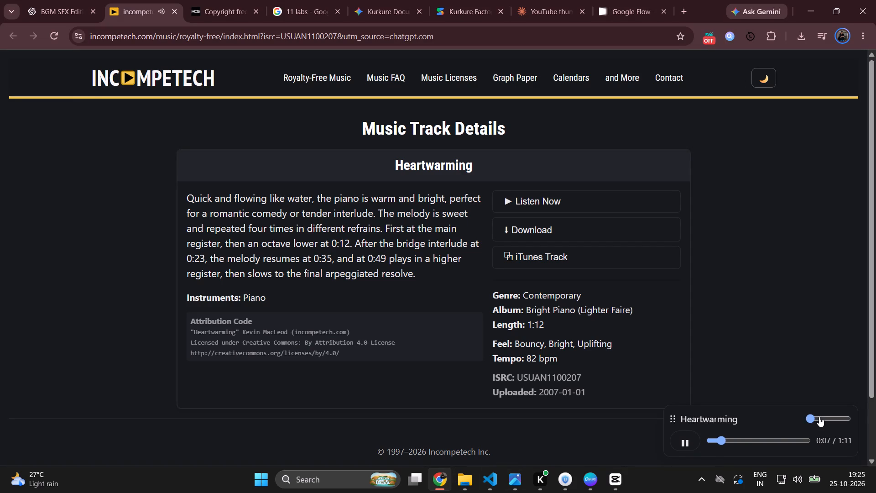
{"action": "left_click", "coordinate": [817, 417]}
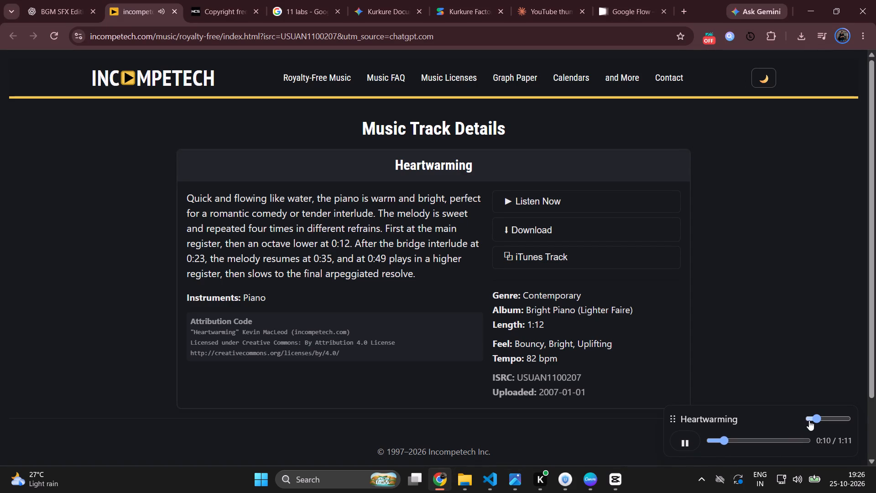
{"action": "left_click", "coordinate": [809, 420]}
{"action": "left_click_drag", "start_coordinate": [809, 420], "coordinate": [808, 414]}
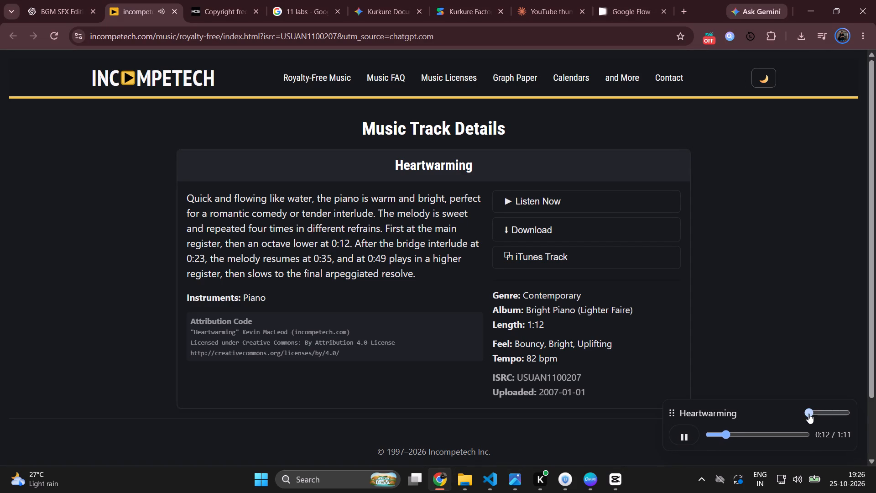
{"action": "left_click", "coordinate": [809, 411]}
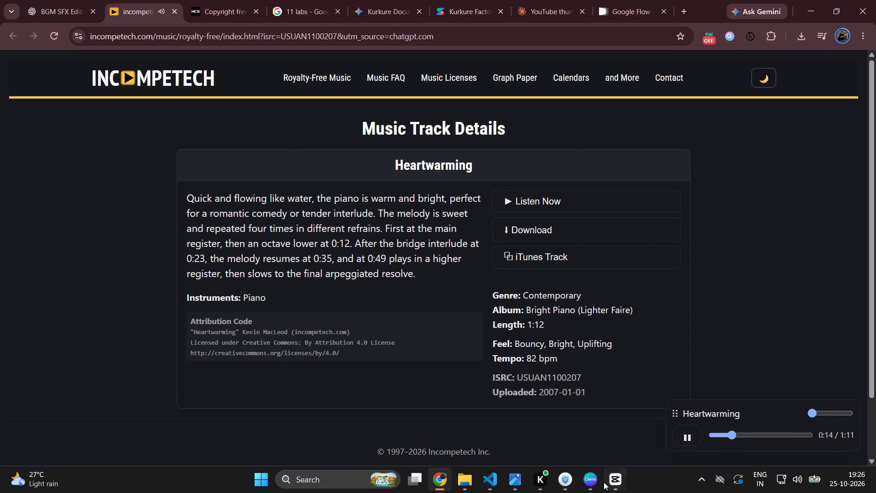
{"action": "left_click", "coordinate": [615, 470]}
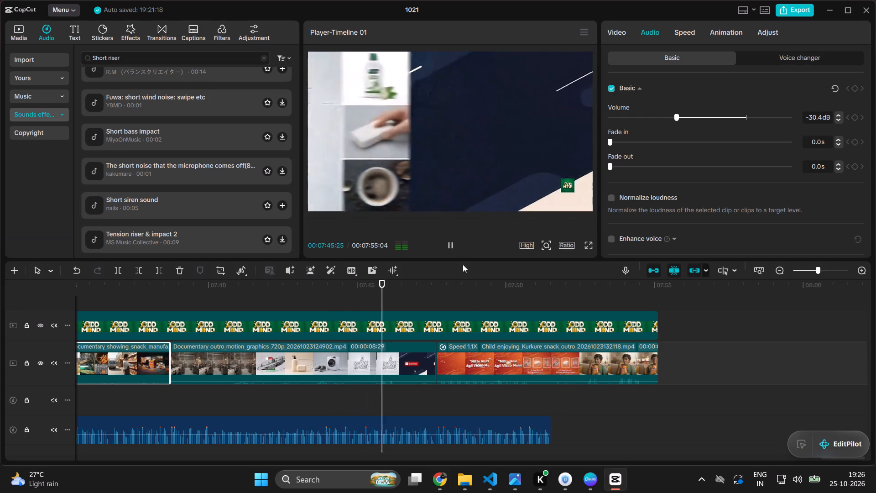
{"action": "left_click", "coordinate": [450, 247]}
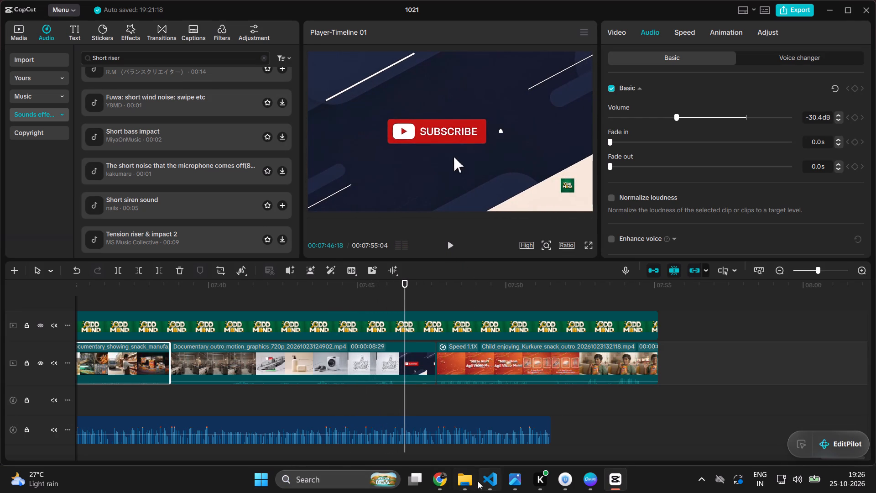
Raise the Heartwarming preview's volume slightly, resume the CapCut outro and pause at 00:07:48:11 on the "Milte Hain Agli Video Mein" title.
{"action": "left_click", "coordinate": [445, 479]}
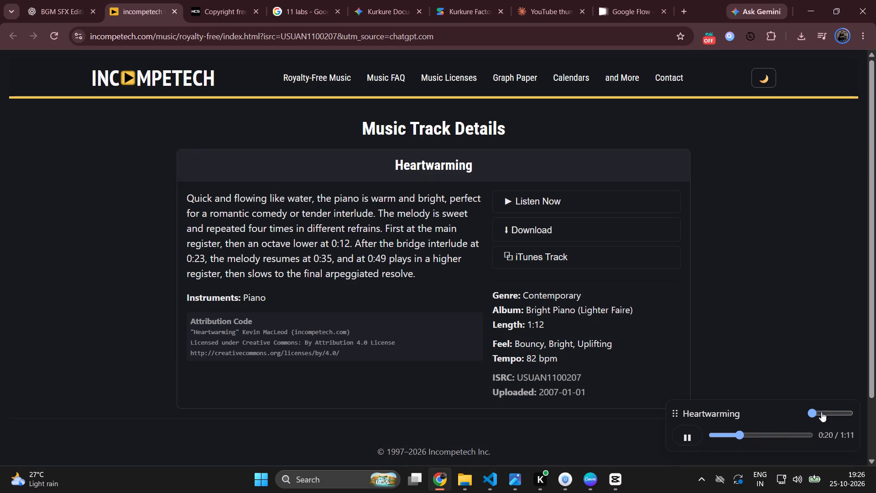
{"action": "left_click_drag", "start_coordinate": [816, 413], "coordinate": [825, 414]}
{"action": "left_click", "coordinate": [617, 478]}
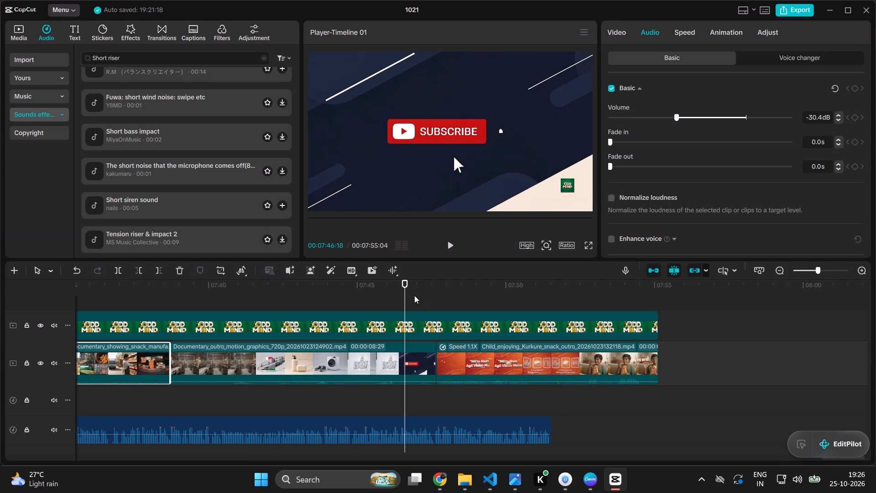
{"action": "left_click", "coordinate": [448, 246]}
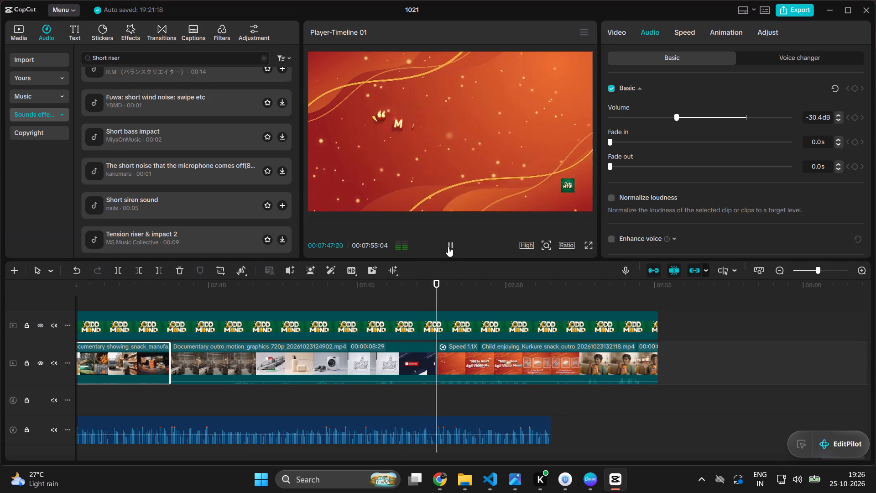
{"action": "left_click", "coordinate": [448, 246]}
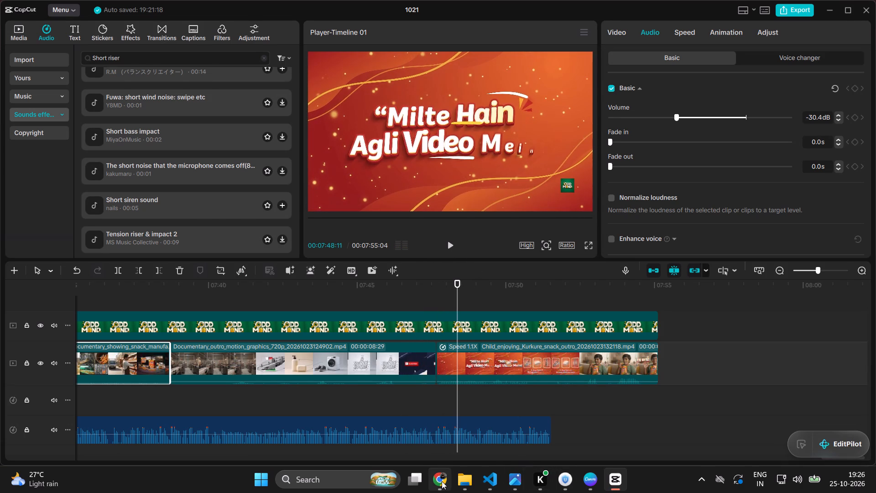
Open ChatGPT's Listen & Download link for the Evening track in Chrome, and pause the Heartwarming preview.
{"action": "left_click", "coordinate": [442, 481]}
{"action": "left_click", "coordinate": [57, 1]}
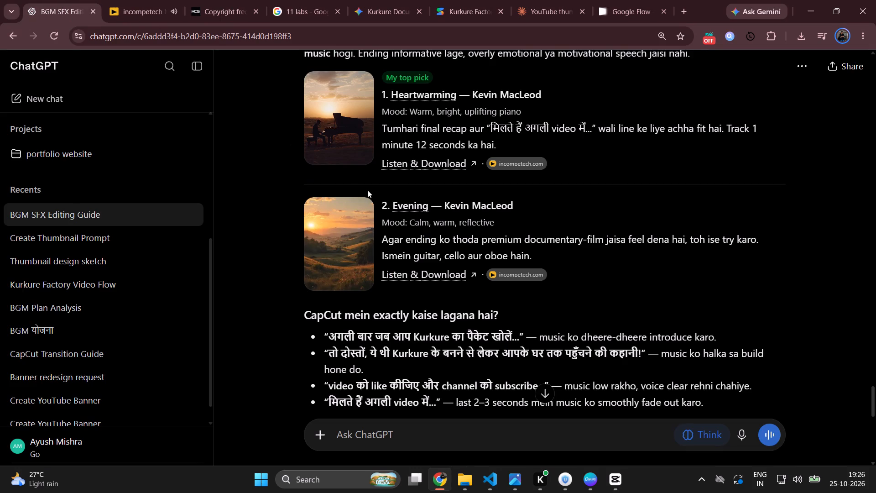
{"action": "left_click", "coordinate": [409, 276]}
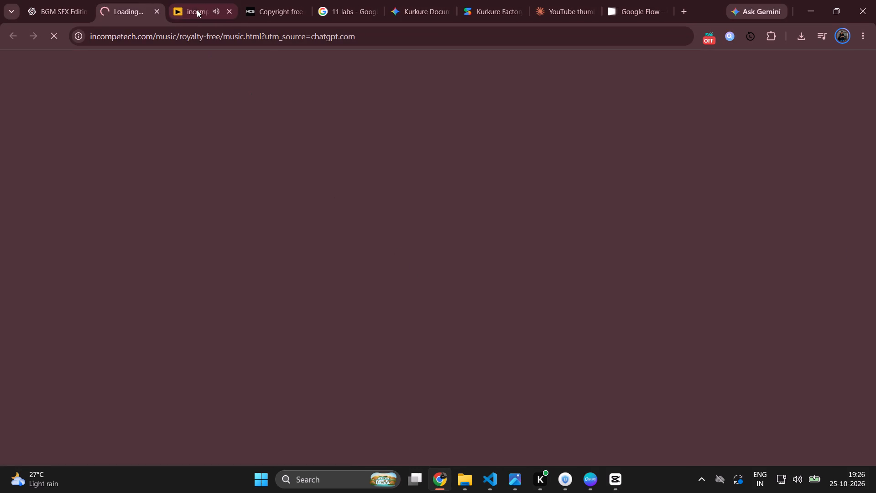
{"action": "left_click", "coordinate": [197, 10]}
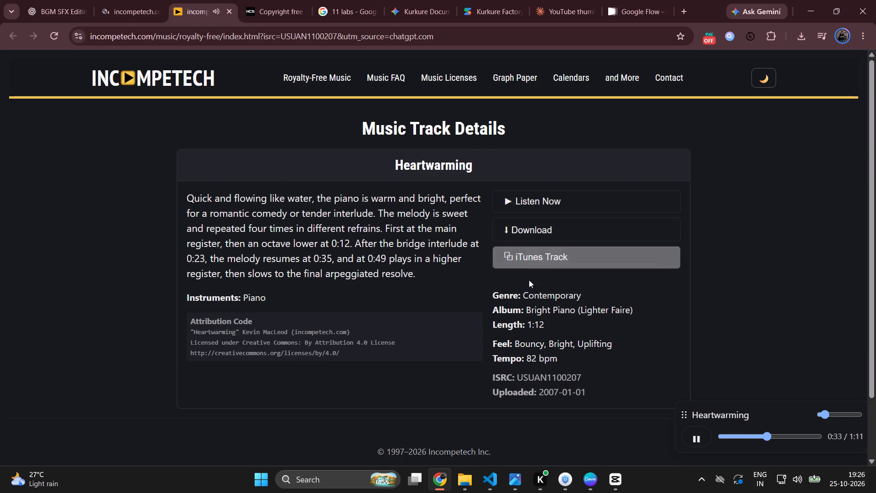
{"action": "left_click", "coordinate": [700, 433]}
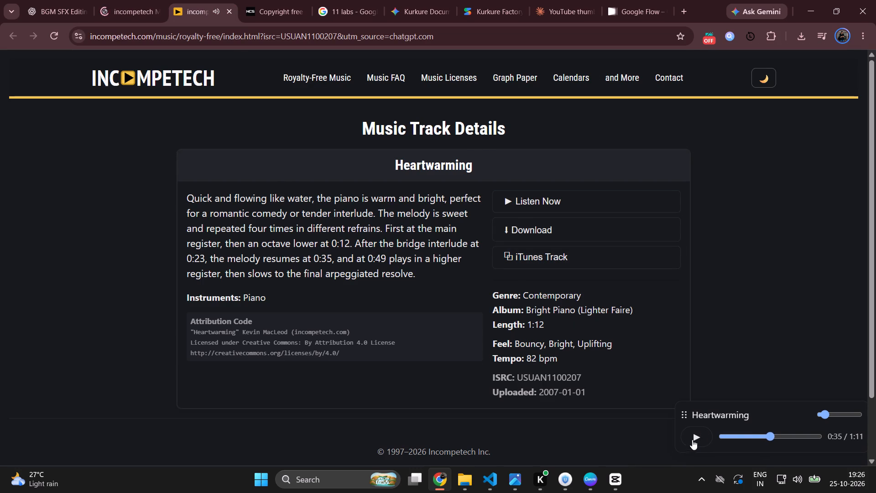
In CapCut, park the playhead at 00:07:17:17, where the existing background music clip ends.
{"action": "left_click", "coordinate": [620, 482]}
{"action": "scroll", "coordinate": [267, 348], "scroll_direction": "down", "scroll_amount": 2}
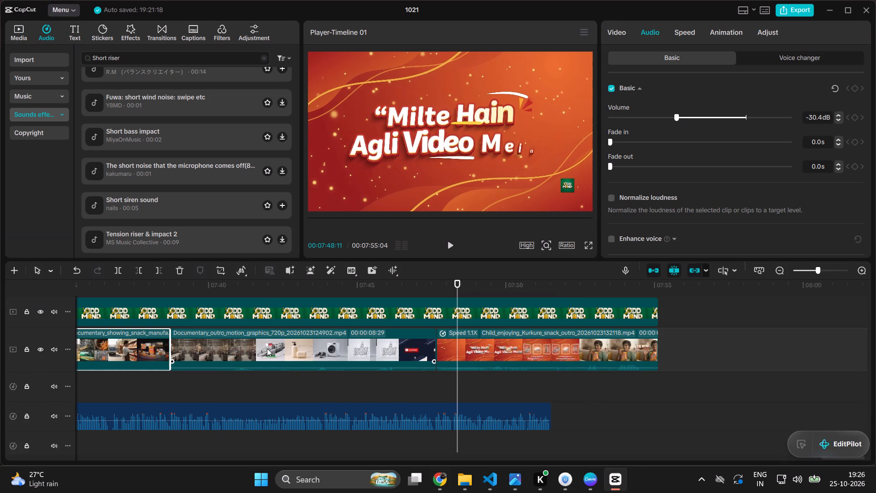
{"action": "scroll", "coordinate": [267, 348], "scroll_direction": "down", "scroll_amount": 3}
{"action": "scroll", "coordinate": [422, 361], "scroll_direction": "right", "scroll_amount": 2}
{"action": "scroll", "coordinate": [129, 365], "scroll_direction": "up", "scroll_amount": 4}
{"action": "scroll", "coordinate": [144, 362], "scroll_direction": "down", "scroll_amount": 1}
{"action": "scroll", "coordinate": [305, 388], "scroll_direction": "down", "scroll_amount": 3}
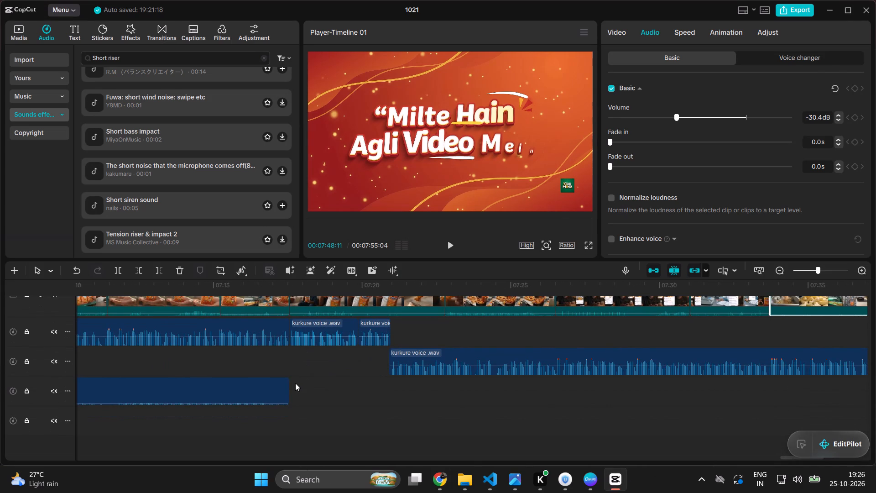
{"action": "left_click", "coordinate": [294, 380]}
{"action": "left_click", "coordinate": [285, 360]}
{"action": "left_click", "coordinate": [290, 360]}
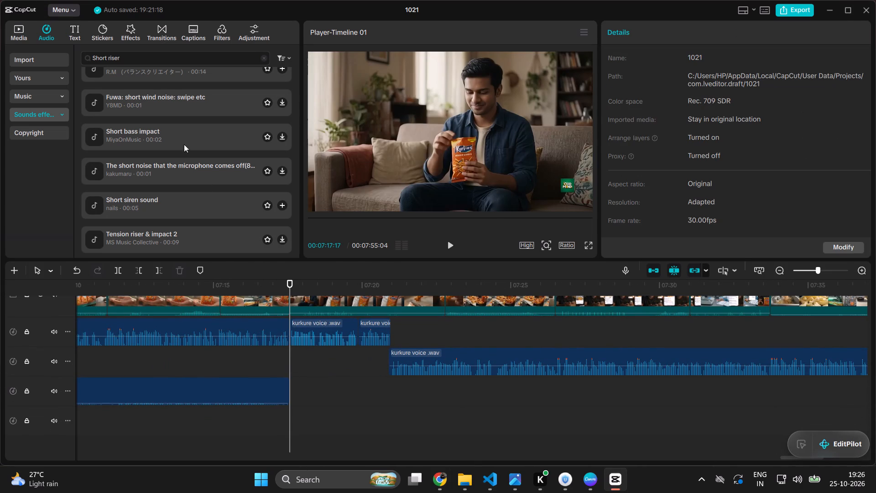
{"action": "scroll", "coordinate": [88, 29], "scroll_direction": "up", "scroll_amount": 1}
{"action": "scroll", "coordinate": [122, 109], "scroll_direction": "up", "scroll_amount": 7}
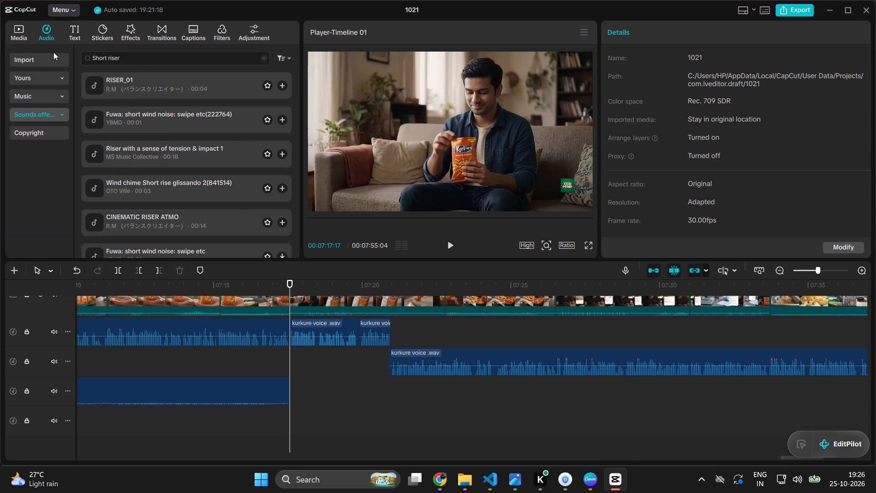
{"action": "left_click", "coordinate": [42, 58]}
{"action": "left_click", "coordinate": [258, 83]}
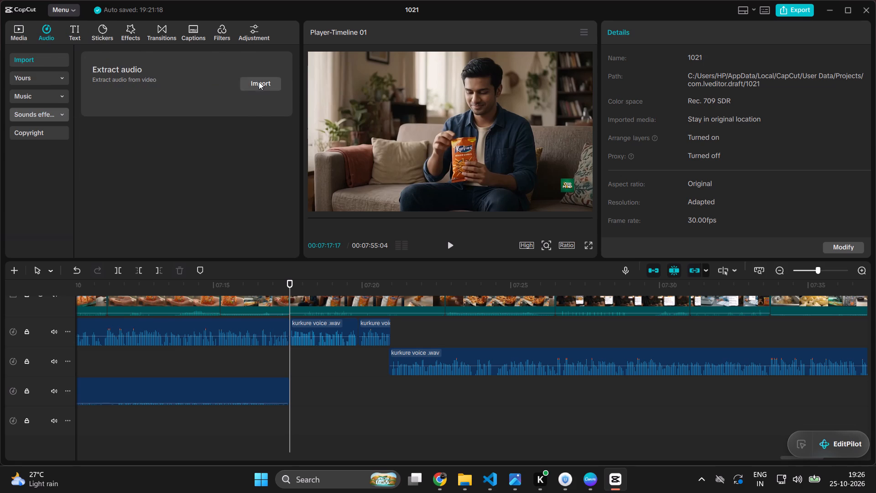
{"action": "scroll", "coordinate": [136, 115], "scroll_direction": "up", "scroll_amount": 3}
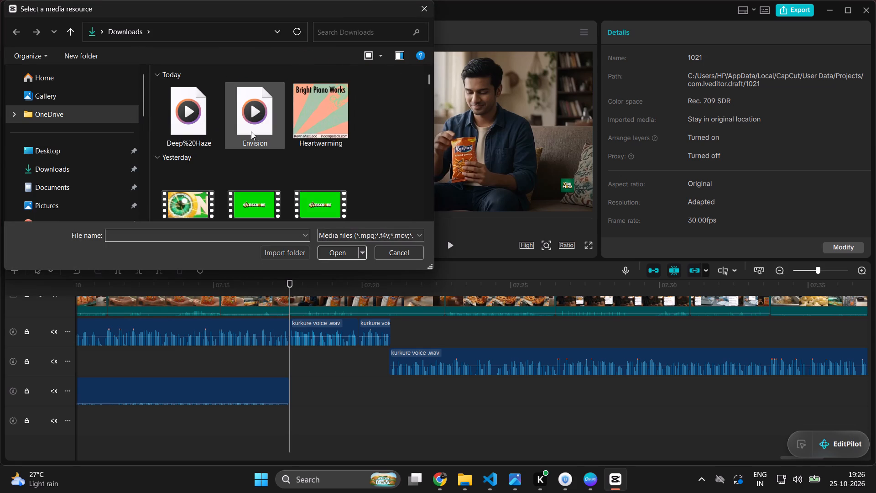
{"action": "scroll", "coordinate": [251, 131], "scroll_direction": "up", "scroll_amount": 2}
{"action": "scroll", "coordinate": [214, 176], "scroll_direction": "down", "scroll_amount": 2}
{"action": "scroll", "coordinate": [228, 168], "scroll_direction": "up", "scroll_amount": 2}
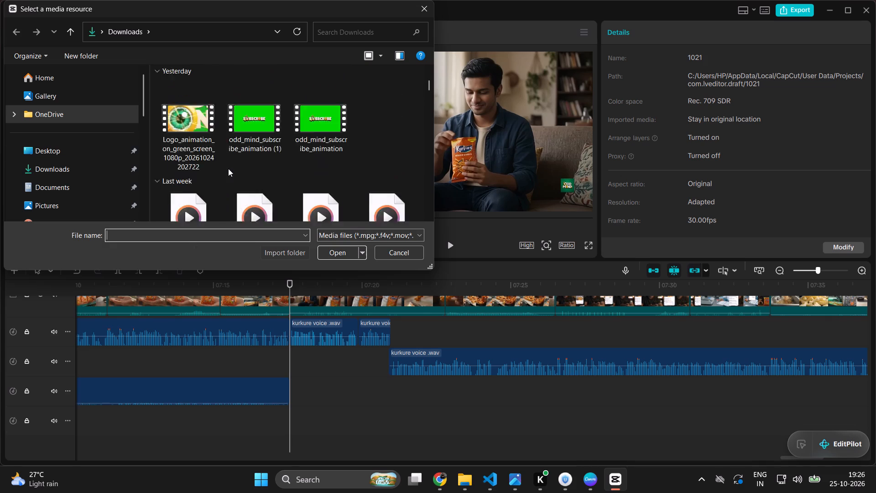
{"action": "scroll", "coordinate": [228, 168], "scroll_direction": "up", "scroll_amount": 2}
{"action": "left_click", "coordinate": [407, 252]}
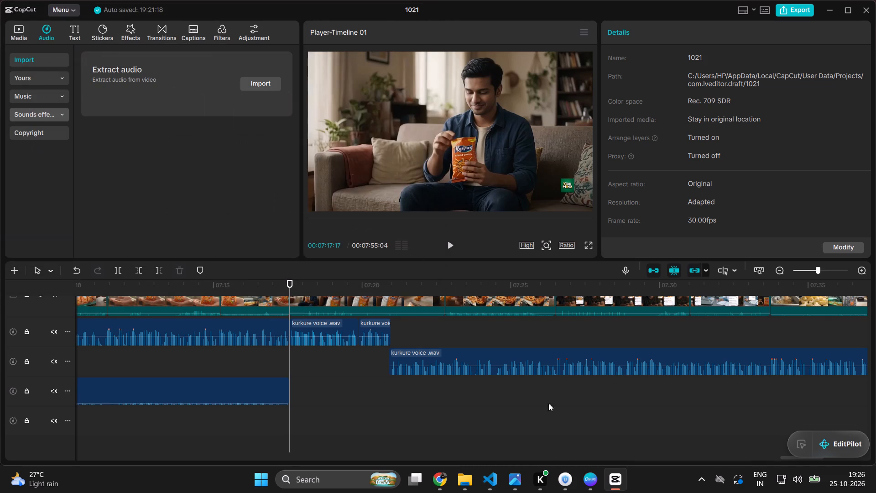
Check Chrome's recent downloads for the Heartwarming.mp3 file.
{"action": "left_click", "coordinate": [428, 477]}
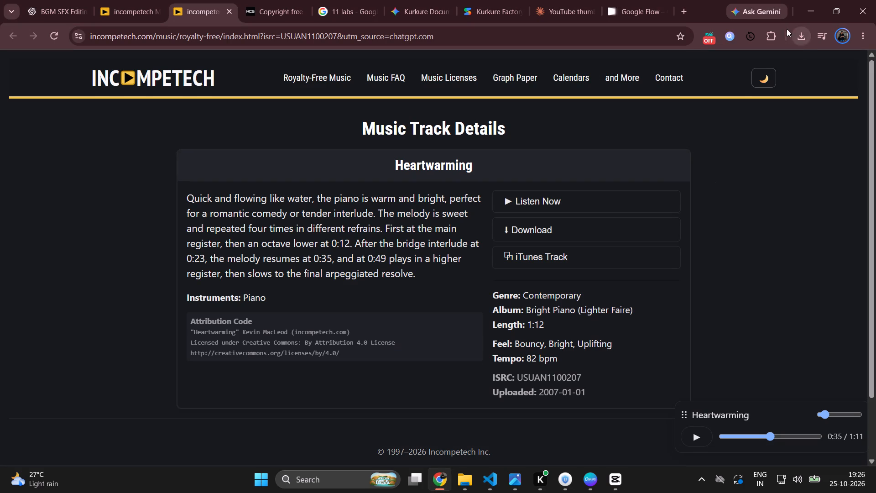
{"action": "left_click", "coordinate": [805, 32]}
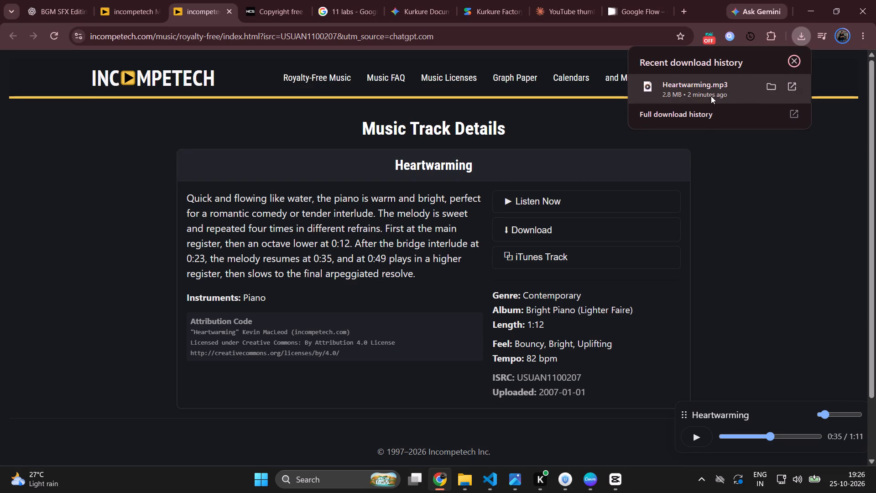
{"action": "left_click", "coordinate": [612, 480]}
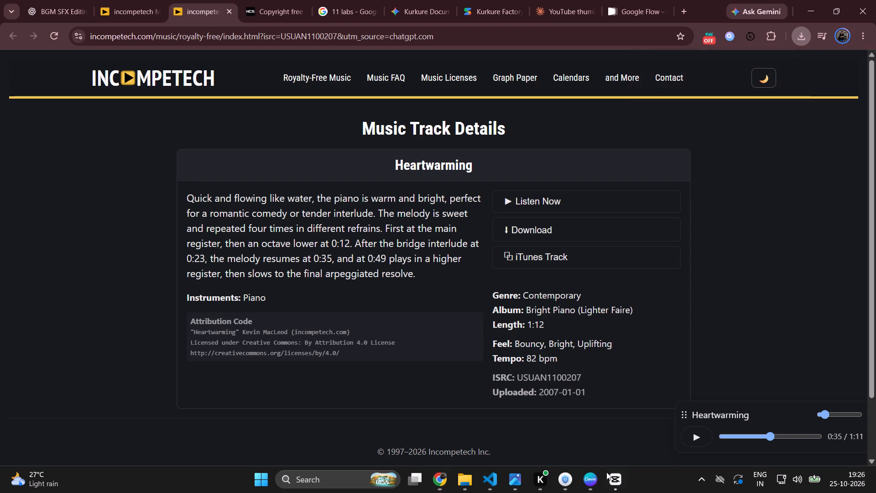
In CapCut, import the Heartwarming track from Downloads as audio and add it to the timeline at 00:07:17:17.
{"action": "left_click", "coordinate": [620, 483]}
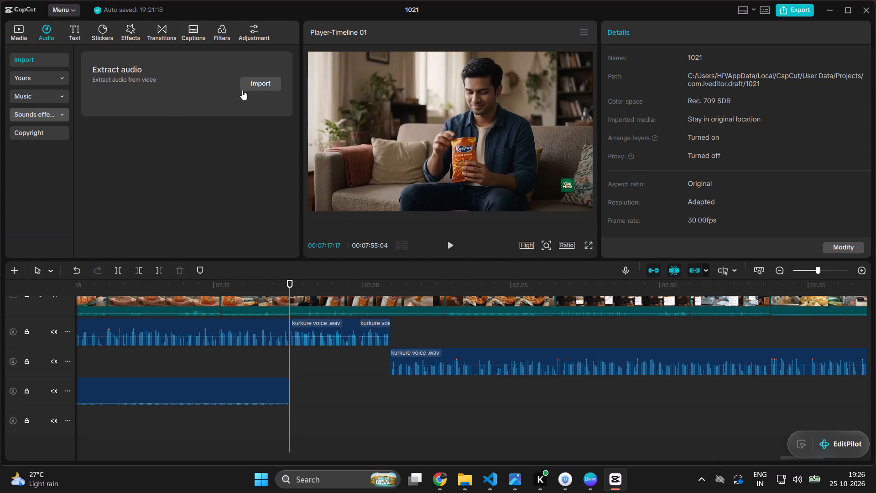
{"action": "left_click", "coordinate": [255, 85]}
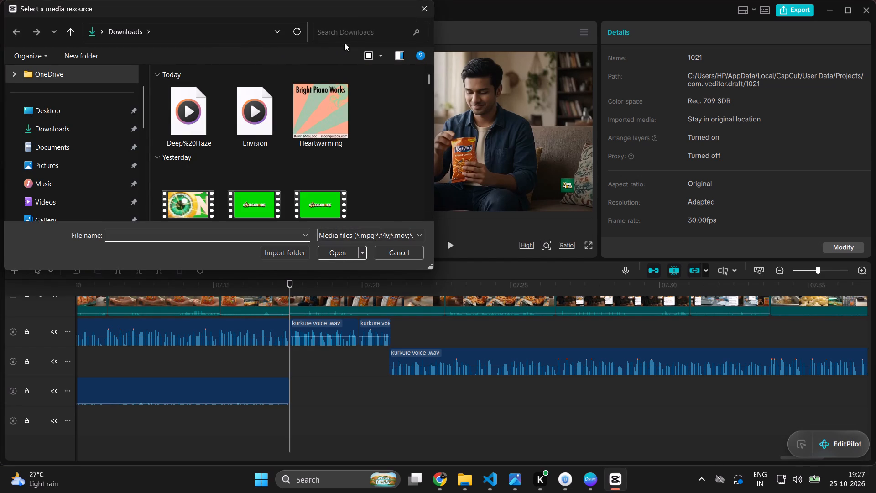
{"action": "left_click", "coordinate": [329, 119]}
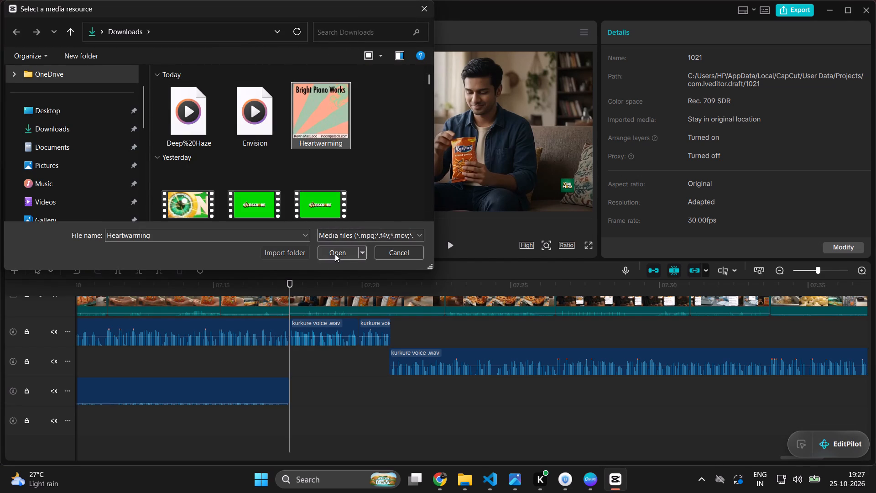
{"action": "left_click", "coordinate": [335, 254]}
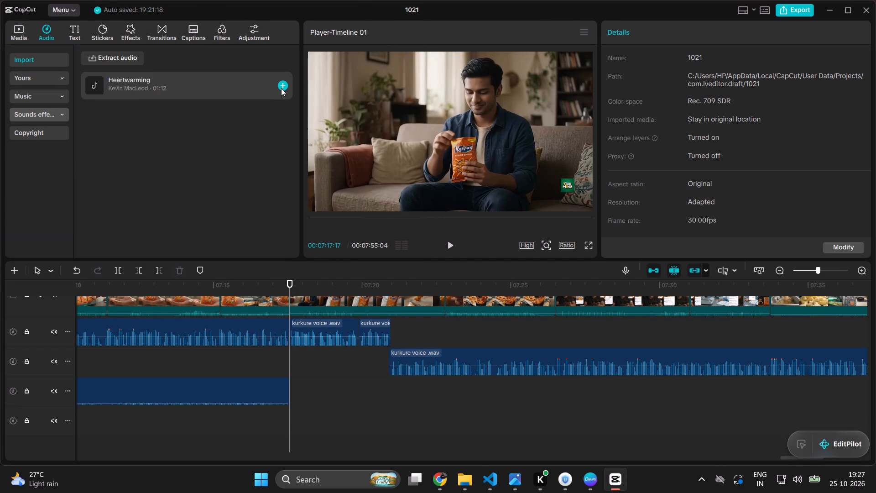
{"action": "left_click", "coordinate": [281, 88]}
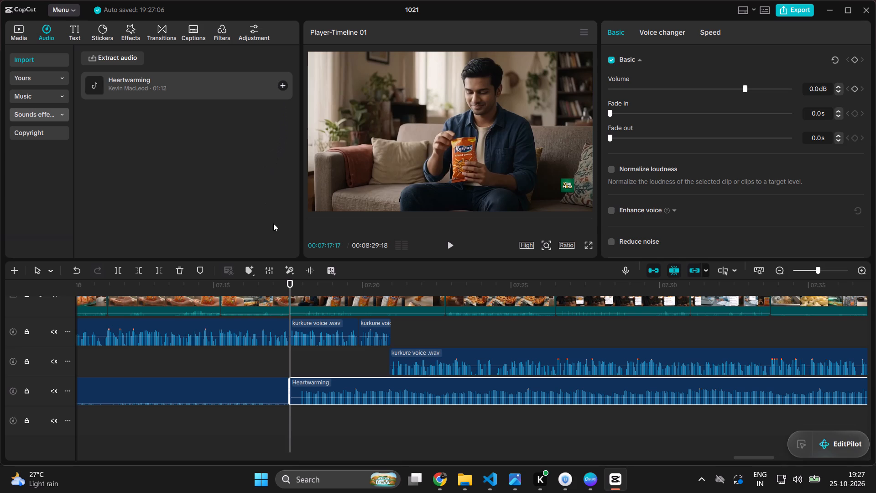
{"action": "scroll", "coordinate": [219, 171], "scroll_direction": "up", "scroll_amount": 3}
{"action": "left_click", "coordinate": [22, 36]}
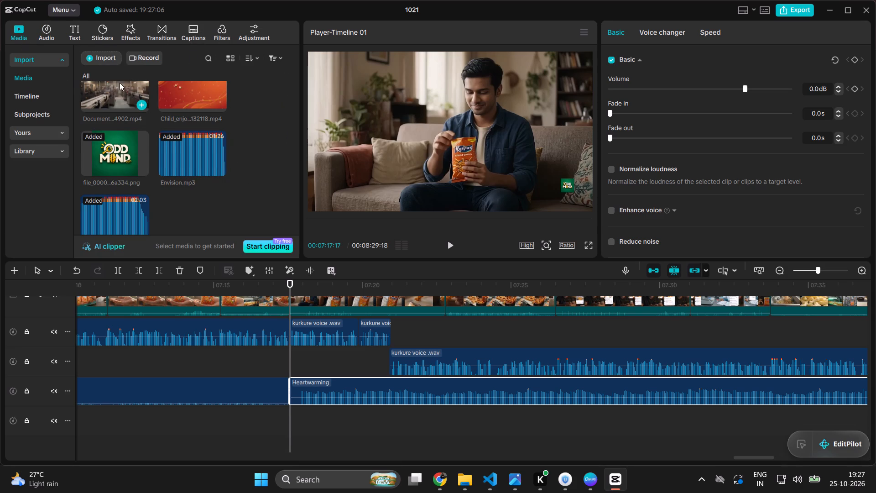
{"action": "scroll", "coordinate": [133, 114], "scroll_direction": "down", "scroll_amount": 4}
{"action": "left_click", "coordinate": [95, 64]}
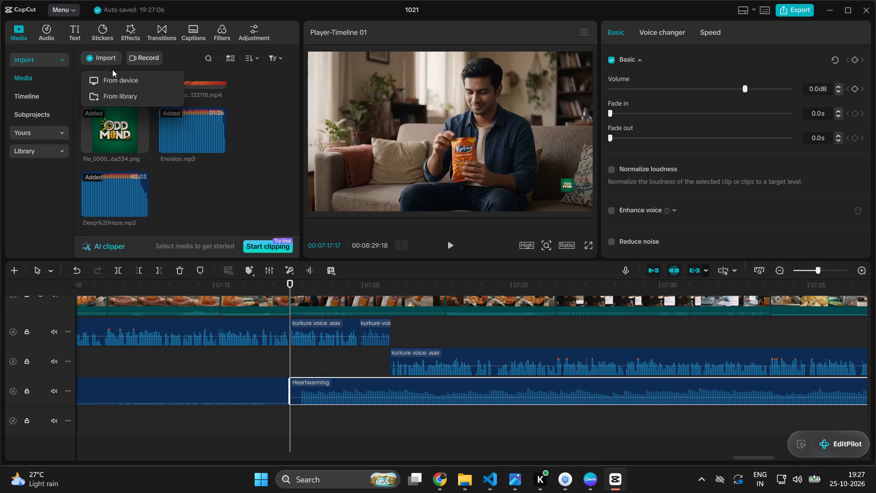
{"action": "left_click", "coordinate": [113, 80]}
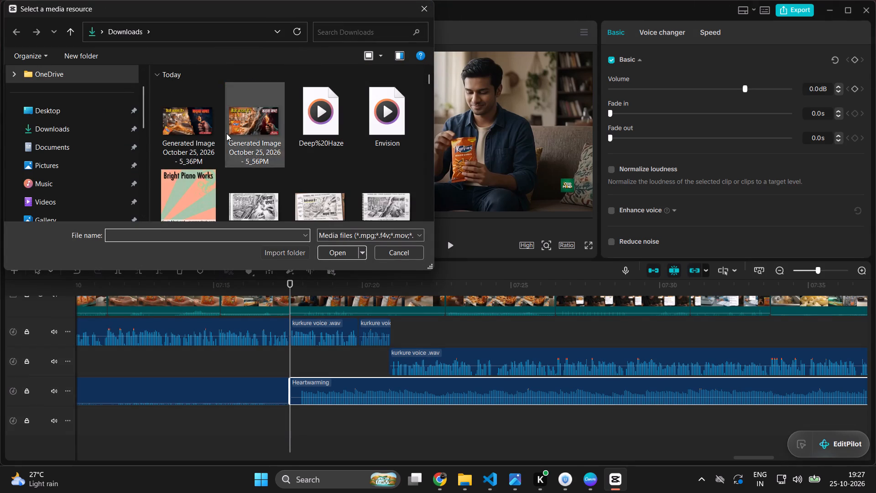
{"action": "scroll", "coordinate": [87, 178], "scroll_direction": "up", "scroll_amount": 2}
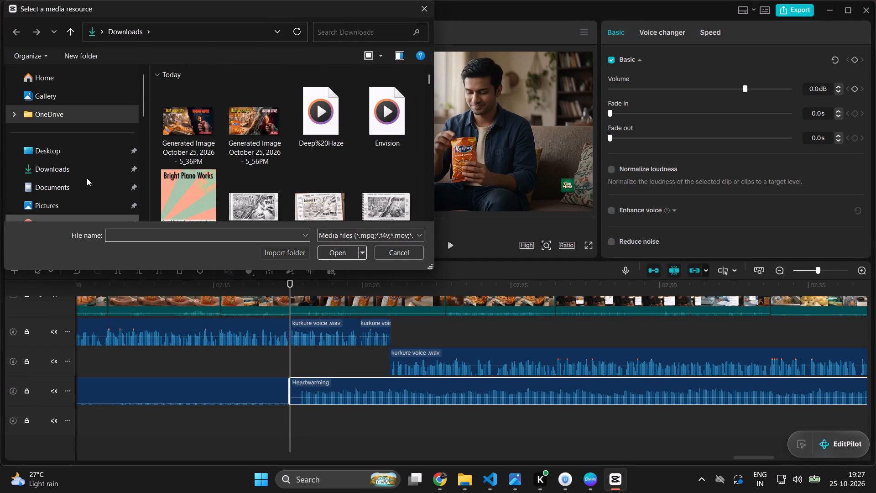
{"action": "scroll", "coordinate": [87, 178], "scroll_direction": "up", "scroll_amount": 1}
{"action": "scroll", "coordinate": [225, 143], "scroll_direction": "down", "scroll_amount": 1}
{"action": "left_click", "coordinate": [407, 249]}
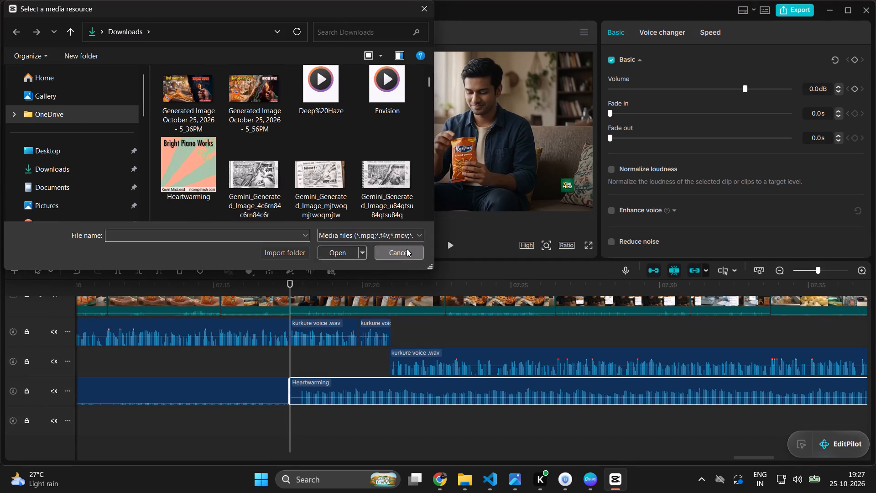
Play the closing section and lower the Heartwarming clip's volume to -30.2 dB under the narration.
{"action": "left_click", "coordinate": [448, 246]}
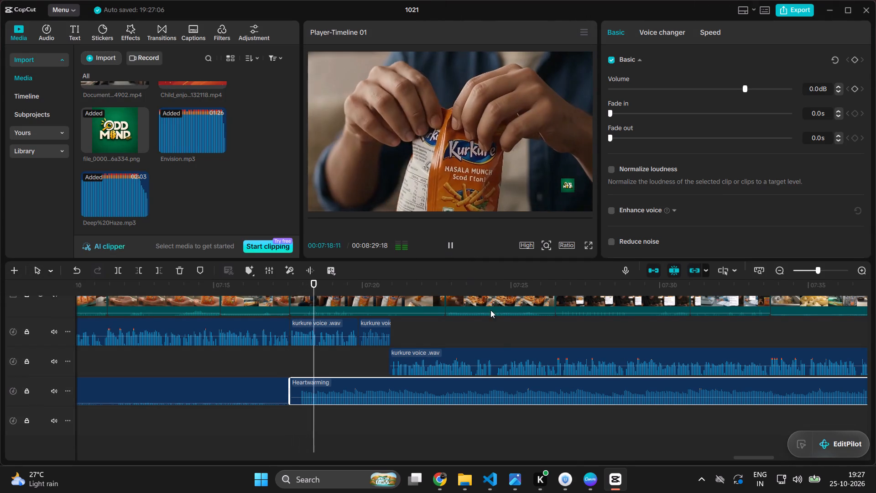
{"action": "left_click_drag", "start_coordinate": [739, 87], "coordinate": [696, 104]}
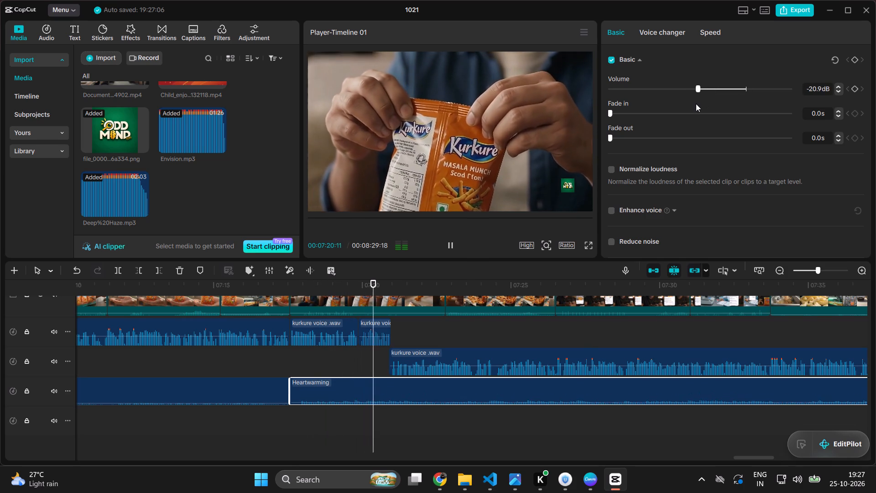
{"action": "left_click_drag", "start_coordinate": [696, 104], "coordinate": [678, 125]}
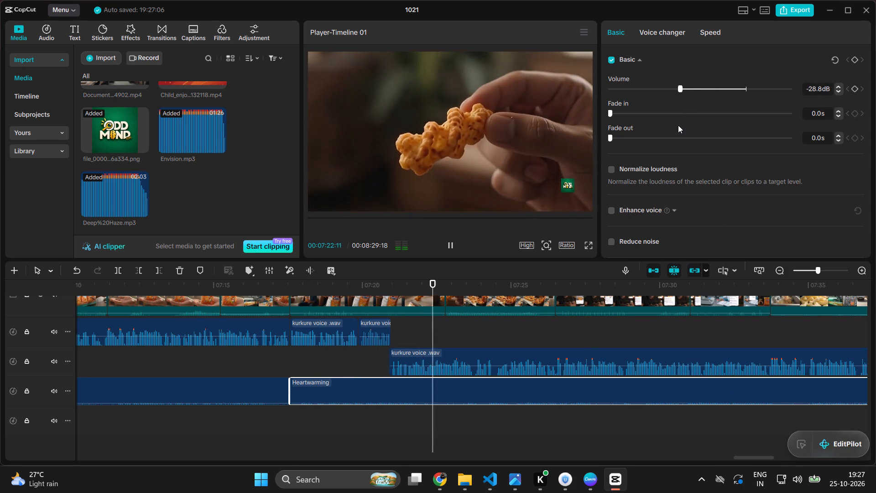
{"action": "left_click_drag", "start_coordinate": [678, 125], "coordinate": [675, 135]}
{"action": "left_click", "coordinate": [429, 384]}
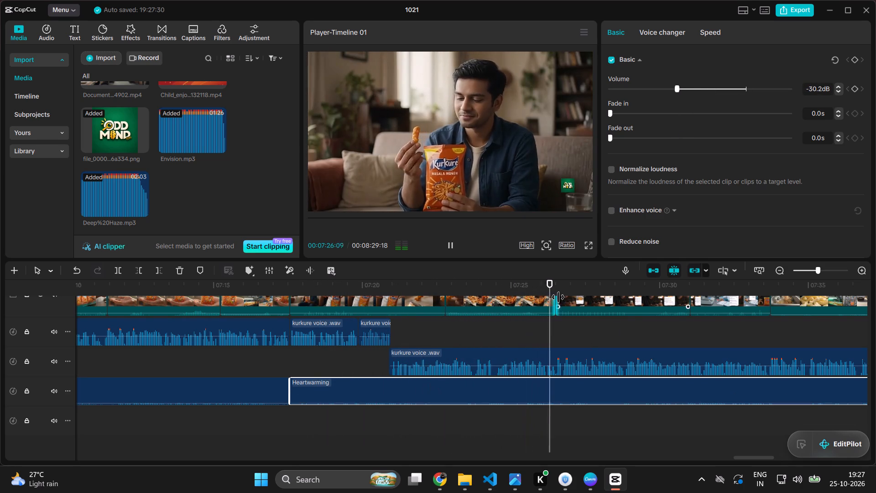
Listen to the mix again from 00:07:17:17, and replay the transition into the snack factory shot from 00:07:22:24.
{"action": "left_click_drag", "start_coordinate": [560, 289], "coordinate": [292, 370]}
{"action": "scroll", "coordinate": [435, 339], "scroll_direction": "up", "scroll_amount": 3}
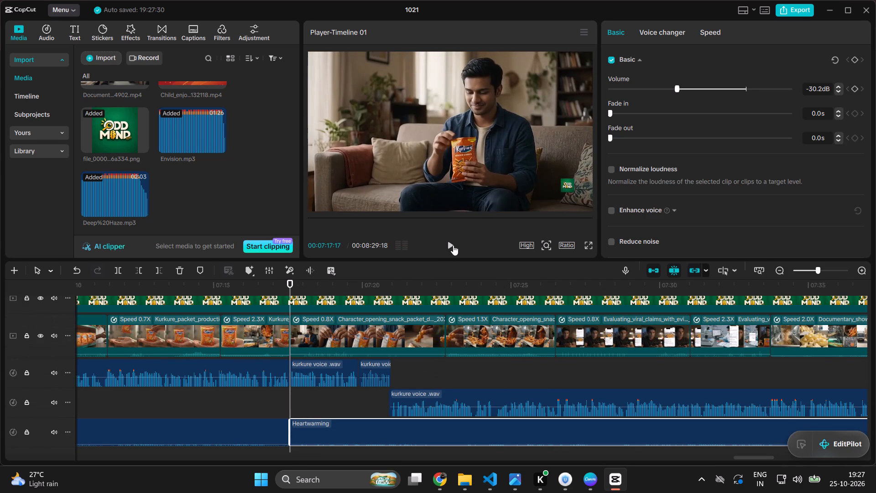
{"action": "left_click", "coordinate": [453, 245]}
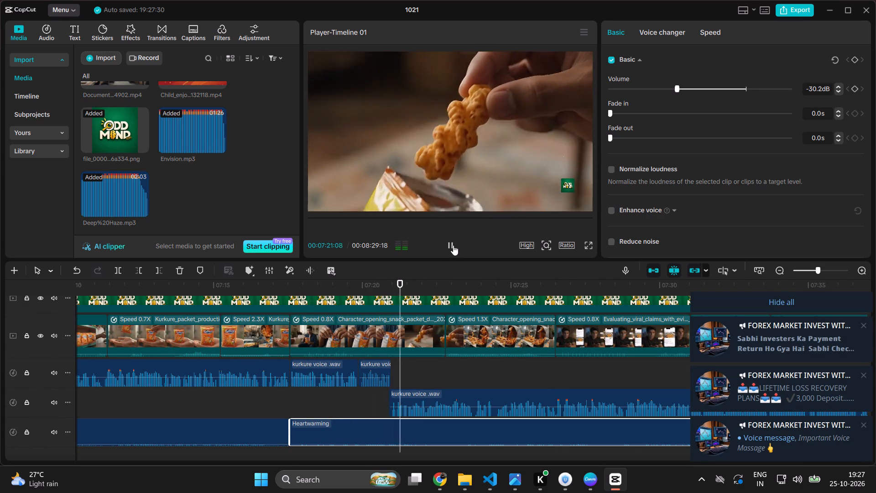
{"action": "left_click", "coordinate": [453, 245]}
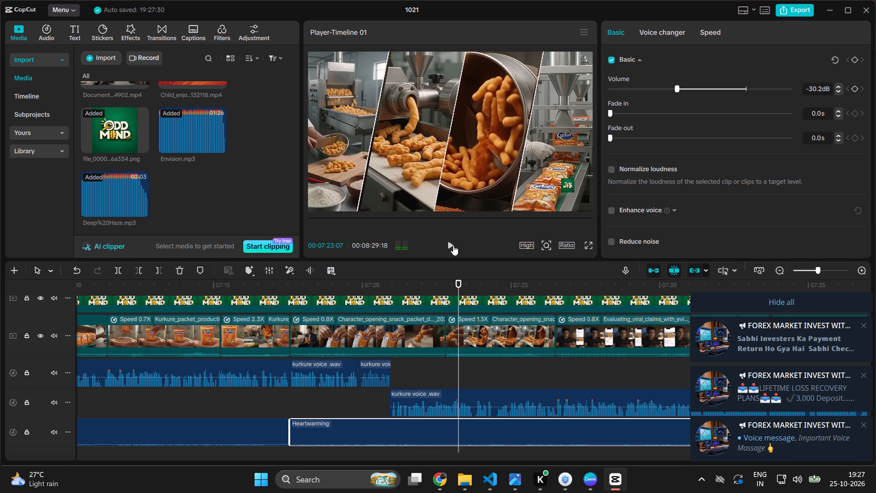
{"action": "left_click_drag", "start_coordinate": [457, 285], "coordinate": [447, 291]}
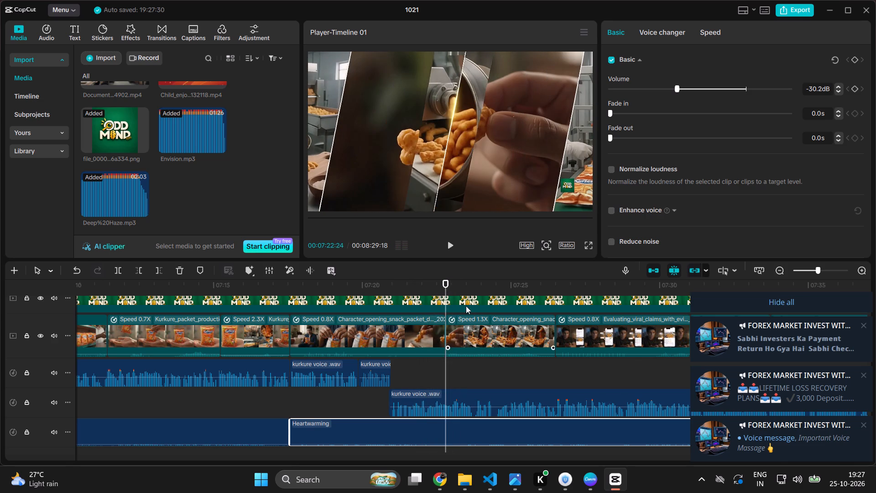
{"action": "left_click", "coordinate": [448, 248]}
{"action": "left_click", "coordinate": [451, 246]}
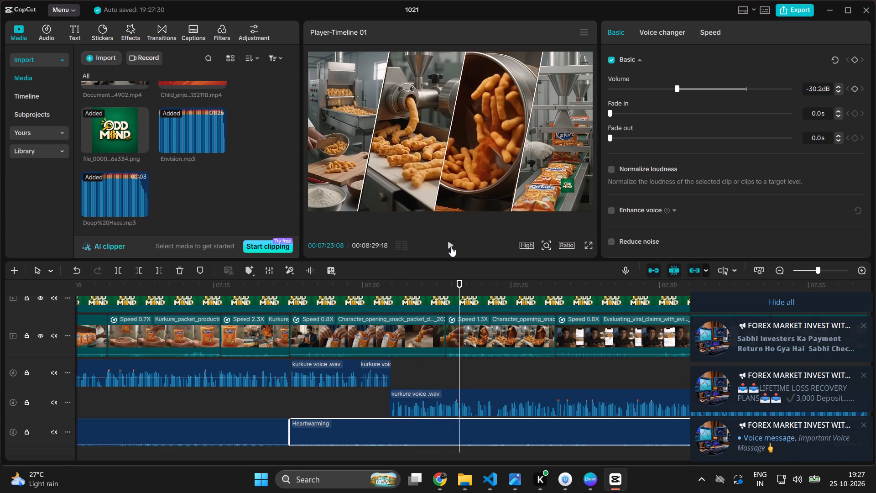
Split the 1.3X Character_opening_snack video clip at 00:07:23:06.
{"action": "left_click", "coordinate": [460, 283]}
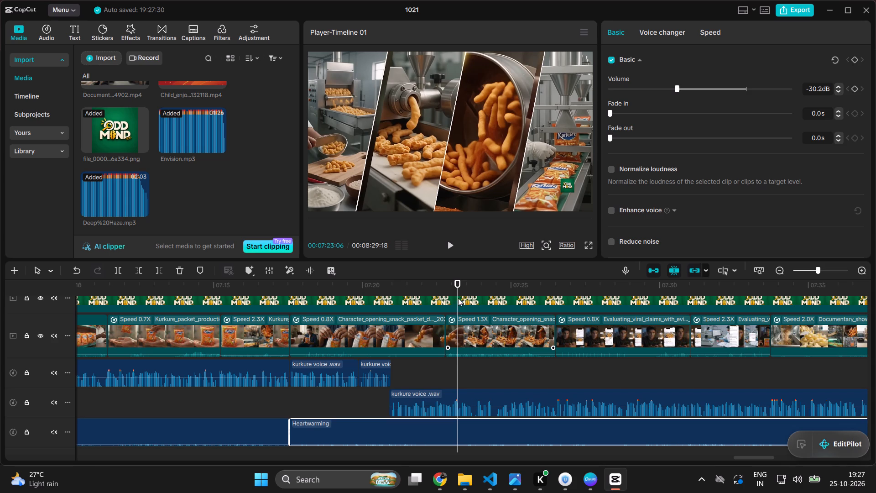
{"action": "left_click", "coordinate": [469, 333]}
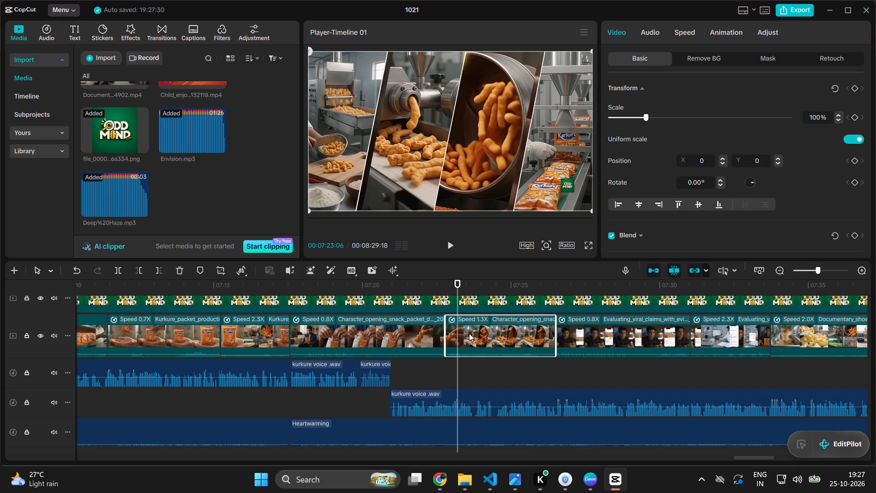
{"action": "key", "text": "ctrl+b"}
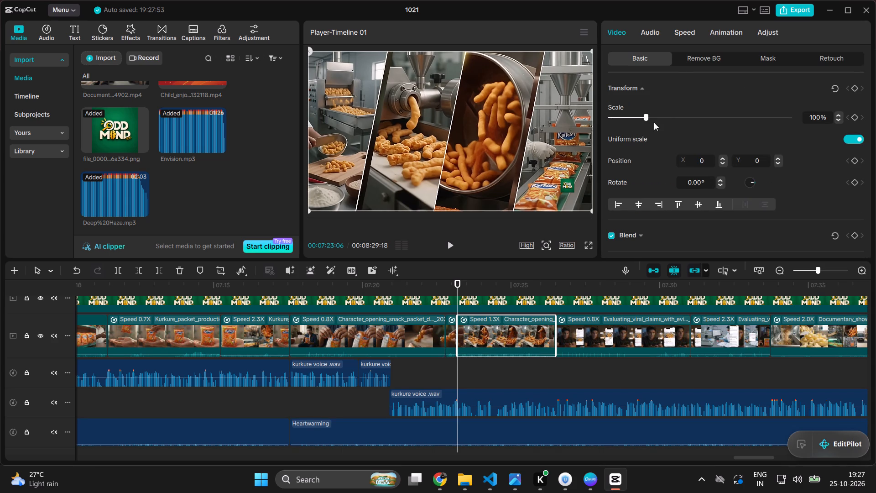
Mute the part of the video clip after the split by setting its volume to -∞ dB, and play it back.
{"action": "left_click", "coordinate": [679, 31]}
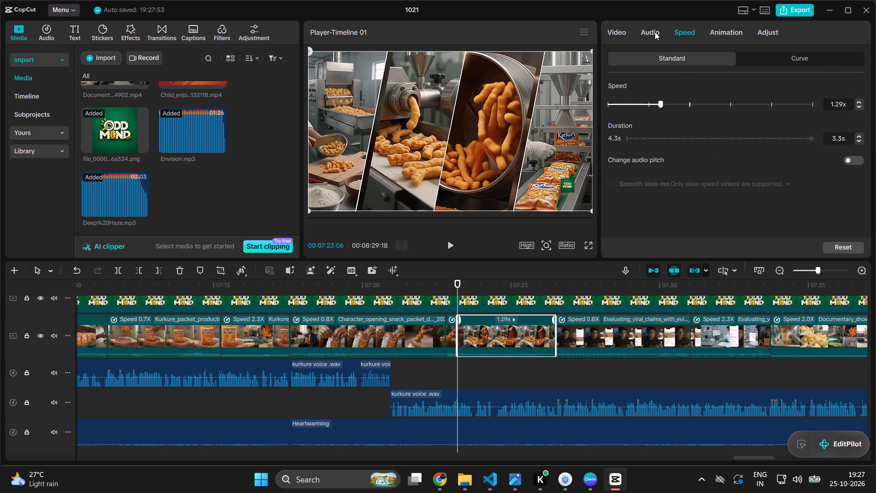
{"action": "left_click", "coordinate": [654, 31]}
{"action": "left_click_drag", "start_coordinate": [719, 115], "coordinate": [562, 156]}
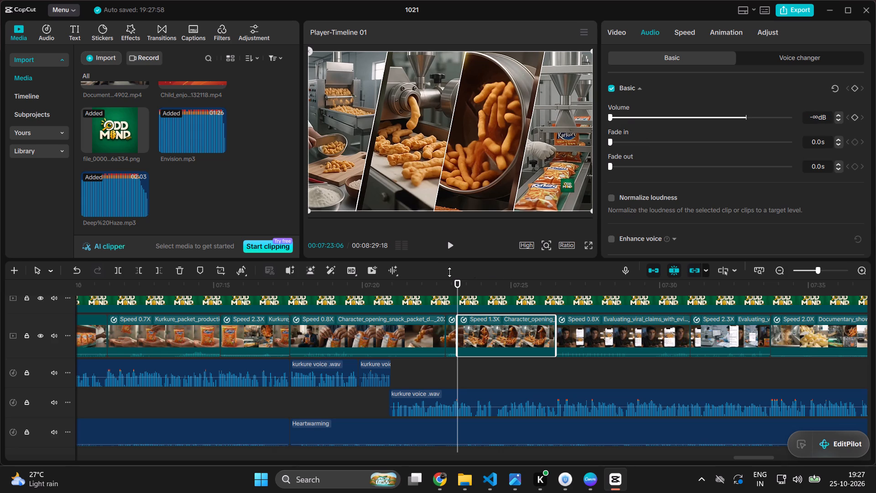
{"action": "left_click", "coordinate": [443, 243]}
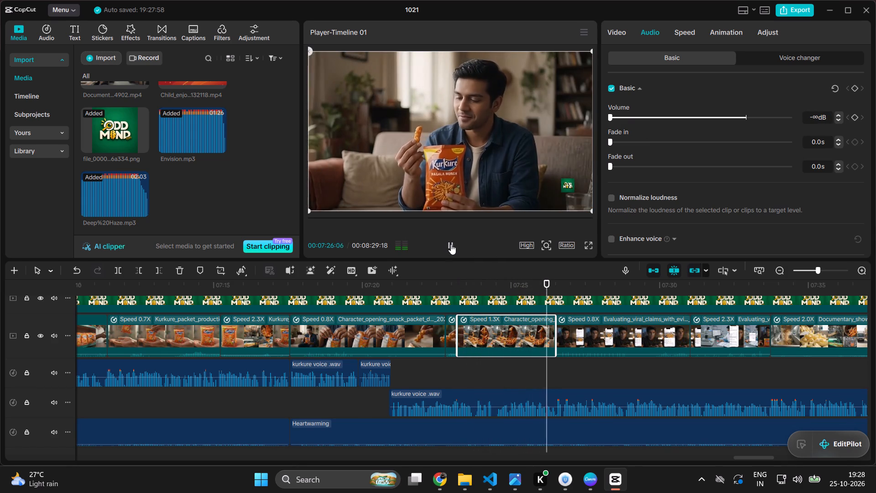
Replay the muted snack factory clip between about 00:07:23 and 00:07:29 to find where its sound should come back.
{"action": "left_click", "coordinate": [451, 244]}
{"action": "left_click", "coordinate": [457, 244]}
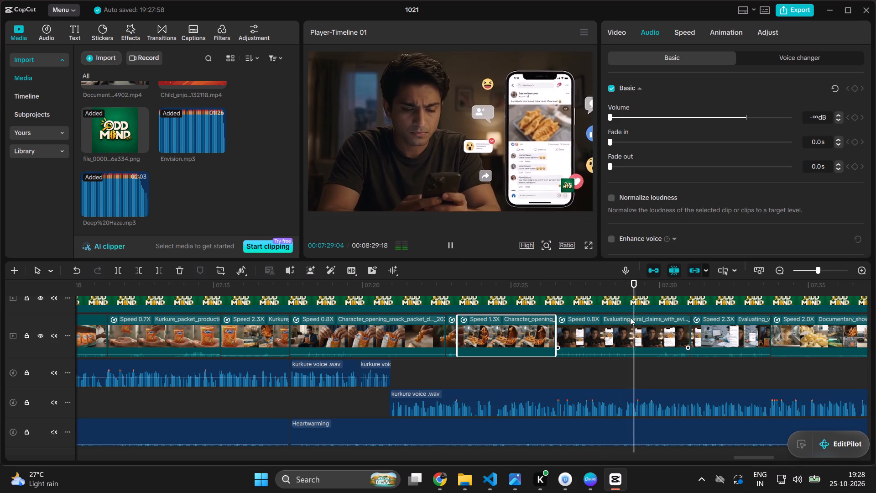
{"action": "left_click_drag", "start_coordinate": [640, 286], "coordinate": [443, 333]}
{"action": "left_click", "coordinate": [447, 240]}
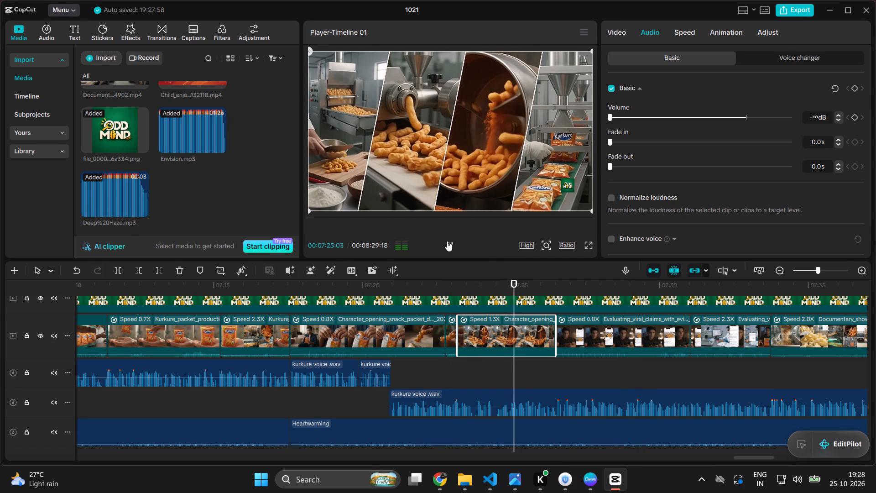
{"action": "left_click", "coordinate": [447, 241]}
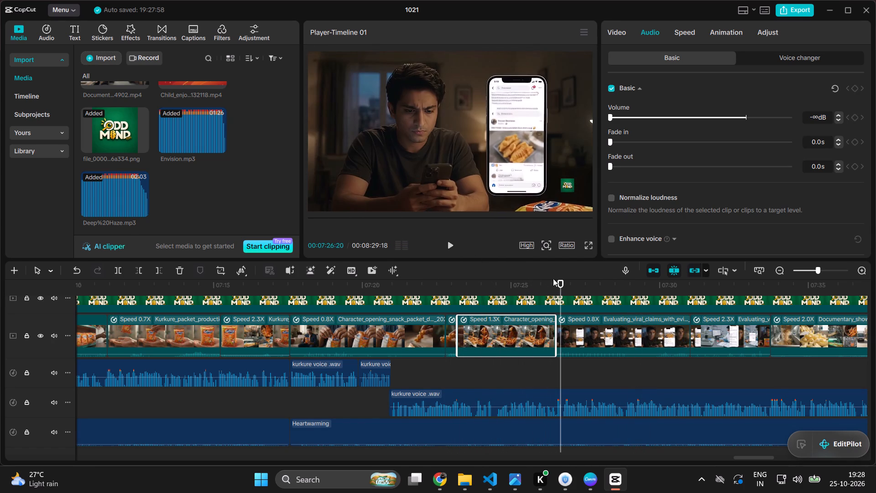
{"action": "left_click_drag", "start_coordinate": [563, 286], "coordinate": [521, 297]}
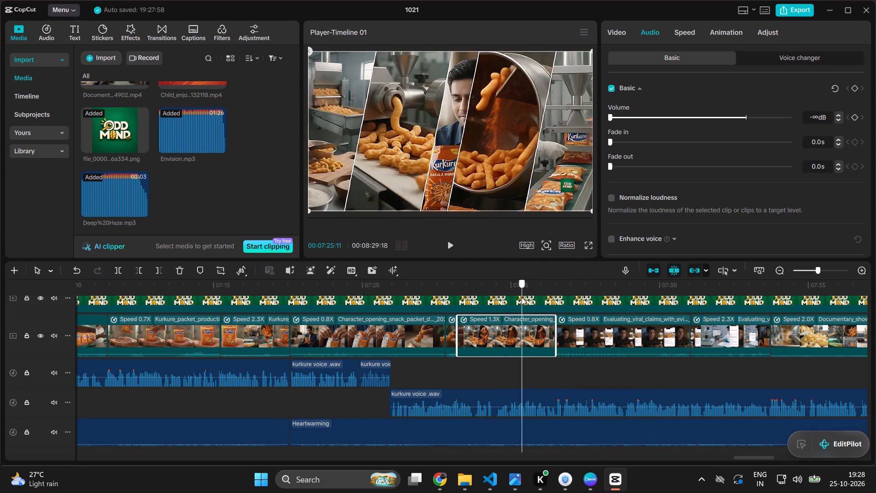
{"action": "left_click_drag", "start_coordinate": [521, 297], "coordinate": [502, 304]}
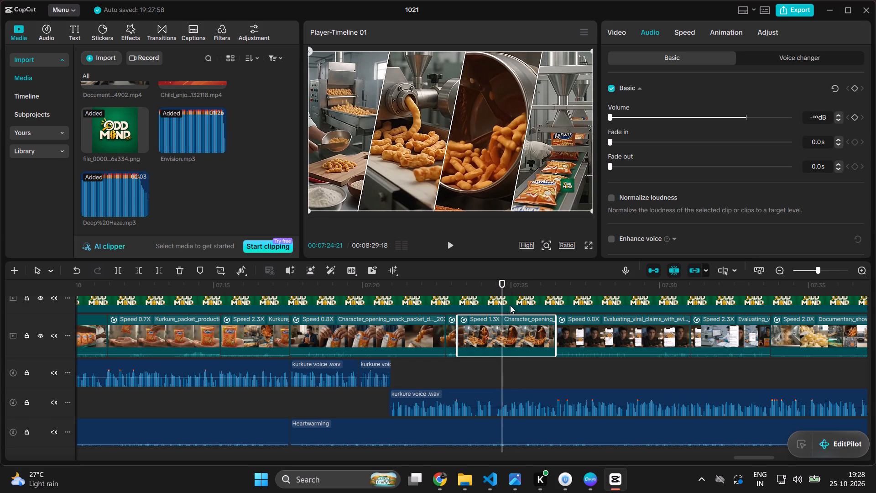
{"action": "left_click", "coordinate": [449, 244]}
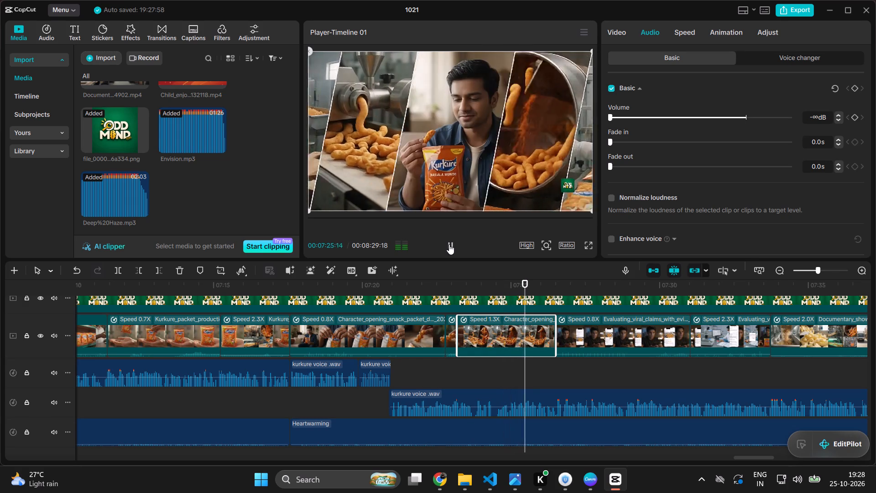
{"action": "left_click", "coordinate": [449, 244]}
{"action": "left_click_drag", "start_coordinate": [533, 287], "coordinate": [449, 297]}
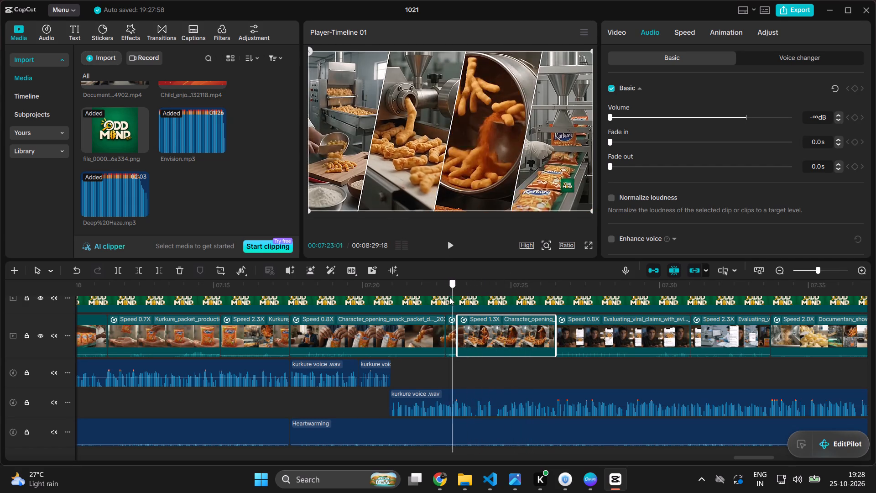
{"action": "left_click_drag", "start_coordinate": [449, 297], "coordinate": [454, 296]}
{"action": "left_click", "coordinate": [450, 251]}
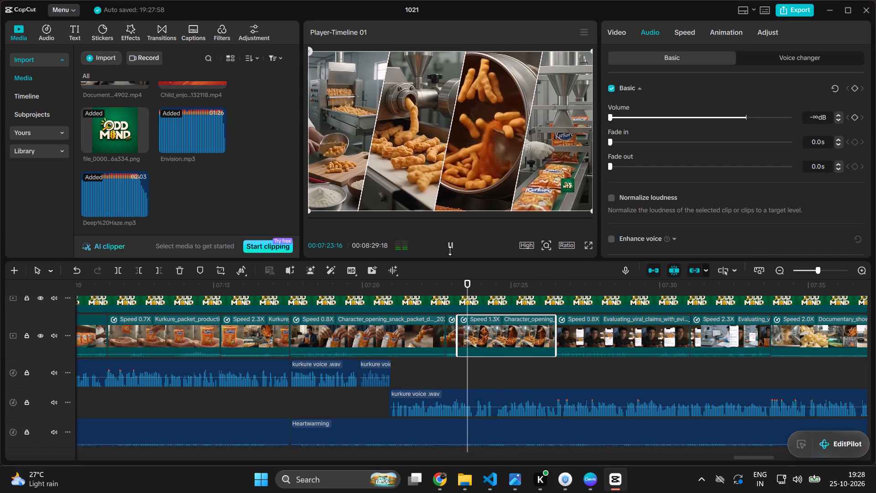
{"action": "left_click", "coordinate": [450, 251]}
{"action": "double_click", "coordinate": [450, 251]}
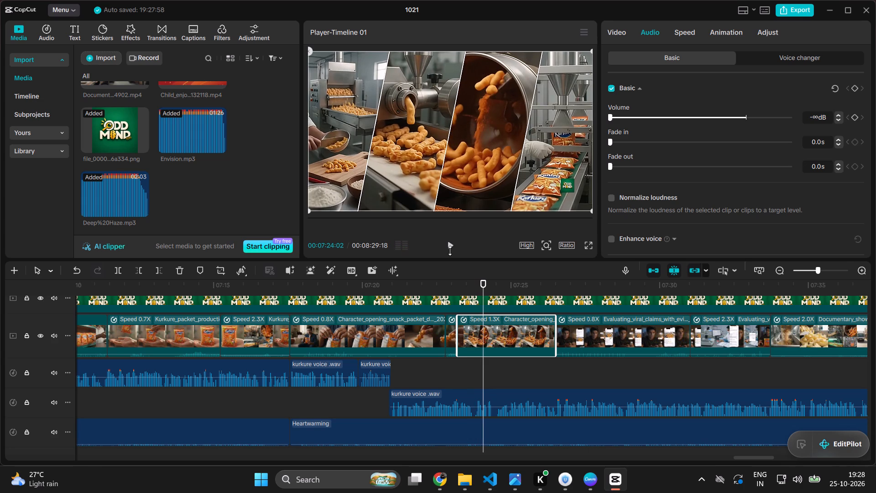
{"action": "double_click", "coordinate": [450, 251]}
{"action": "triple_click", "coordinate": [450, 251]}
{"action": "triple_click", "coordinate": [450, 251]}
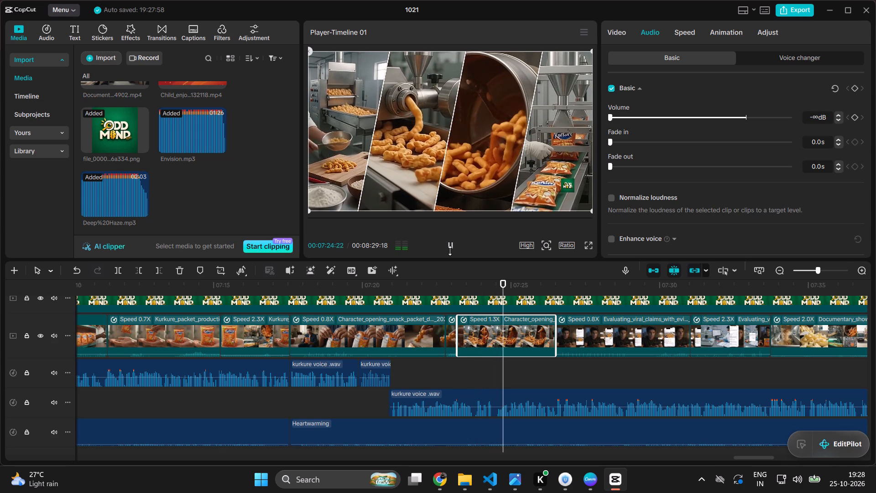
{"action": "double_click", "coordinate": [450, 251]}
{"action": "double_click", "coordinate": [450, 251]}
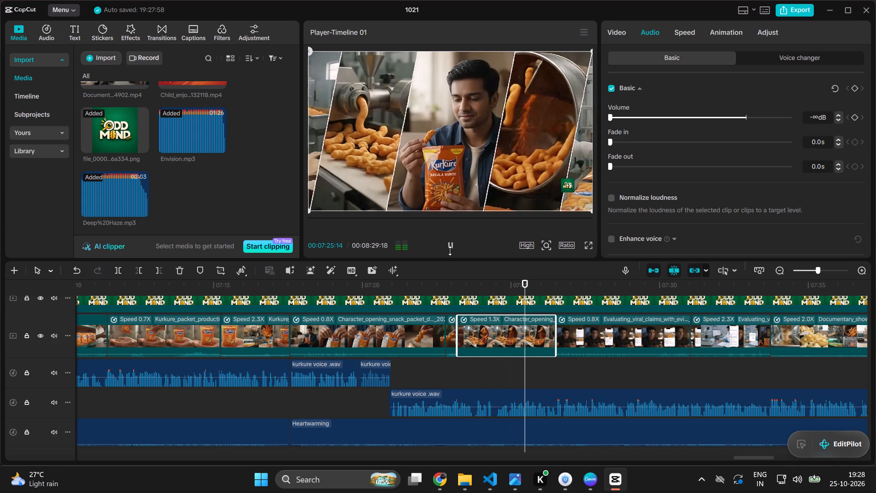
Split the muted 1.3X Character_opening_snack video clip at 00:07:25:08.
{"action": "left_click_drag", "start_coordinate": [524, 284], "coordinate": [520, 285]}
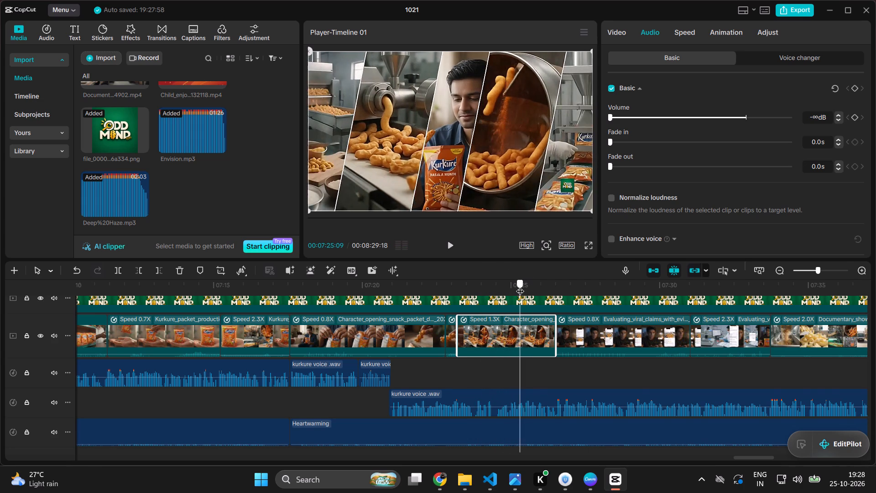
{"action": "left_click_drag", "start_coordinate": [520, 285], "coordinate": [519, 286]}
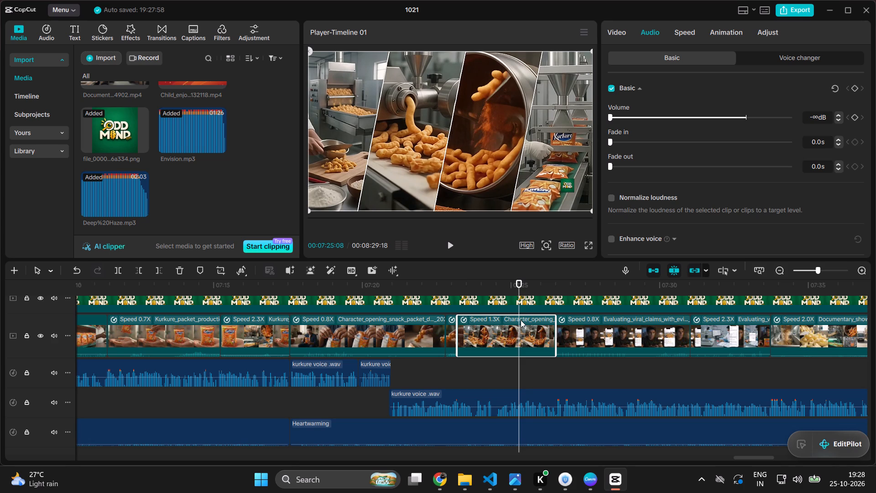
{"action": "key", "text": "ctrl+b"}
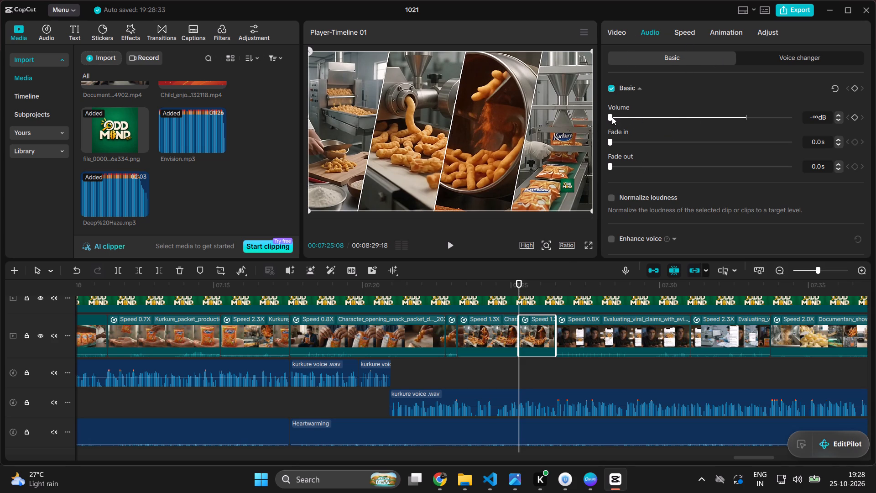
Raise the volume of the part after the split to -11.5 dB and play back the transition.
{"action": "left_click_drag", "start_coordinate": [612, 117], "coordinate": [717, 136]}
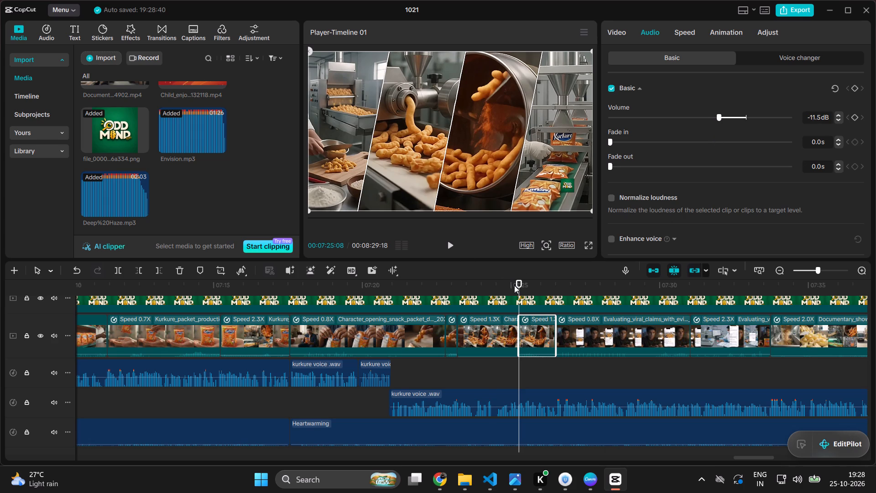
{"action": "left_click_drag", "start_coordinate": [515, 285], "coordinate": [480, 294]}
{"action": "left_click", "coordinate": [454, 241]}
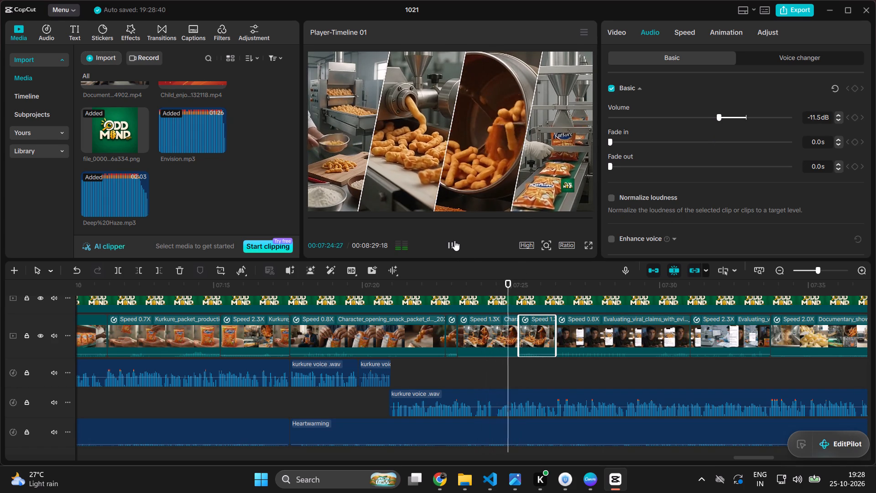
{"action": "left_click", "coordinate": [451, 241]}
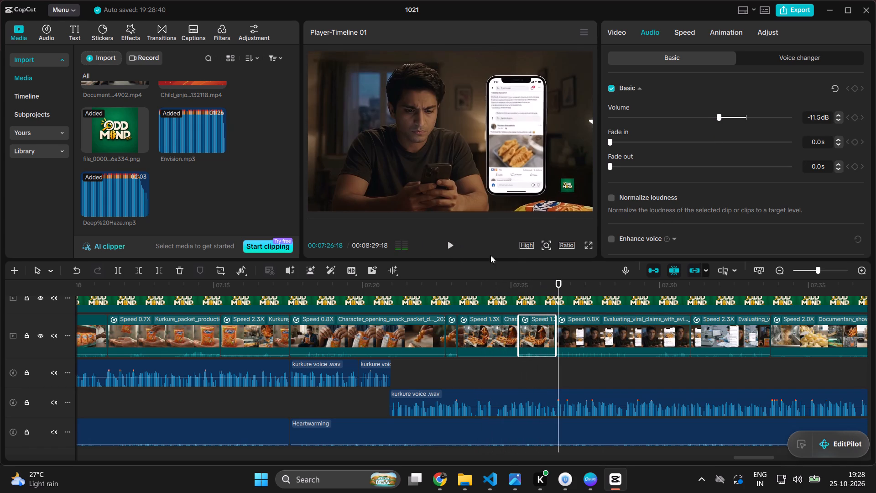
{"action": "left_click_drag", "start_coordinate": [560, 283], "coordinate": [382, 321]}
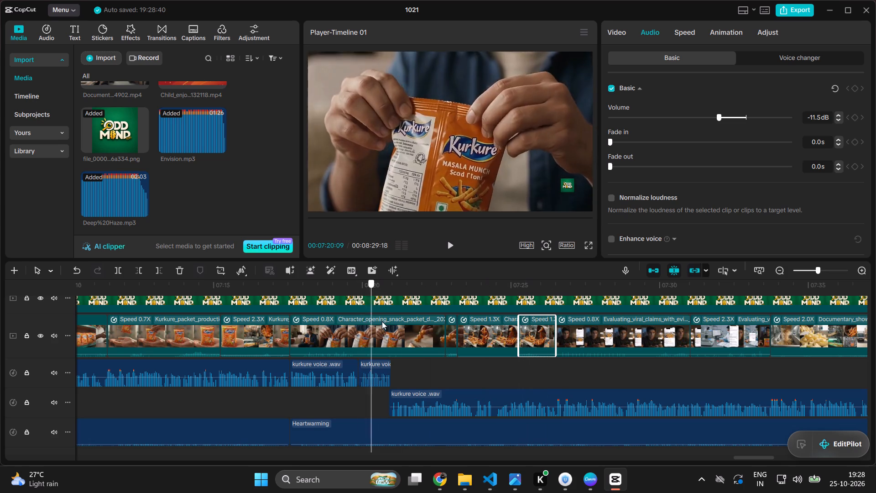
{"action": "left_click_drag", "start_coordinate": [382, 321], "coordinate": [389, 320]}
{"action": "left_click", "coordinate": [454, 246]}
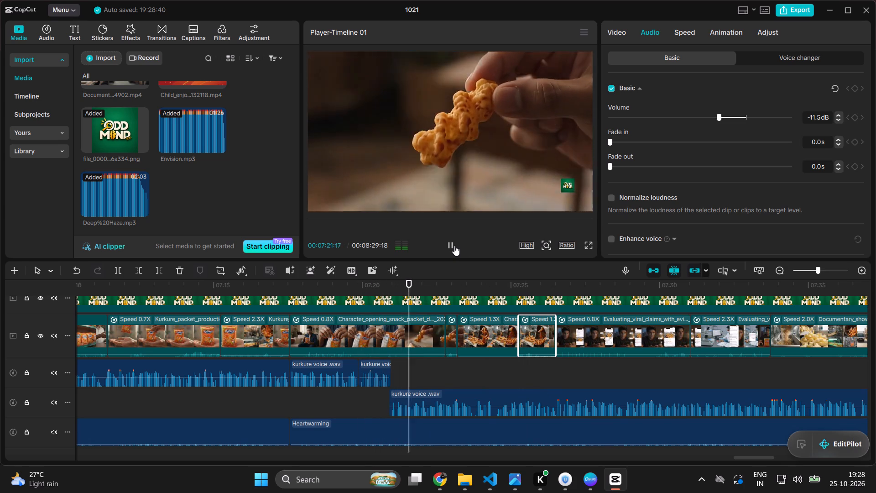
{"action": "scroll", "coordinate": [408, 325], "scroll_direction": "down", "scroll_amount": 4}
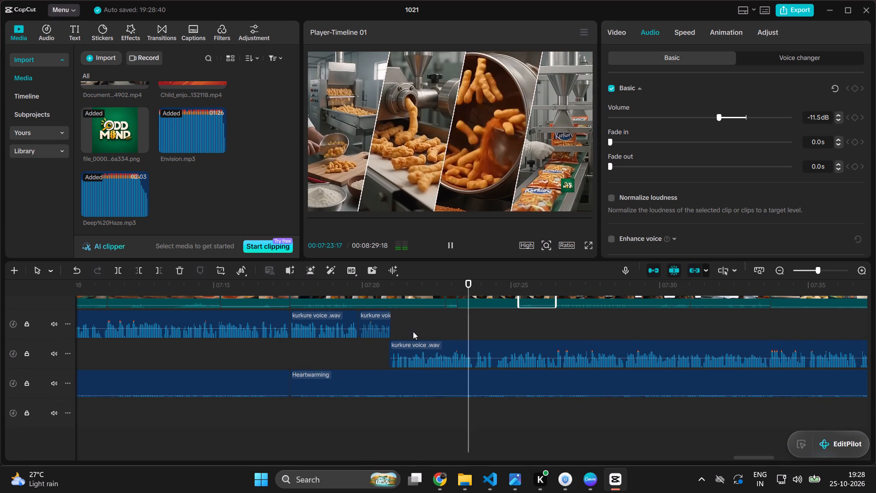
{"action": "scroll", "coordinate": [413, 331], "scroll_direction": "up", "scroll_amount": 5}
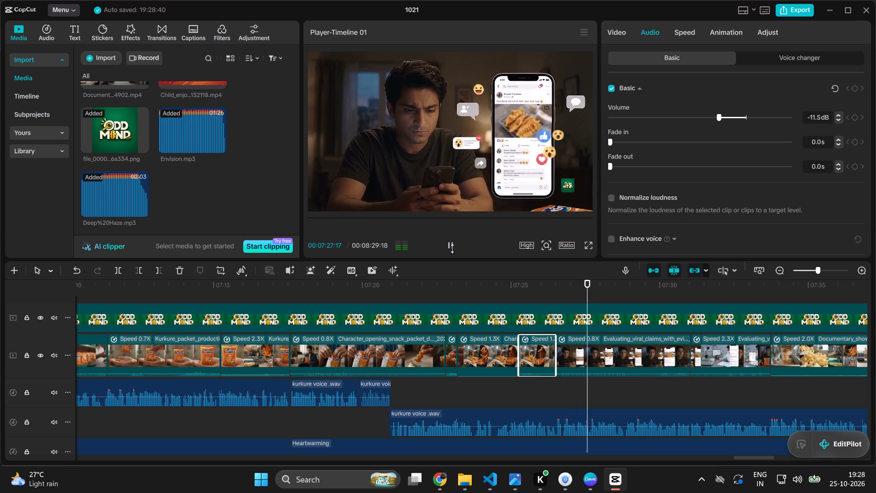
{"action": "scroll", "coordinate": [548, 319], "scroll_direction": "down", "scroll_amount": 4}
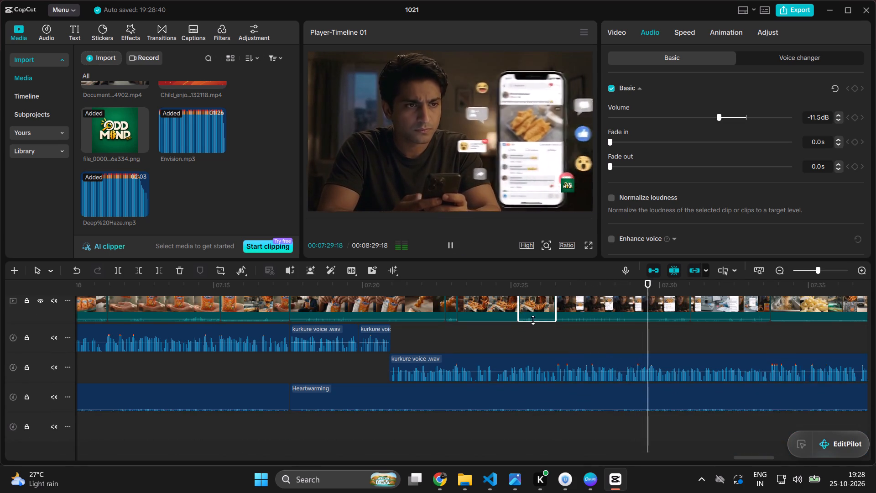
{"action": "scroll", "coordinate": [542, 362], "scroll_direction": "up", "scroll_amount": 5}
{"action": "scroll", "coordinate": [542, 368], "scroll_direction": "down", "scroll_amount": 6}
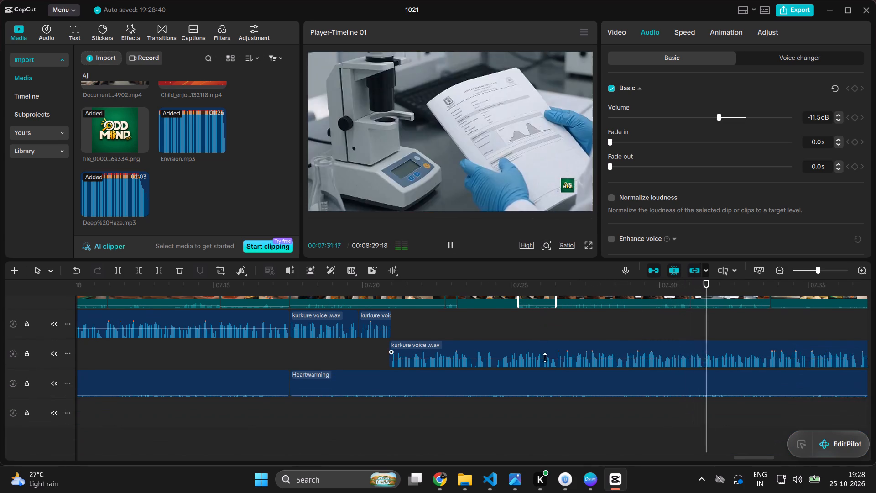
{"action": "scroll", "coordinate": [547, 358], "scroll_direction": "up", "scroll_amount": 4}
{"action": "scroll", "coordinate": [547, 356], "scroll_direction": "down", "scroll_amount": 3}
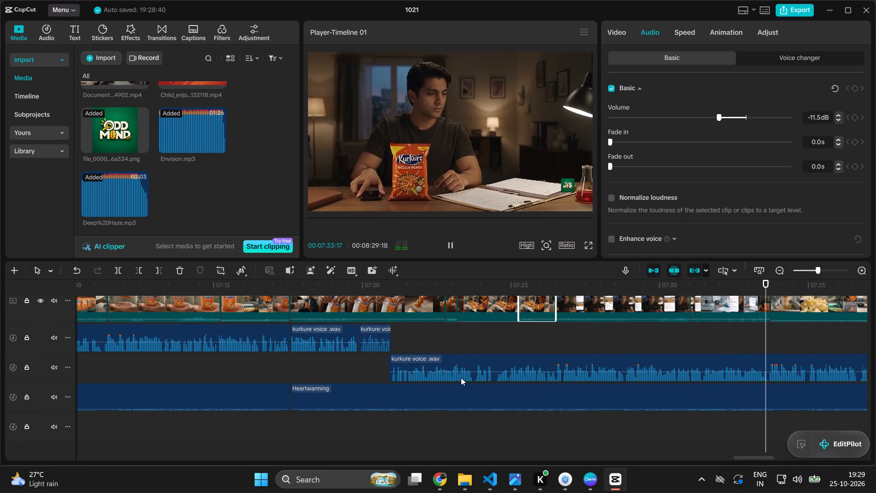
{"action": "scroll", "coordinate": [492, 358], "scroll_direction": "up", "scroll_amount": 3}
{"action": "scroll", "coordinate": [634, 391], "scroll_direction": "left", "scroll_amount": 1}
{"action": "left_click", "coordinate": [590, 244]}
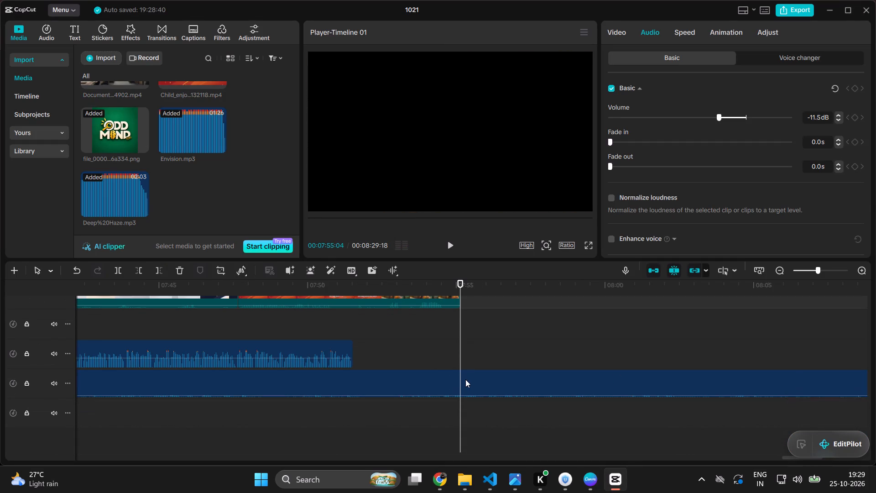
{"action": "left_click", "coordinate": [468, 383]}
{"action": "key", "text": "ctrl+b"}
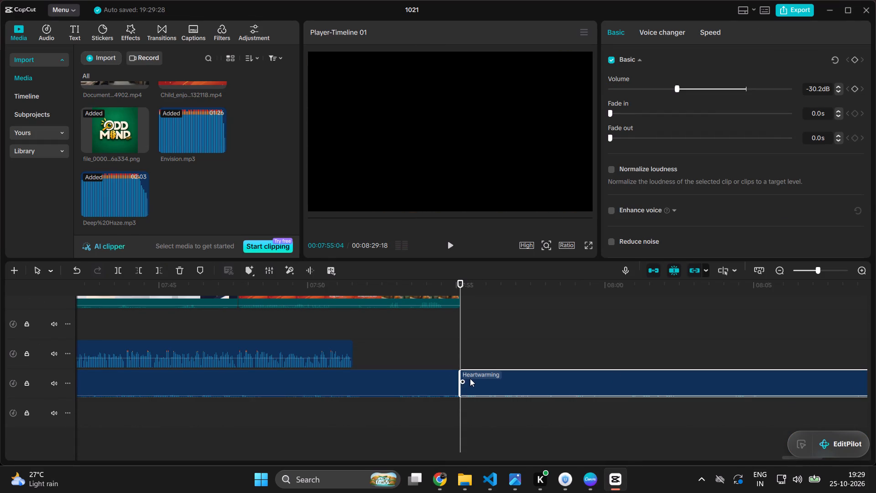
{"action": "key", "text": "BackSpace"}
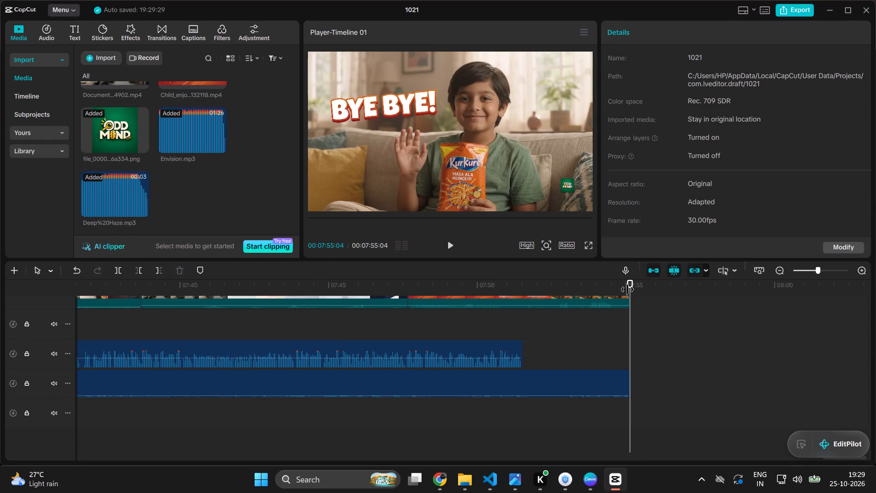
Play the video from the beginning in full screen and review the opening mix up to about 00:00:23.
{"action": "left_click_drag", "start_coordinate": [634, 286], "coordinate": [0, 469]}
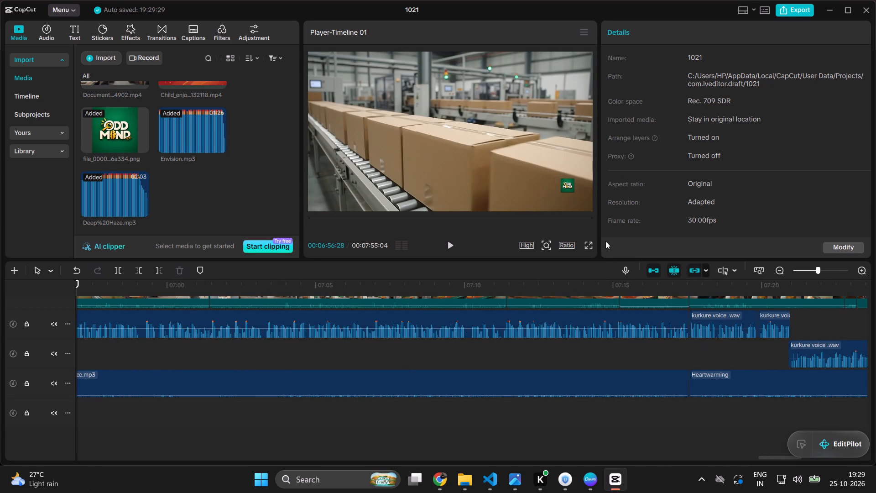
{"action": "left_click", "coordinate": [585, 244]}
{"action": "left_click_drag", "start_coordinate": [401, 442], "coordinate": [375, 446]}
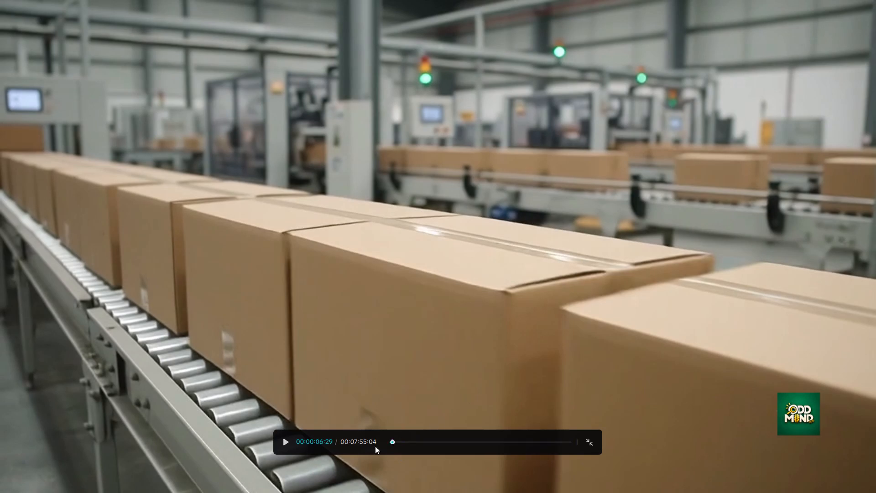
{"action": "left_click_drag", "start_coordinate": [375, 446], "coordinate": [308, 451]}
{"action": "left_click", "coordinate": [282, 441]}
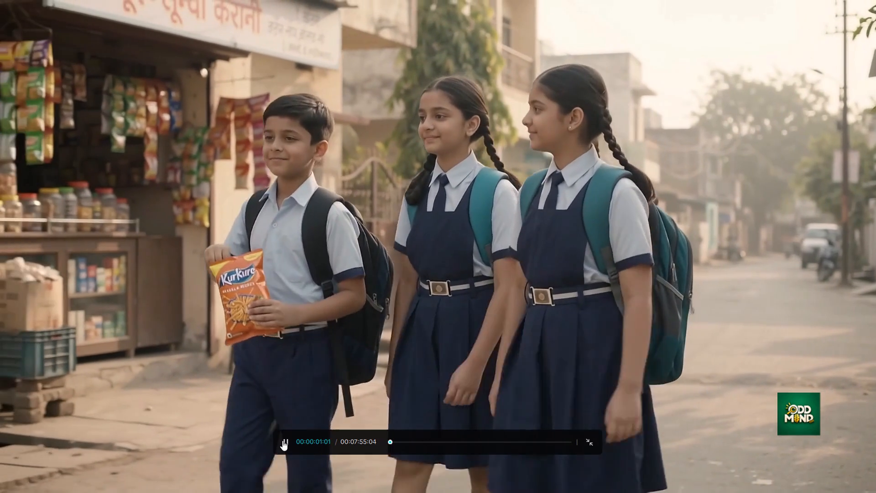
{"action": "left_click_drag", "start_coordinate": [282, 441], "coordinate": [286, 454]}
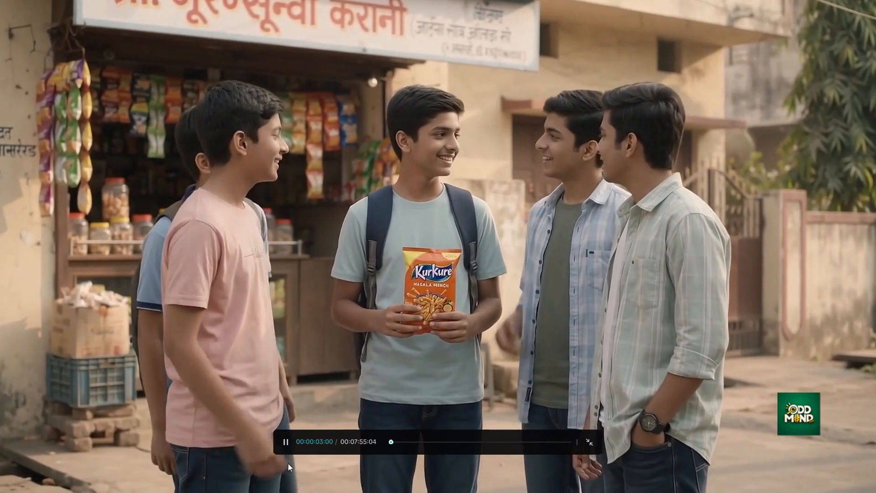
{"action": "left_click", "coordinate": [287, 440]}
{"action": "left_click", "coordinate": [286, 442]}
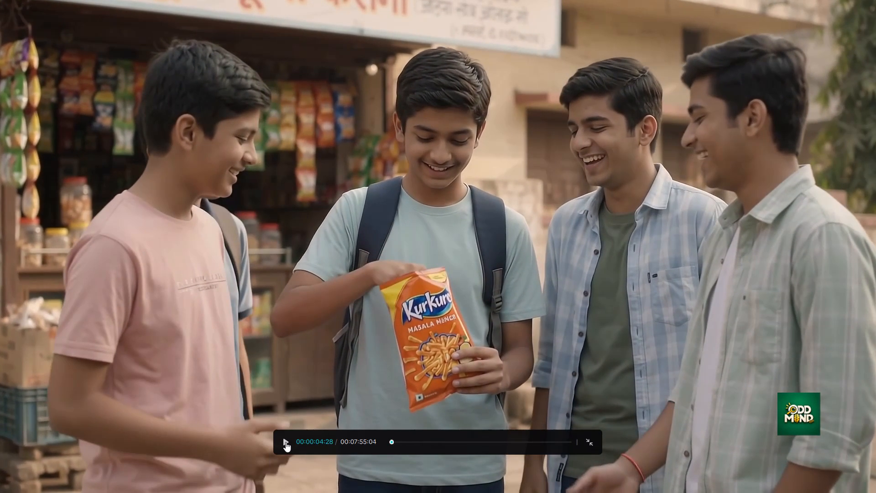
{"action": "left_click", "coordinate": [292, 438]}
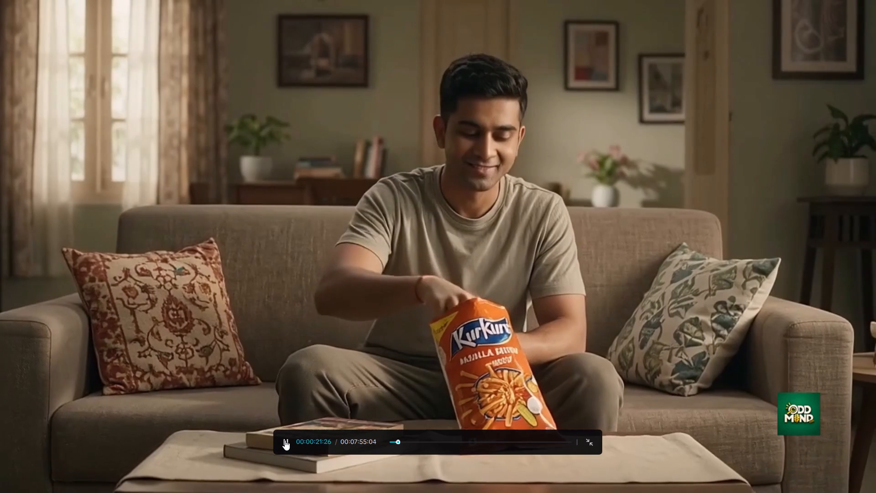
{"action": "left_click", "coordinate": [285, 440]}
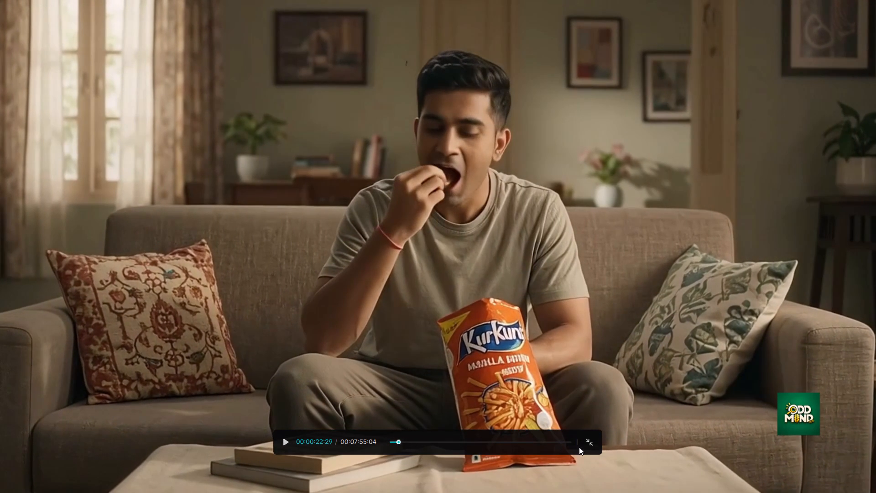
{"action": "left_click", "coordinate": [592, 441]}
Inspect the audio tracks around the change from Envision to Deep Haze and play the mix from about 00:00:56 to 00:01:00.
{"action": "scroll", "coordinate": [515, 342], "scroll_direction": "up", "scroll_amount": 10}
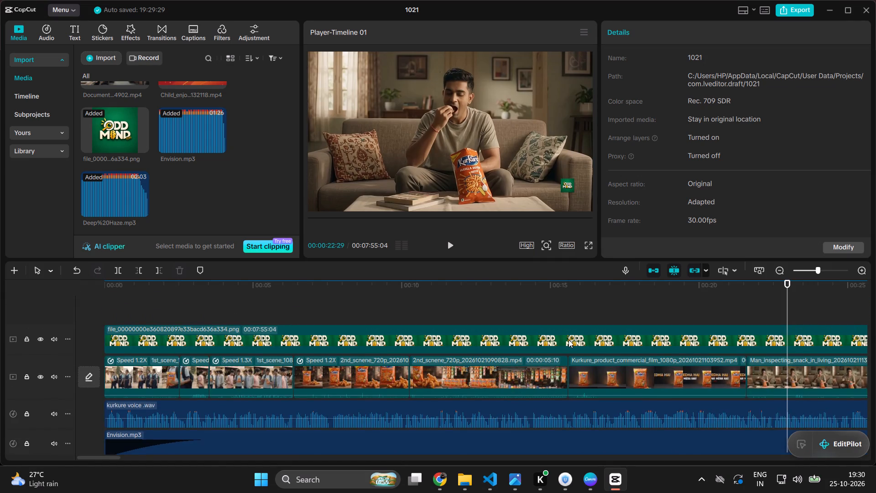
{"action": "scroll", "coordinate": [569, 340], "scroll_direction": "left", "scroll_amount": 2}
{"action": "scroll", "coordinate": [513, 334], "scroll_direction": "down", "scroll_amount": 1}
{"action": "scroll", "coordinate": [513, 334], "scroll_direction": "left", "scroll_amount": 1}
{"action": "scroll", "coordinate": [513, 334], "scroll_direction": "down", "scroll_amount": 5}
{"action": "scroll", "coordinate": [486, 339], "scroll_direction": "up", "scroll_amount": 2}
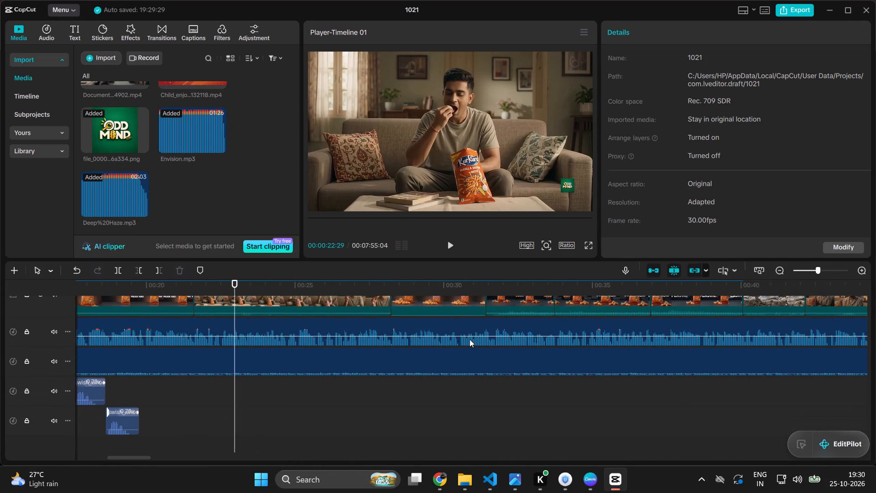
{"action": "scroll", "coordinate": [469, 339], "scroll_direction": "up", "scroll_amount": 5}
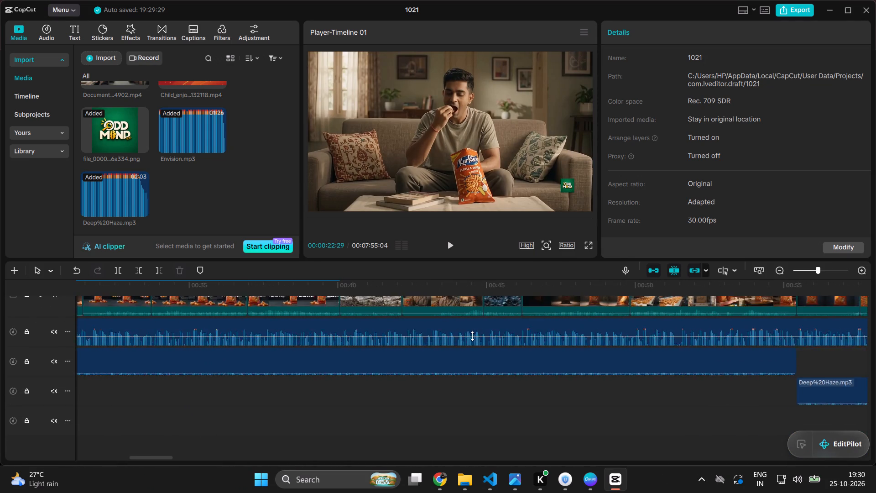
{"action": "scroll", "coordinate": [472, 336], "scroll_direction": "up", "scroll_amount": 2}
{"action": "scroll", "coordinate": [517, 329], "scroll_direction": "left", "scroll_amount": 1}
{"action": "left_click", "coordinate": [558, 318]}
{"action": "left_click", "coordinate": [575, 299]}
{"action": "left_click", "coordinate": [634, 288]}
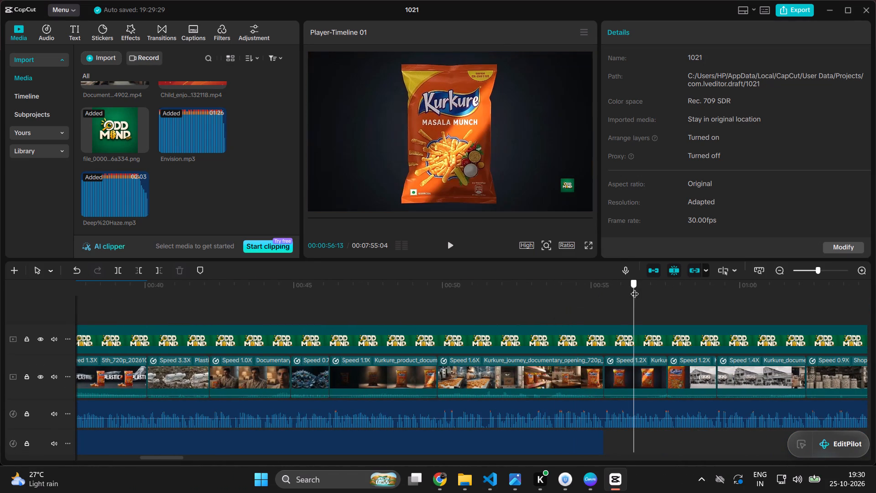
{"action": "left_click", "coordinate": [454, 243]}
{"action": "scroll", "coordinate": [460, 250], "scroll_direction": "left", "scroll_amount": 1}
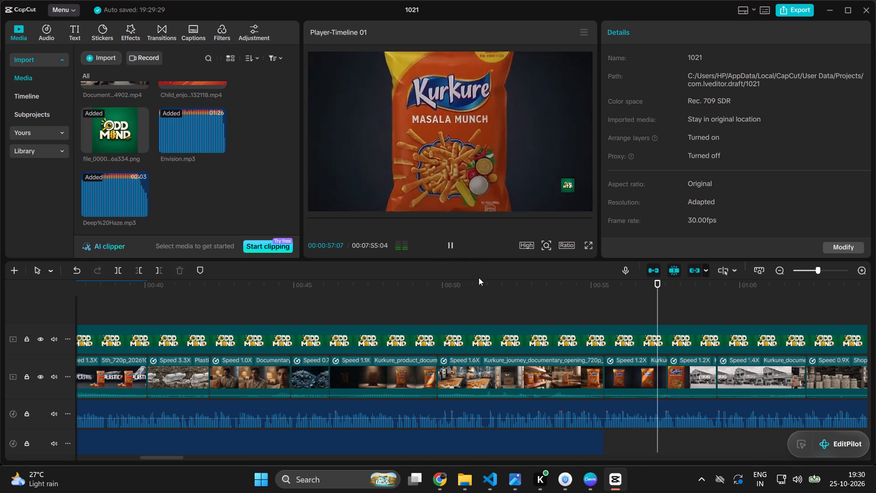
{"action": "scroll", "coordinate": [479, 278], "scroll_direction": "left", "scroll_amount": 2}
{"action": "scroll", "coordinate": [496, 299], "scroll_direction": "down", "scroll_amount": 5}
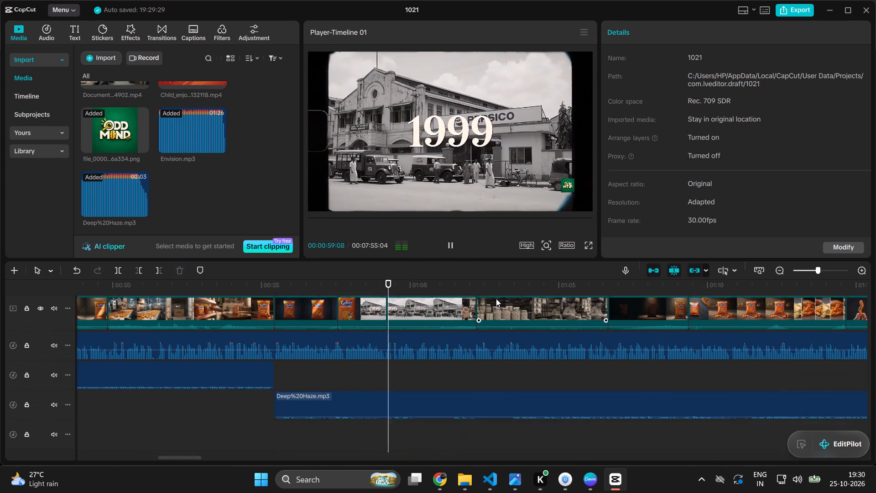
{"action": "scroll", "coordinate": [496, 299], "scroll_direction": "up", "scroll_amount": 9}
{"action": "left_click", "coordinate": [447, 249]}
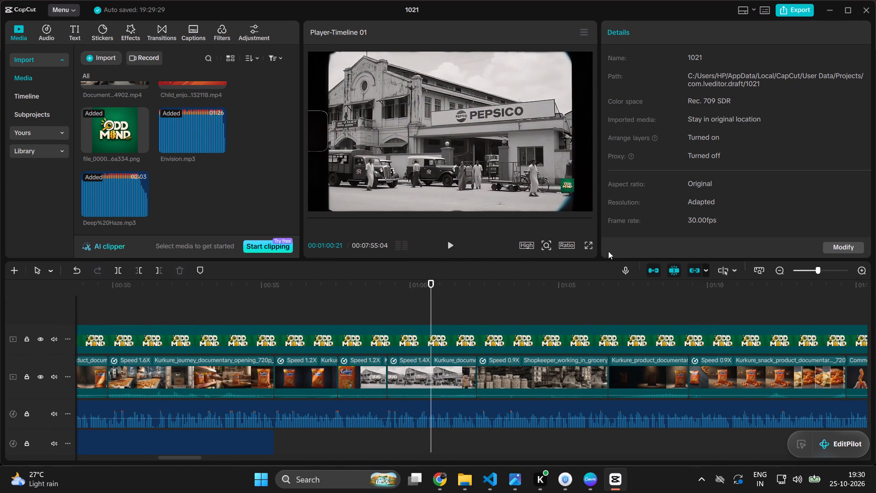
Play the video in full screen again from the very beginning to review the finished mix.
{"action": "left_click", "coordinate": [578, 244]}
{"action": "left_click", "coordinate": [589, 244]}
{"action": "left_click_drag", "start_coordinate": [403, 441], "coordinate": [376, 444]}
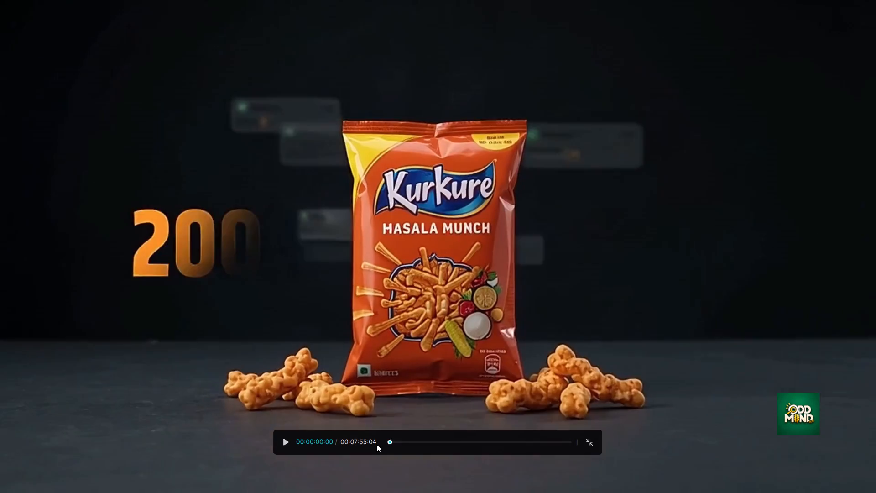
{"action": "left_click_drag", "start_coordinate": [376, 444], "coordinate": [341, 446]}
{"action": "left_click", "coordinate": [281, 443]}
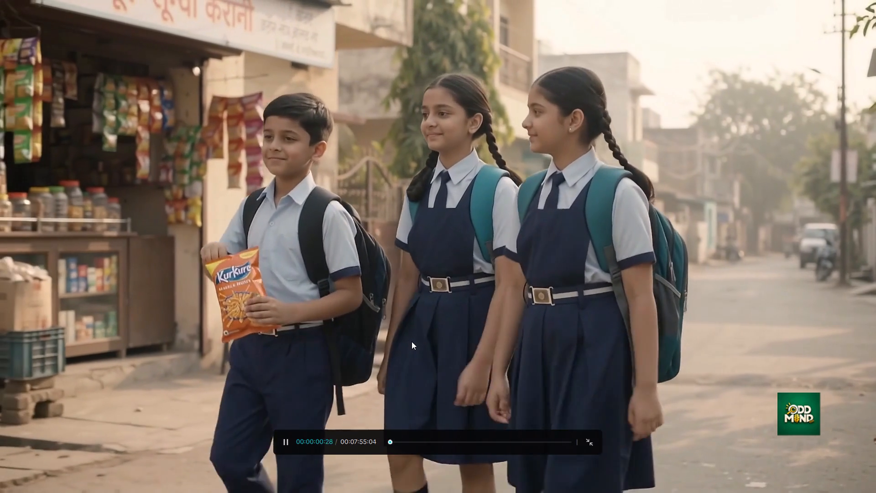
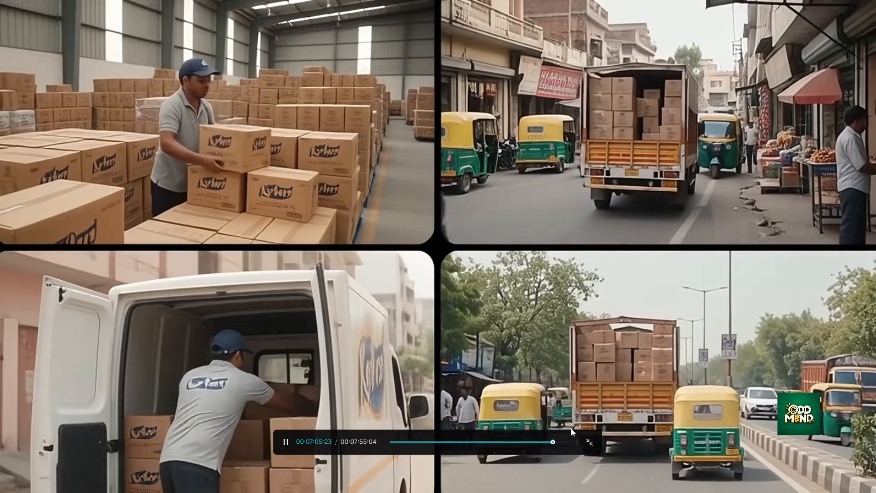
Leave the full-screen review and examine the Deep Haze music ending around 00:06:56 to find where its audible part stops.
{"action": "left_click", "coordinate": [593, 443]}
{"action": "scroll", "coordinate": [479, 373], "scroll_direction": "down", "scroll_amount": 7}
{"action": "scroll", "coordinate": [366, 386], "scroll_direction": "up", "scroll_amount": 2}
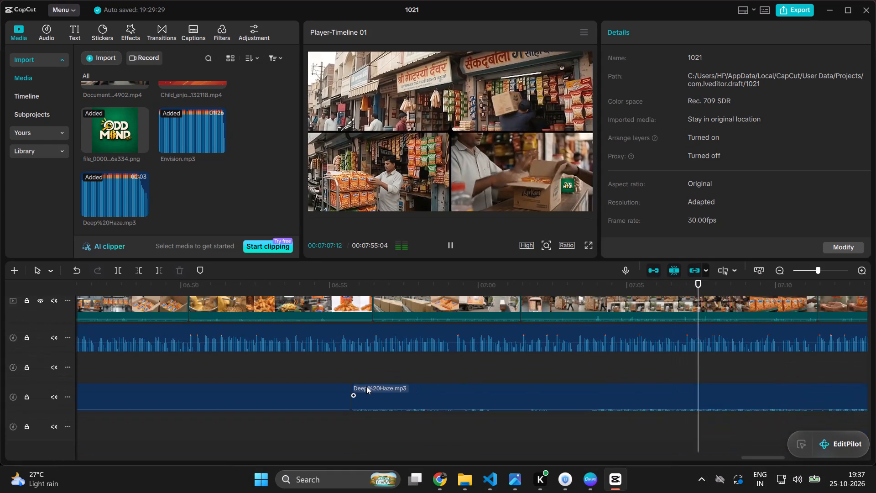
{"action": "scroll", "coordinate": [366, 386], "scroll_direction": "up", "scroll_amount": 2}
{"action": "scroll", "coordinate": [312, 394], "scroll_direction": "up", "scroll_amount": 5}
{"action": "scroll", "coordinate": [312, 394], "scroll_direction": "down", "scroll_amount": 6}
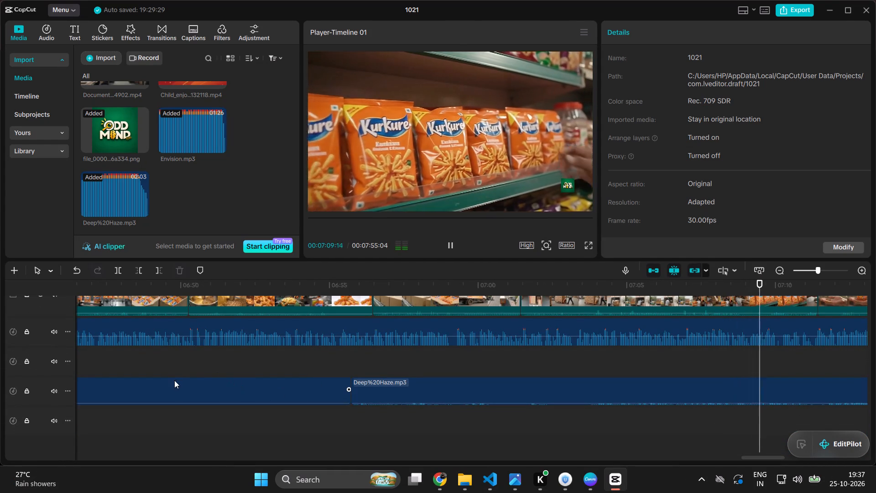
{"action": "left_click", "coordinate": [175, 389]}
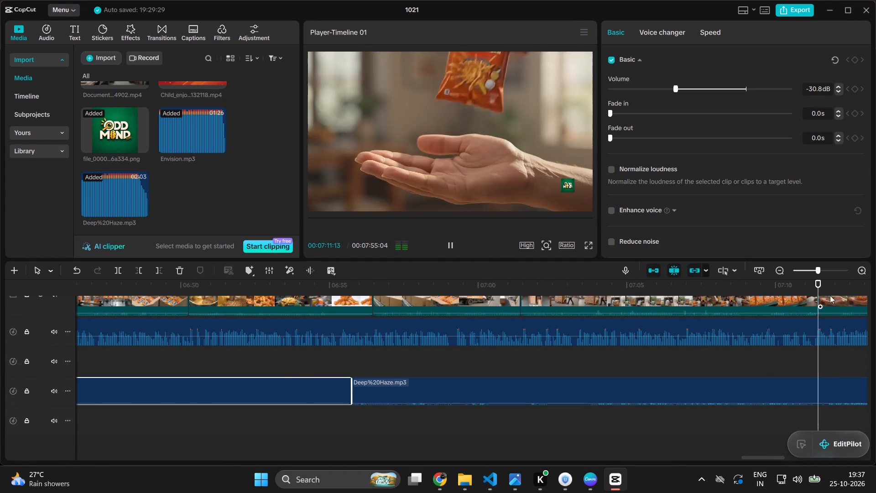
{"action": "left_click_drag", "start_coordinate": [831, 285], "coordinate": [88, 488]}
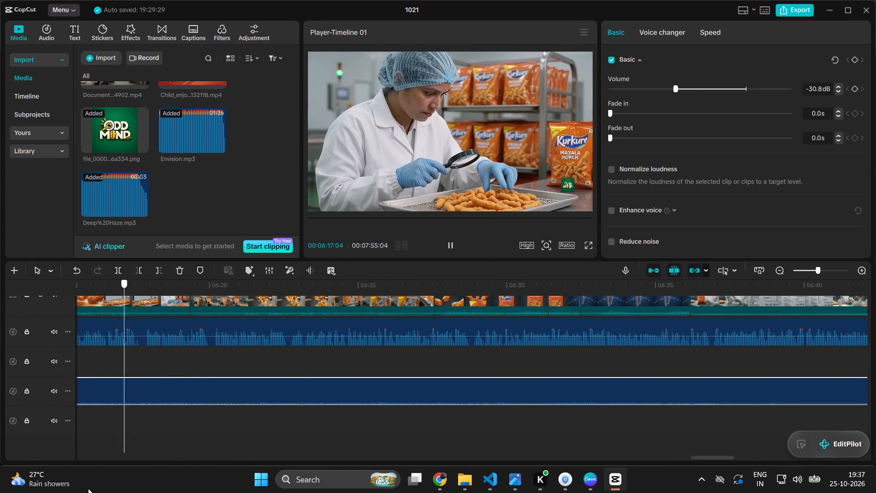
{"action": "left_click_drag", "start_coordinate": [88, 488], "coordinate": [713, 483]}
{"action": "scroll", "coordinate": [696, 462], "scroll_direction": "up", "scroll_amount": 2, "text": "ctrl"}
{"action": "scroll", "coordinate": [710, 382], "scroll_direction": "up", "scroll_amount": 6, "text": "ctrl"}
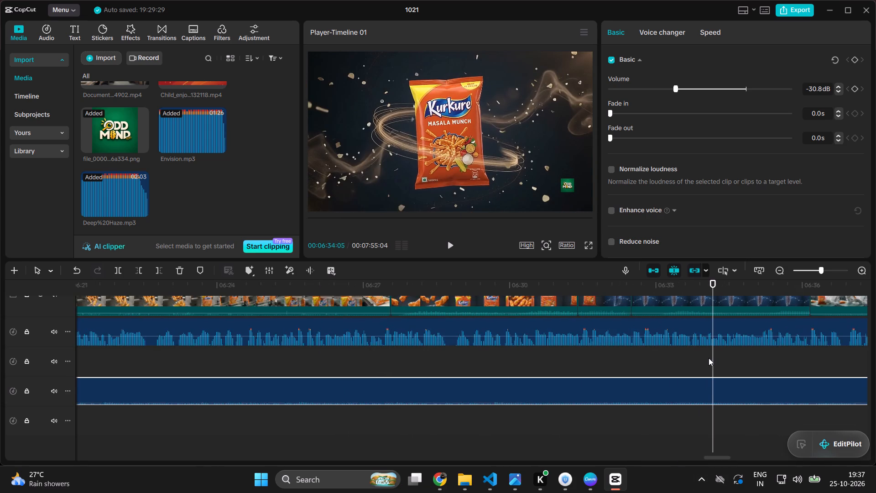
{"action": "scroll", "coordinate": [663, 372], "scroll_direction": "down", "scroll_amount": 6, "text": "ctrl"}
{"action": "left_click_drag", "start_coordinate": [710, 283], "coordinate": [301, 389]}
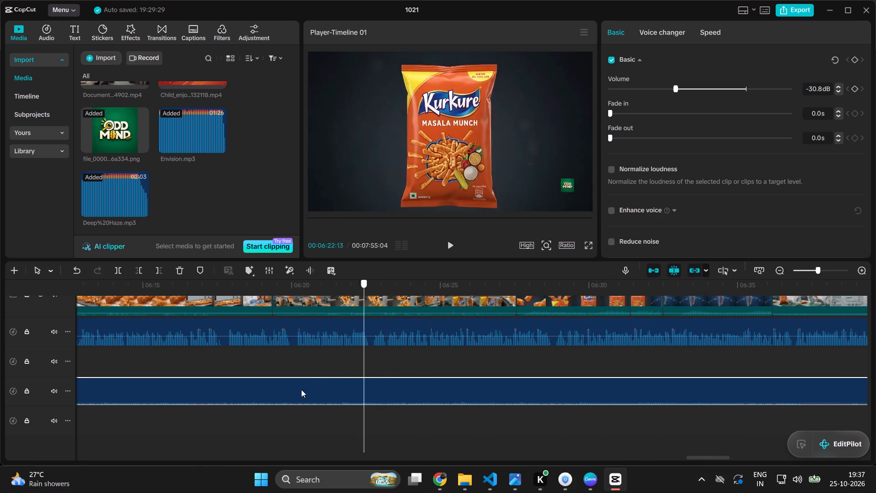
{"action": "left_click_drag", "start_coordinate": [301, 389], "coordinate": [875, 453]}
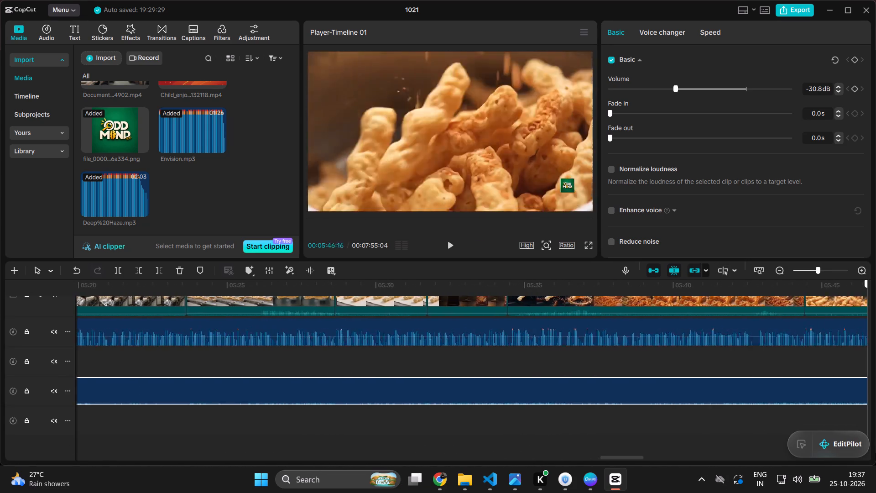
{"action": "left_click_drag", "start_coordinate": [875, 453], "coordinate": [875, 451]}
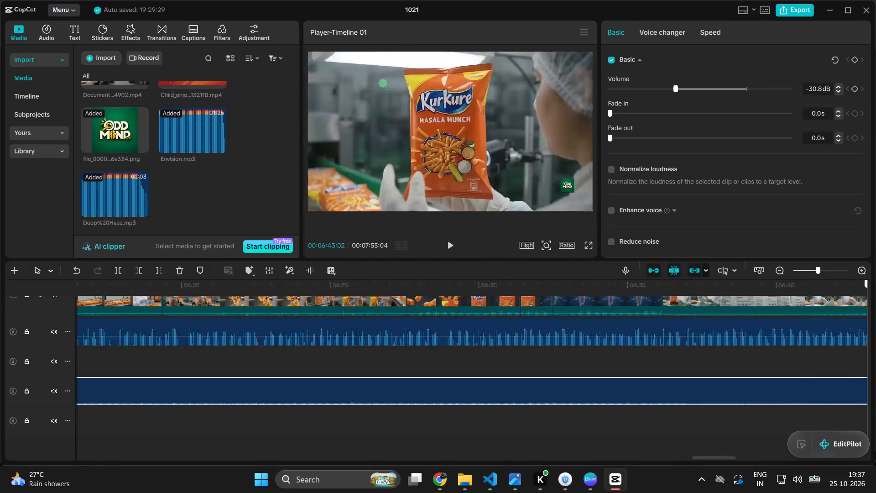
{"action": "left_click_drag", "start_coordinate": [875, 451], "coordinate": [378, 460]}
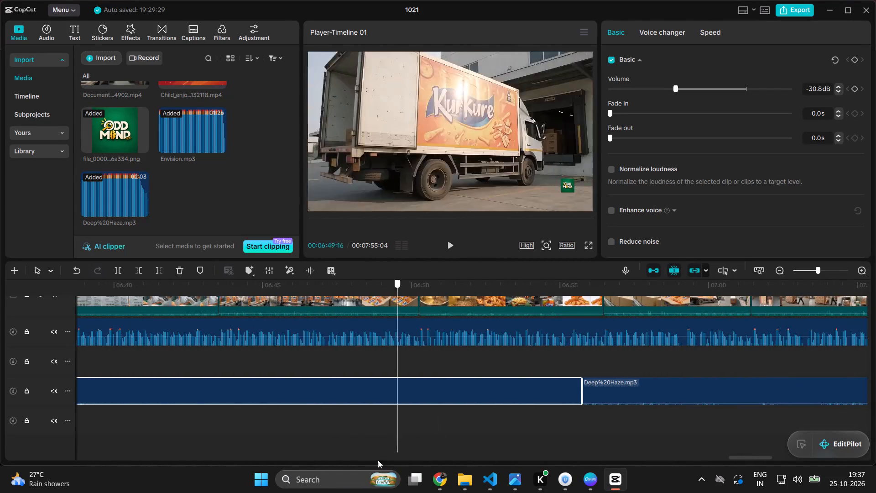
{"action": "left_click_drag", "start_coordinate": [378, 460], "coordinate": [162, 466]}
{"action": "scroll", "coordinate": [162, 466], "scroll_direction": "right", "scroll_amount": 2}
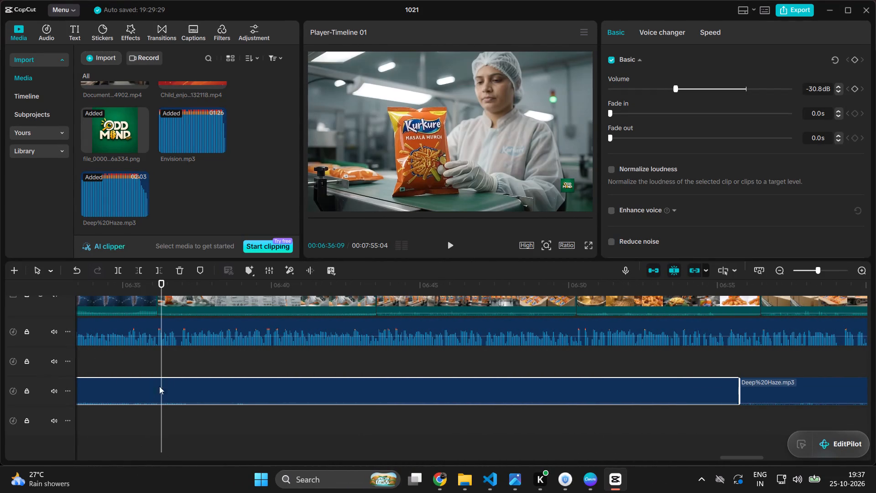
Split the Deep Haze clip at 00:06:37:06 and delete its remainder up to the following Deep Haze clip.
{"action": "left_click_drag", "start_coordinate": [160, 288], "coordinate": [135, 310]}
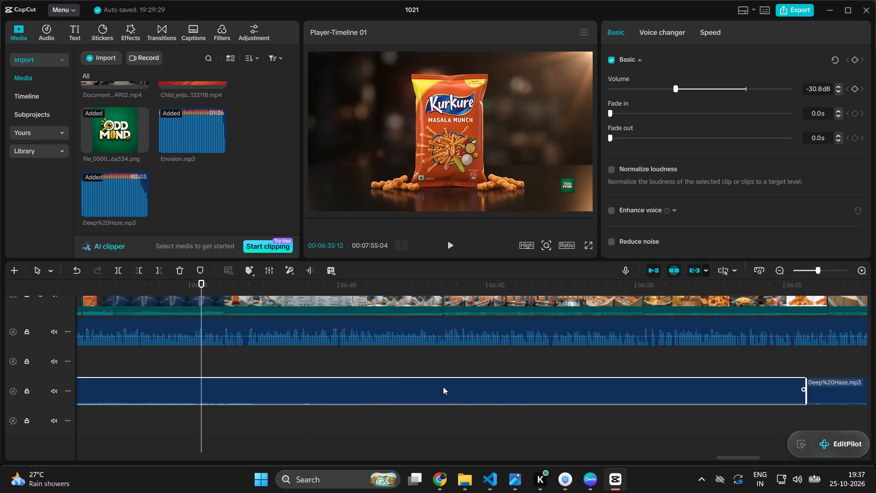
{"action": "left_click_drag", "start_coordinate": [200, 283], "coordinate": [206, 287]}
{"action": "left_click_drag", "start_coordinate": [206, 287], "coordinate": [289, 336]}
{"action": "left_click_drag", "start_coordinate": [292, 282], "coordinate": [277, 296]}
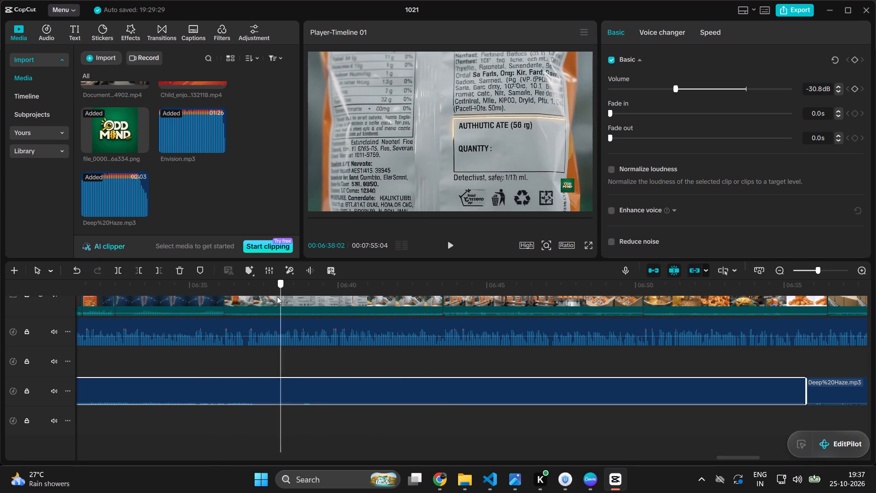
{"action": "left_click_drag", "start_coordinate": [277, 296], "coordinate": [255, 311]}
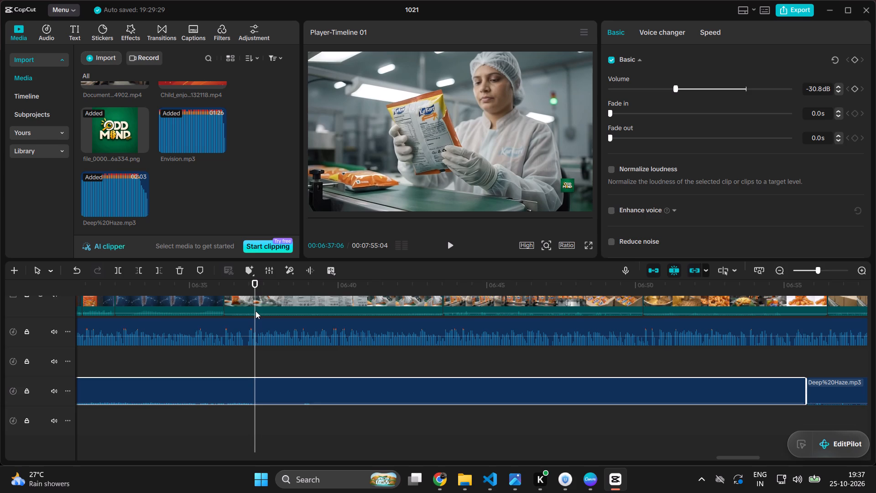
{"action": "key", "text": "ctrl+b"}
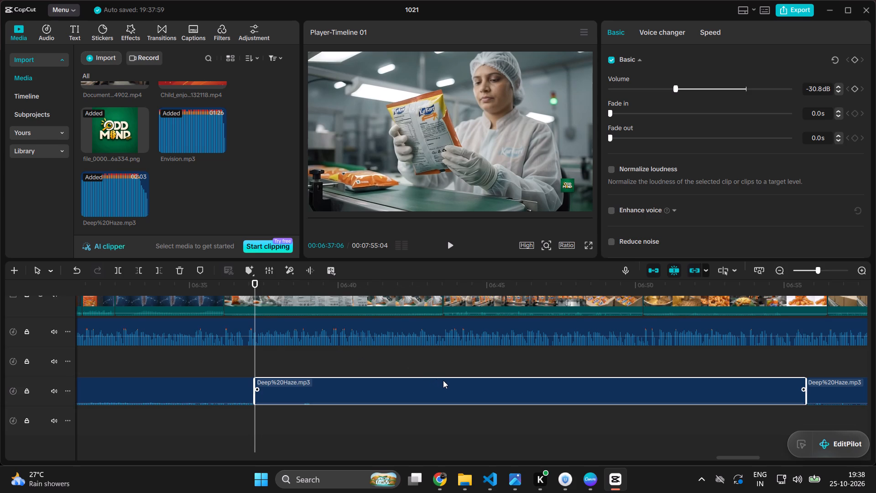
{"action": "key", "text": "BackSpace"}
Move the following Deep Haze clip to the audio track below, starting at 00:06:37:06, and play the new transition.
{"action": "left_click", "coordinate": [824, 388]}
{"action": "left_click_drag", "start_coordinate": [825, 388], "coordinate": [622, 391]}
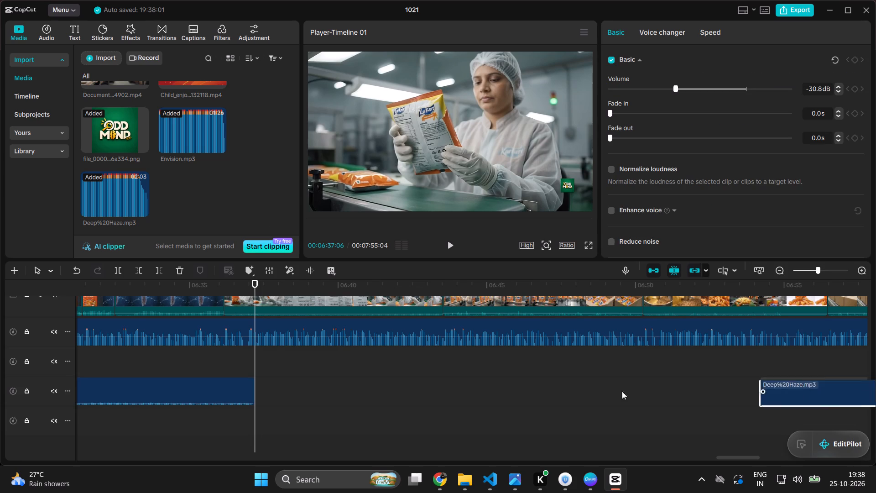
{"action": "left_click_drag", "start_coordinate": [622, 391], "coordinate": [245, 419]}
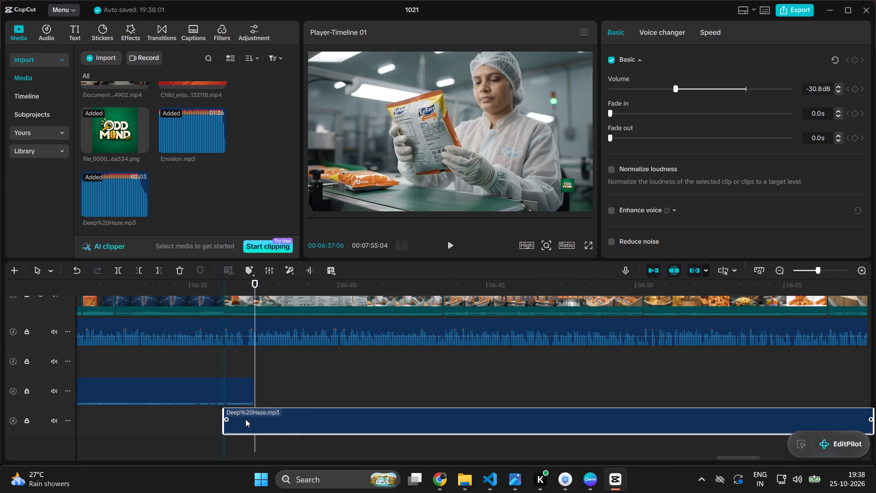
{"action": "left_click_drag", "start_coordinate": [245, 419], "coordinate": [275, 423]}
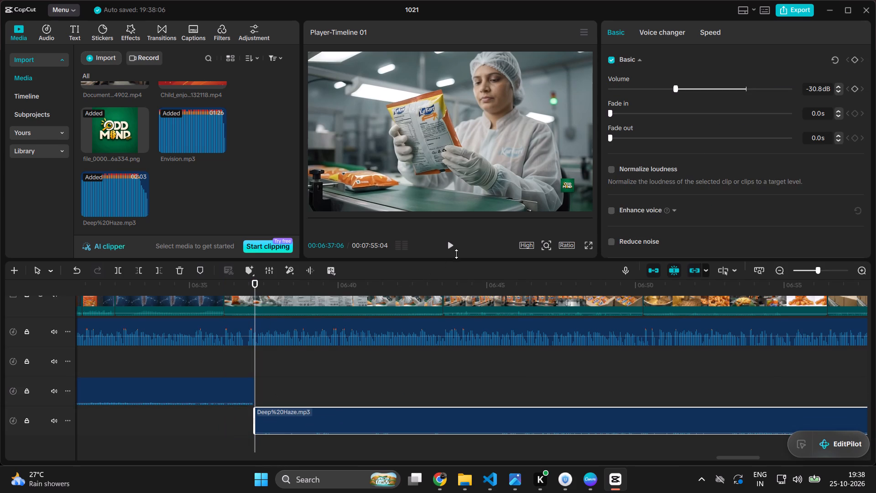
{"action": "left_click", "coordinate": [451, 244]}
{"action": "scroll", "coordinate": [522, 382], "scroll_direction": "down", "scroll_amount": 4}
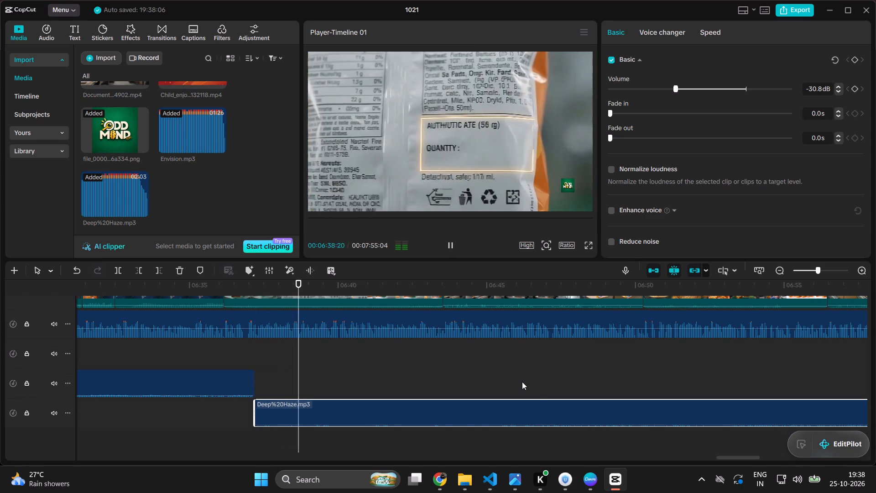
Copy the moved Deep Haze clip and paste the duplicate directly after it at 00:06:59:01.
{"action": "scroll", "coordinate": [522, 382], "scroll_direction": "left", "scroll_amount": 2}
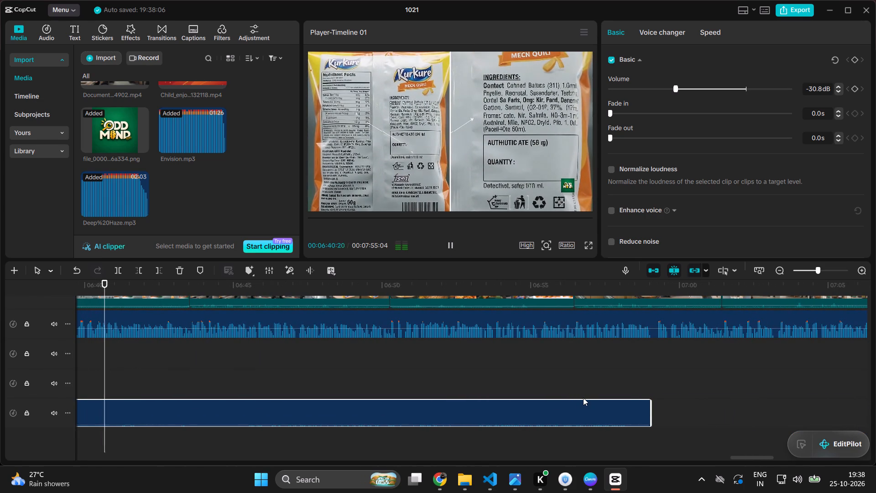
{"action": "key", "text": "ctrl+c"}
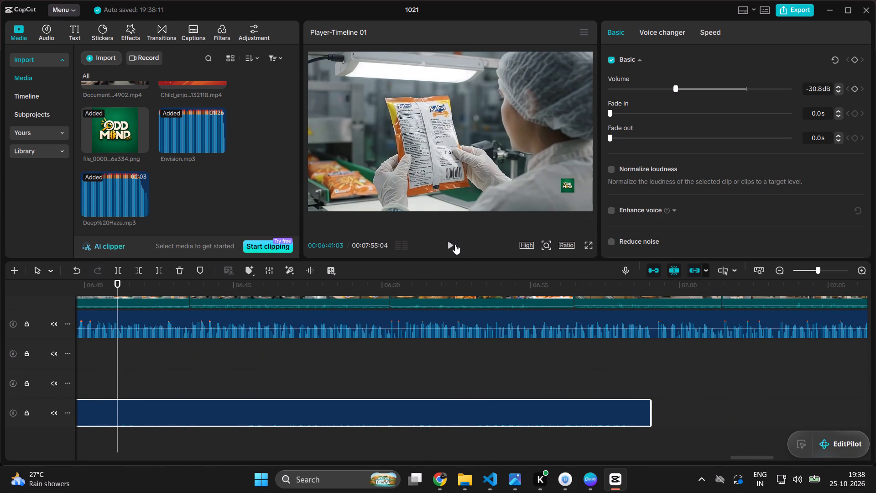
{"action": "left_click", "coordinate": [454, 244]}
{"action": "scroll", "coordinate": [561, 320], "scroll_direction": "up", "scroll_amount": 5}
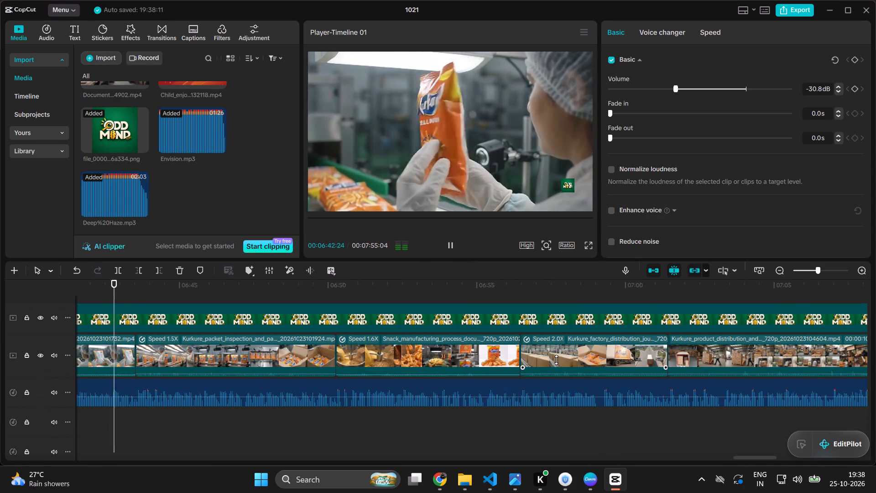
{"action": "scroll", "coordinate": [545, 353], "scroll_direction": "left", "scroll_amount": 1}
{"action": "scroll", "coordinate": [547, 360], "scroll_direction": "down", "scroll_amount": 5}
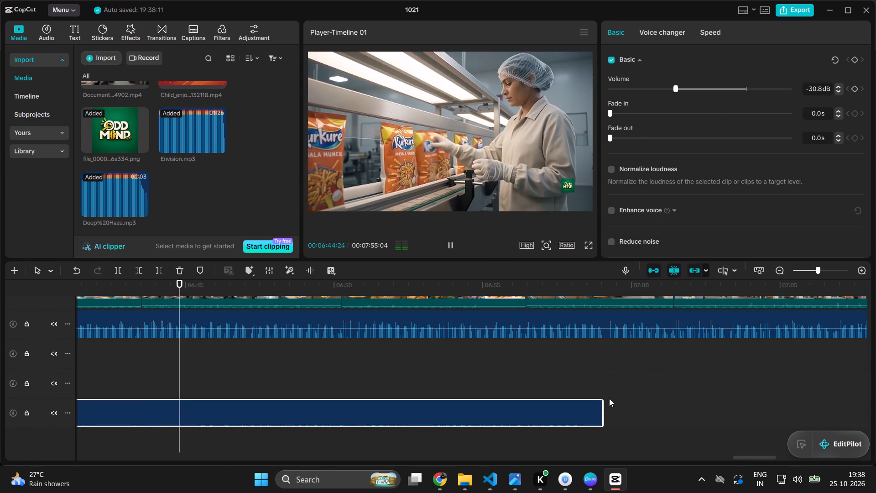
{"action": "left_click", "coordinate": [614, 390]}
{"action": "left_click_drag", "start_coordinate": [613, 286], "coordinate": [600, 308]}
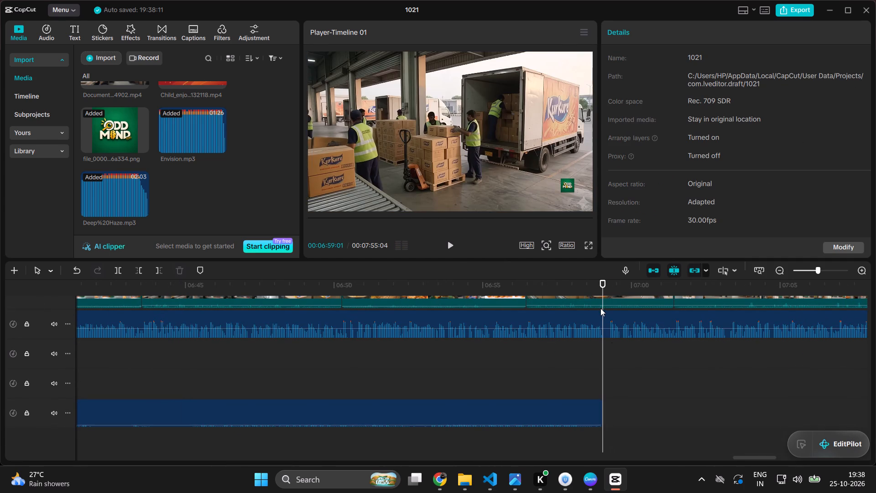
{"action": "scroll", "coordinate": [622, 396], "scroll_direction": "down", "scroll_amount": 6}
{"action": "key", "text": "ctrl+v"}
{"action": "scroll", "coordinate": [623, 385], "scroll_direction": "down", "scroll_amount": 5}
Play the mix from 00:06:59:01 and inspect the audio tracks up to where Deep Haze overlaps the Heartwarming clip.
{"action": "left_click", "coordinate": [451, 241]}
{"action": "scroll", "coordinate": [651, 382], "scroll_direction": "up", "scroll_amount": 3}
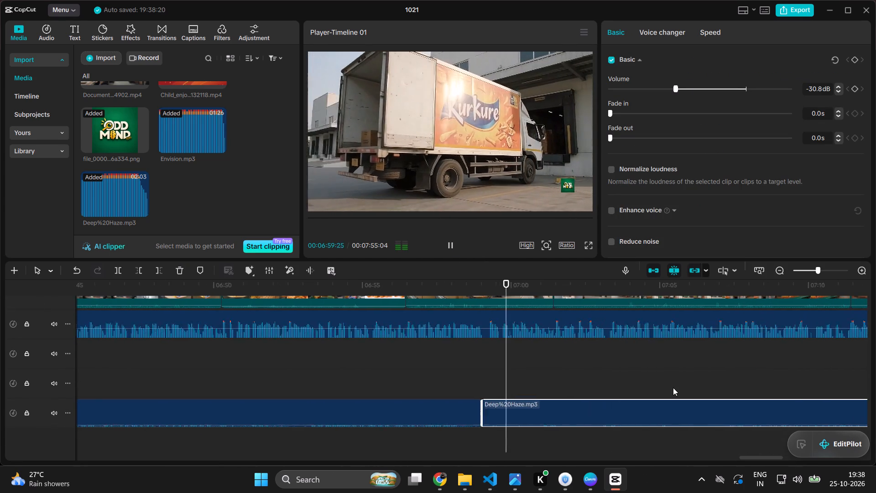
{"action": "scroll", "coordinate": [673, 388], "scroll_direction": "up", "scroll_amount": 6}
{"action": "scroll", "coordinate": [657, 367], "scroll_direction": "left", "scroll_amount": 1}
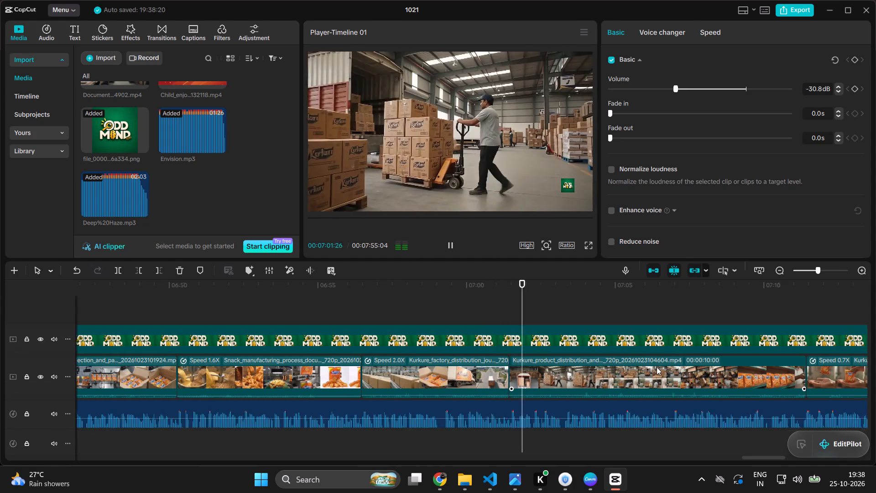
{"action": "scroll", "coordinate": [657, 367], "scroll_direction": "left", "scroll_amount": 1}
{"action": "scroll", "coordinate": [596, 379], "scroll_direction": "down", "scroll_amount": 10}
{"action": "scroll", "coordinate": [597, 379], "scroll_direction": "up", "scroll_amount": 4}
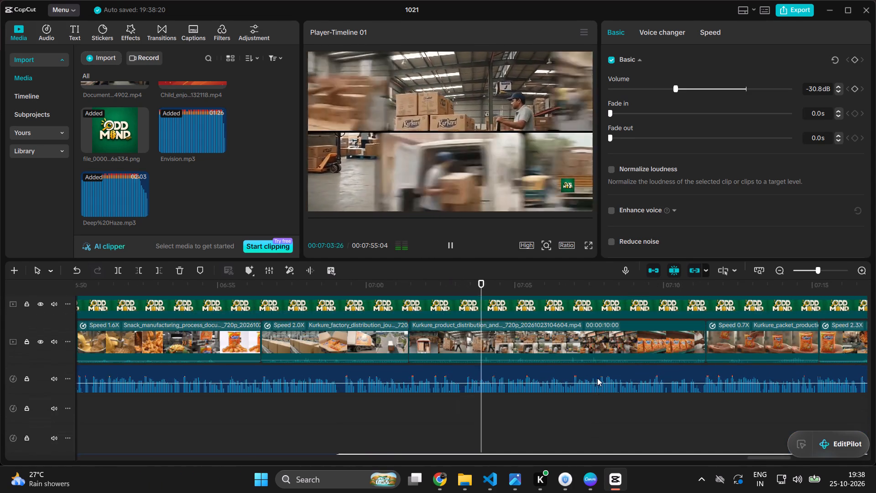
{"action": "scroll", "coordinate": [597, 378], "scroll_direction": "up", "scroll_amount": 4}
{"action": "scroll", "coordinate": [623, 378], "scroll_direction": "left", "scroll_amount": 3}
{"action": "scroll", "coordinate": [625, 378], "scroll_direction": "down", "scroll_amount": 3}
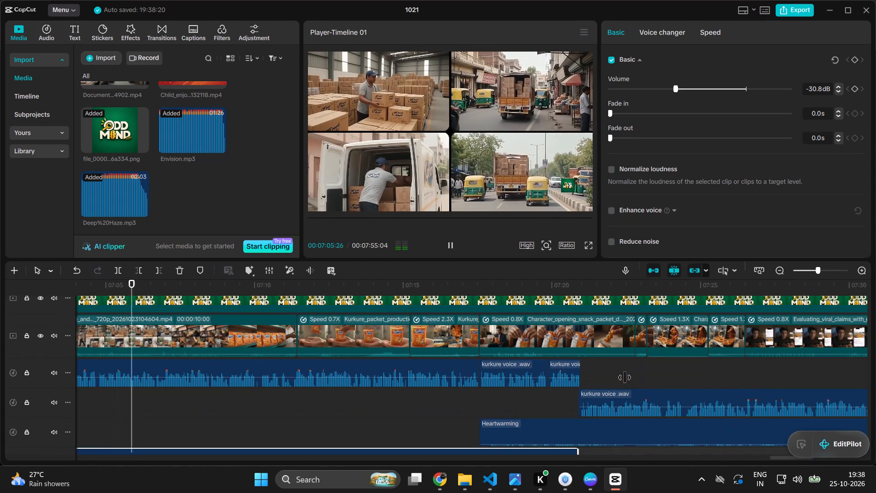
{"action": "scroll", "coordinate": [615, 379], "scroll_direction": "down", "scroll_amount": 4}
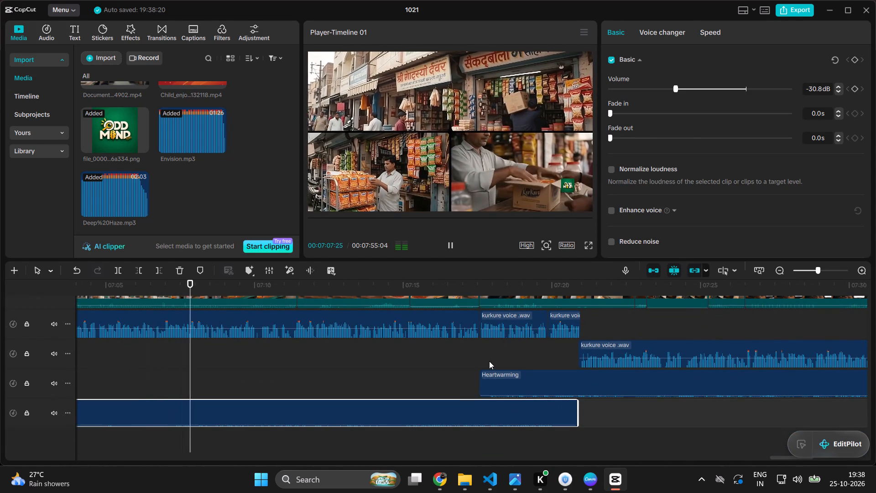
Split the pasted Deep Haze clip at the start of Heartwarming, 00:07:17:17, and delete the overlapping remainder.
{"action": "left_click", "coordinate": [489, 361]}
{"action": "left_click_drag", "start_coordinate": [487, 284], "coordinate": [478, 298]}
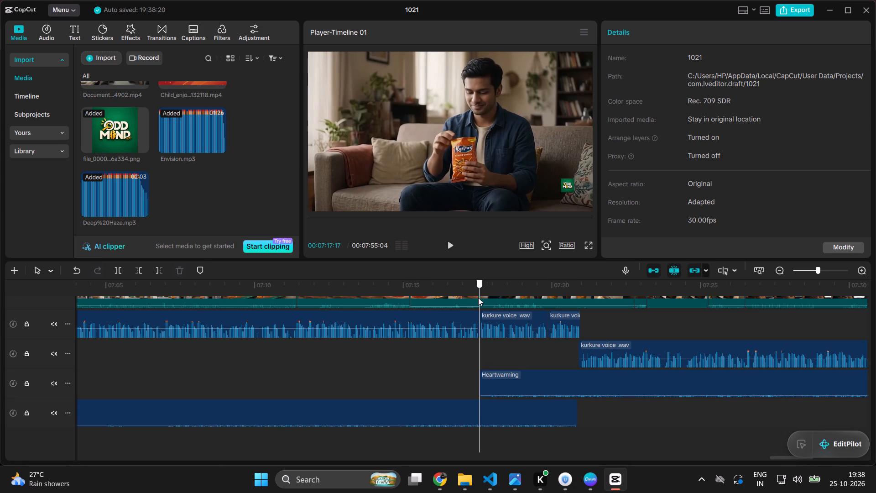
{"action": "left_click_drag", "start_coordinate": [478, 298], "coordinate": [478, 298]}
{"action": "left_click", "coordinate": [491, 410]}
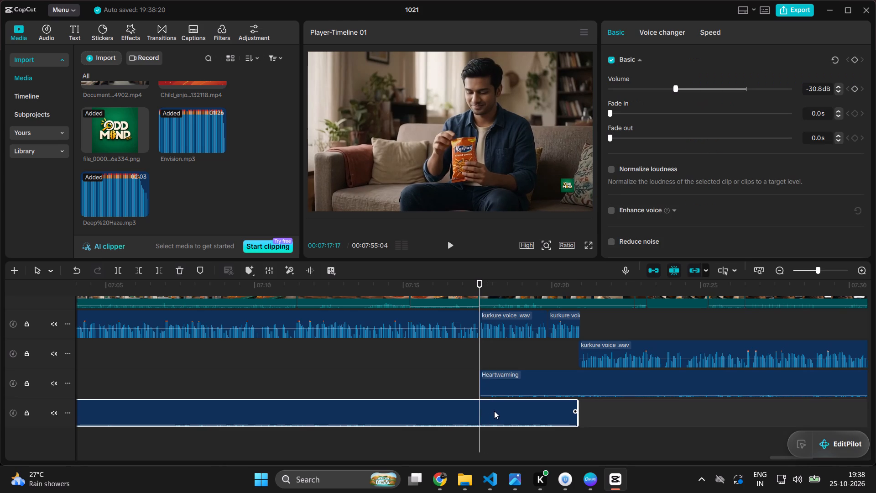
{"action": "key", "text": "ctrl+b"}
{"action": "key", "text": "BackSpace"}
Play the change from Deep Haze to Heartwarming, from about 00:07:11 to 00:07:20.
{"action": "left_click_drag", "start_coordinate": [480, 284], "coordinate": [306, 366]}
{"action": "left_click", "coordinate": [454, 238]}
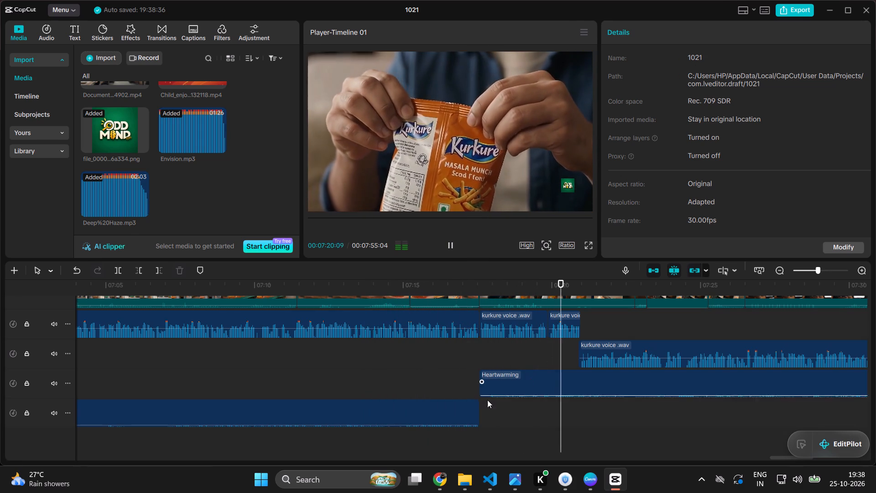
Split the Heartwarming clip near its start at 00:07:17:23 and delete the short piece before the cut.
{"action": "left_click_drag", "start_coordinate": [602, 283], "coordinate": [525, 325]}
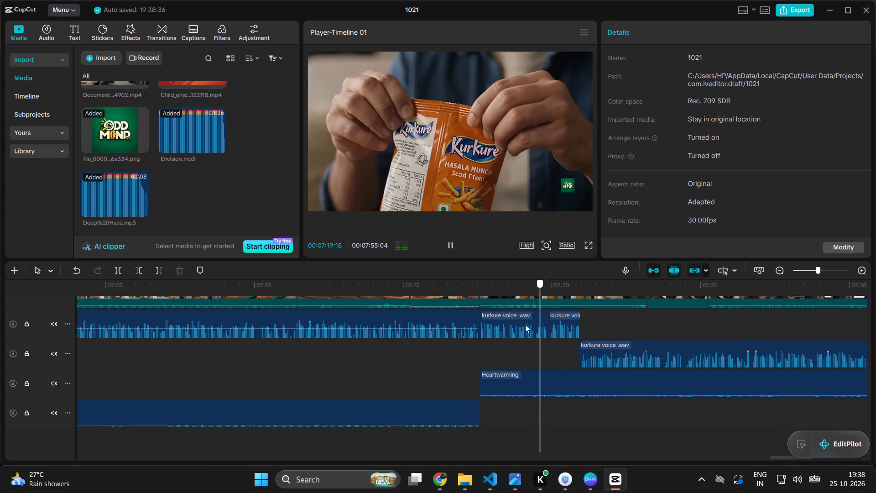
{"action": "left_click_drag", "start_coordinate": [525, 325], "coordinate": [490, 350]}
{"action": "left_click", "coordinate": [490, 378]}
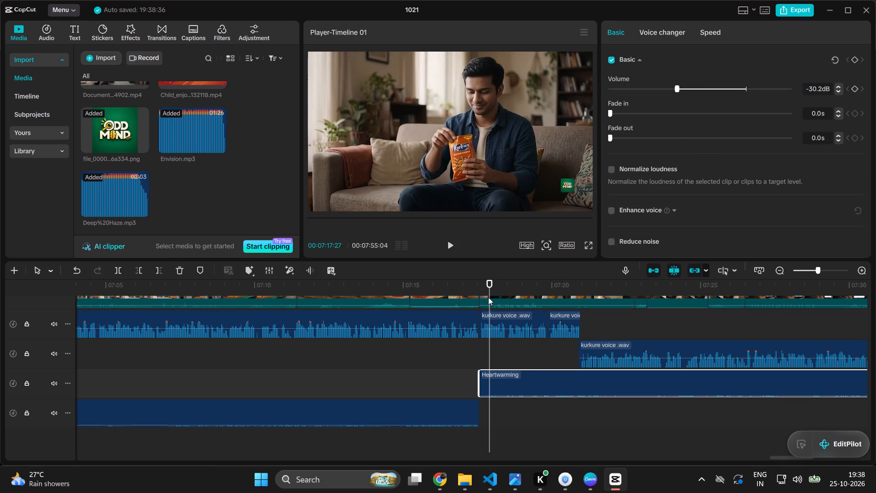
{"action": "left_click_drag", "start_coordinate": [487, 286], "coordinate": [486, 291]}
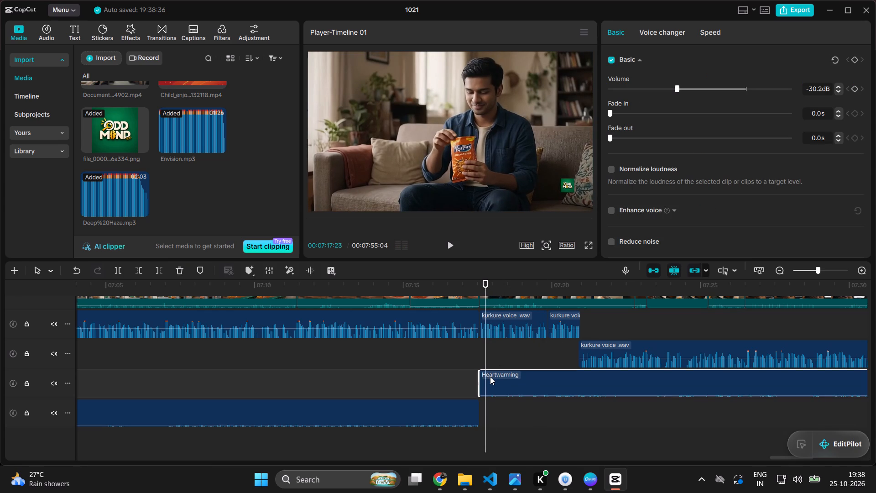
{"action": "key", "text": "ctrl+b"}
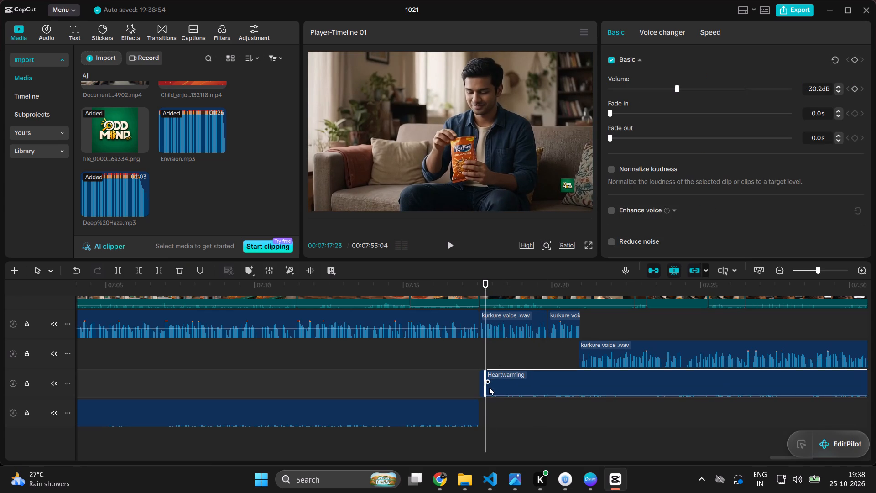
{"action": "left_click", "coordinate": [502, 428]}
{"action": "left_click", "coordinate": [482, 386]}
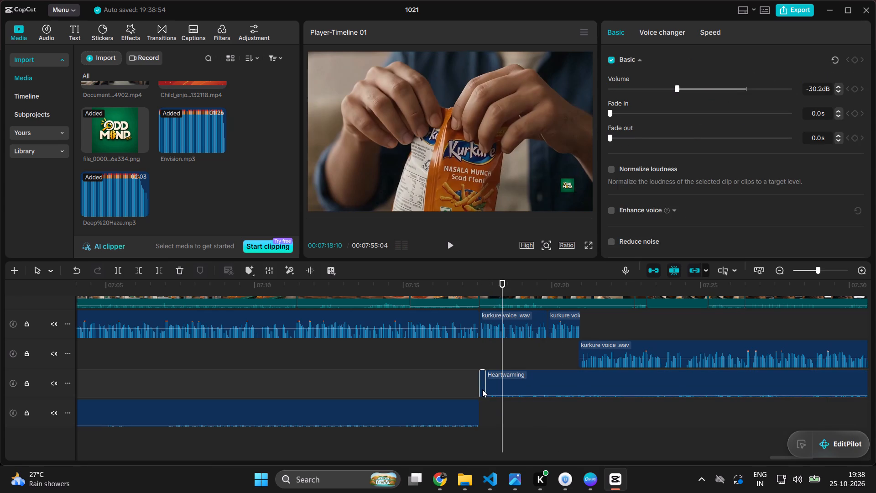
{"action": "key", "text": "BackSpace"}
Move the trimmed Heartwarming clip back so it starts right where Deep Haze ends.
{"action": "left_click", "coordinate": [515, 381]}
{"action": "left_click_drag", "start_coordinate": [513, 382], "coordinate": [509, 385]}
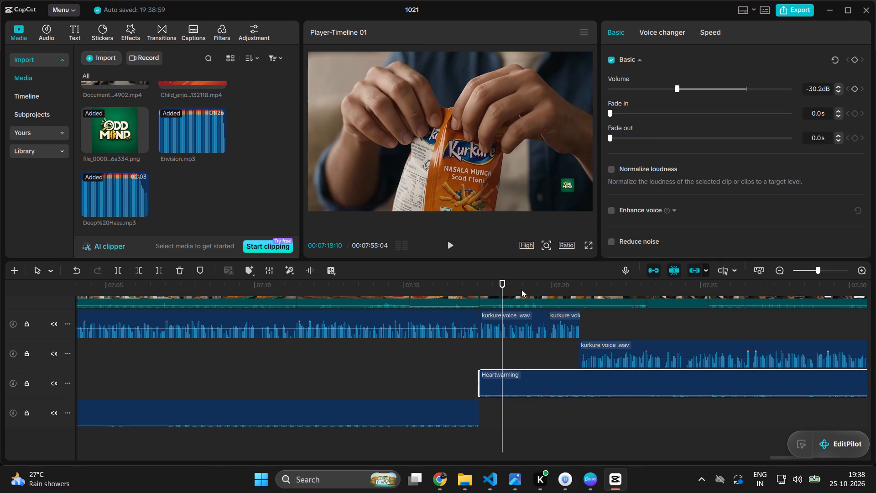
Play the change from Deep Haze to the trimmed Heartwarming clip, from about 00:07:16 to 00:07:22.
{"action": "left_click_drag", "start_coordinate": [501, 289], "coordinate": [448, 303]}
{"action": "left_click", "coordinate": [445, 241]}
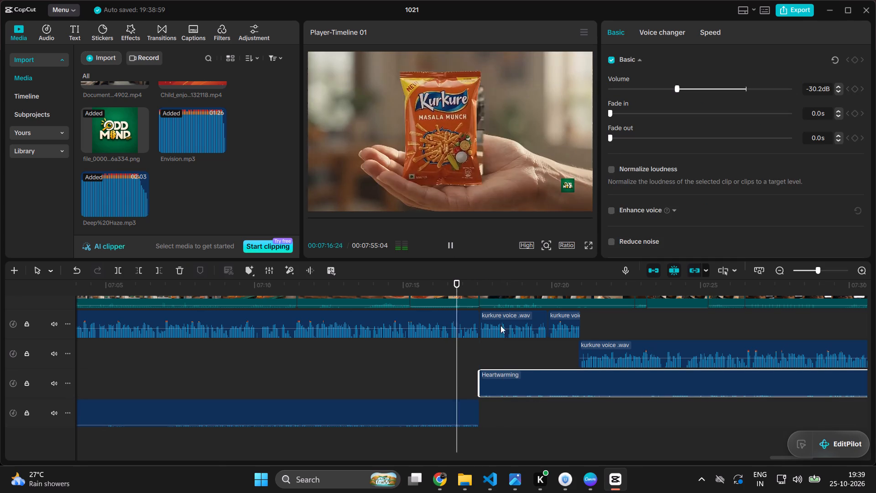
{"action": "scroll", "coordinate": [554, 371], "scroll_direction": "up", "scroll_amount": 2}
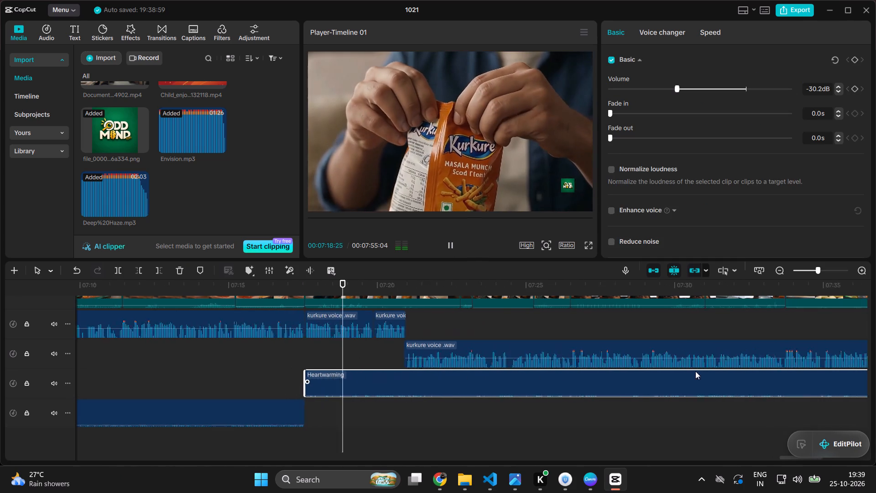
{"action": "scroll", "coordinate": [695, 371], "scroll_direction": "up", "scroll_amount": 2}
{"action": "scroll", "coordinate": [652, 369], "scroll_direction": "left", "scroll_amount": 1}
{"action": "scroll", "coordinate": [643, 369], "scroll_direction": "down", "scroll_amount": 3}
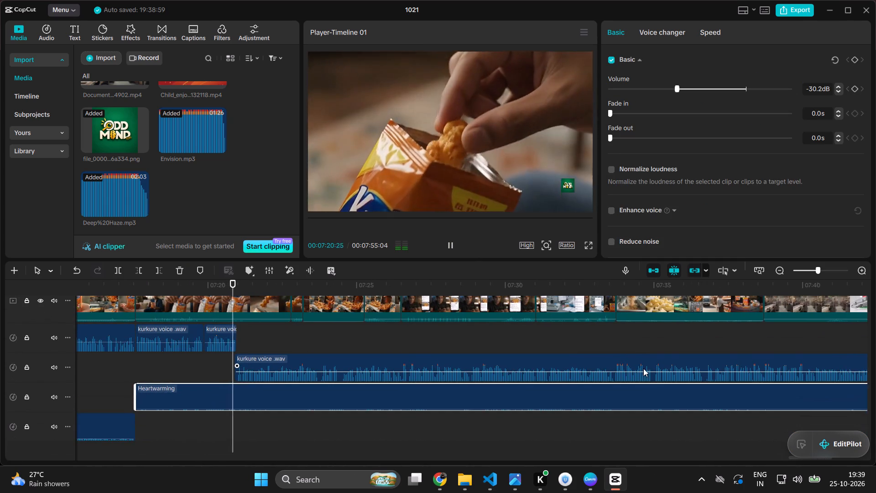
{"action": "scroll", "coordinate": [647, 367], "scroll_direction": "left", "scroll_amount": 1}
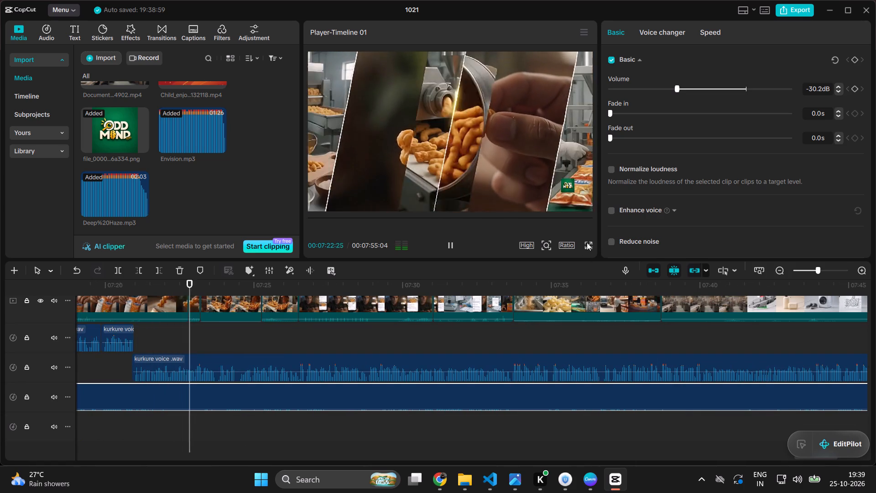
Watch the Heartwarming section in full screen until about 00:07:34, then return to the timeline and check its tracks.
{"action": "left_click", "coordinate": [587, 242]}
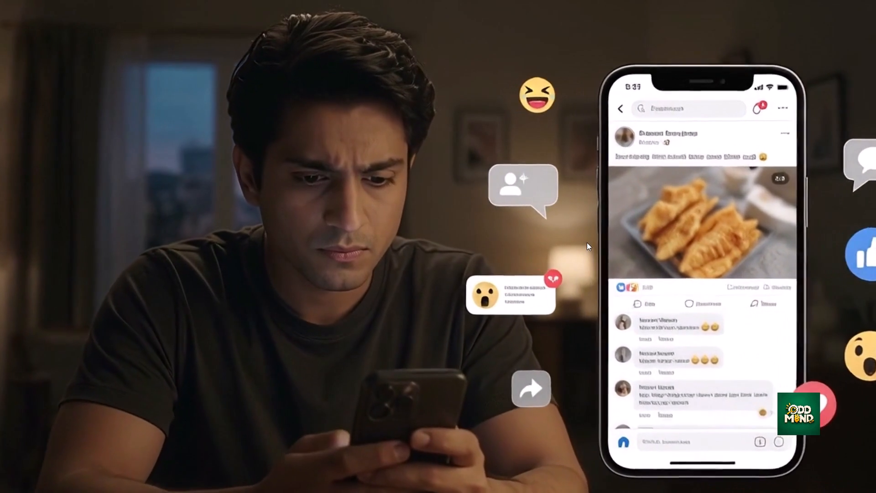
{"action": "left_click", "coordinate": [555, 173]}
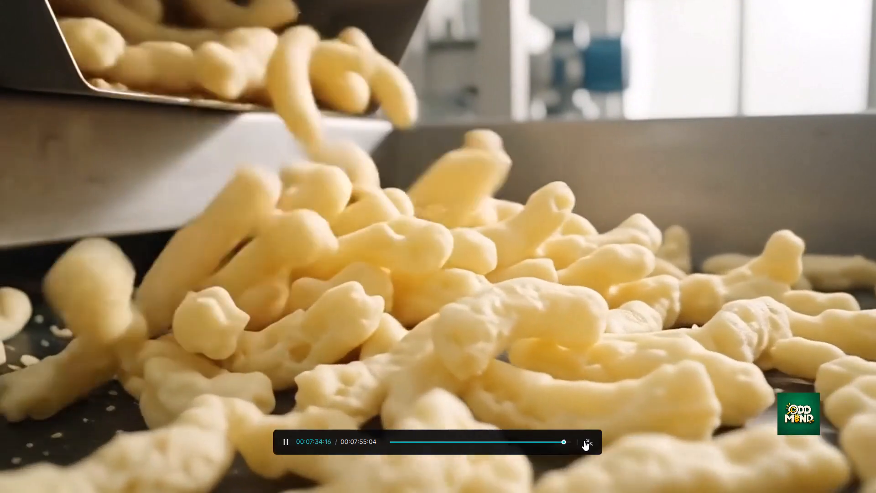
{"action": "left_click", "coordinate": [584, 441]}
{"action": "scroll", "coordinate": [559, 295], "scroll_direction": "down", "scroll_amount": 5}
{"action": "scroll", "coordinate": [548, 330], "scroll_direction": "up", "scroll_amount": 7}
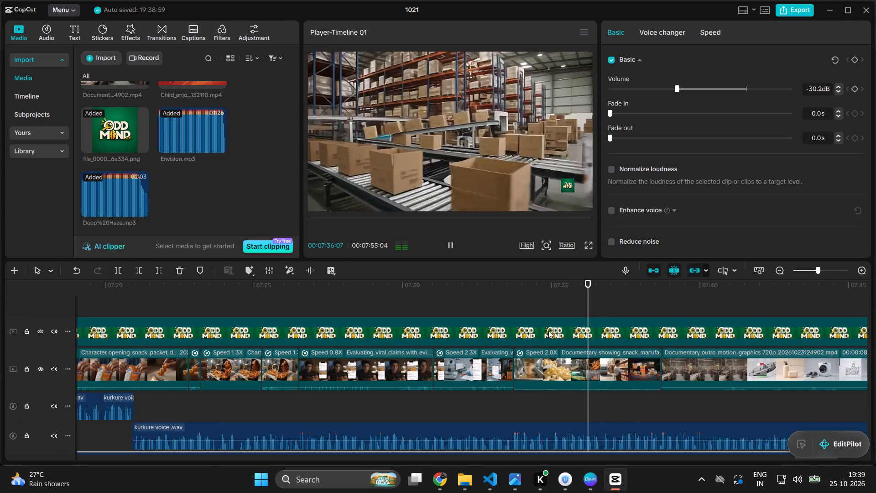
{"action": "scroll", "coordinate": [548, 330], "scroll_direction": "up", "scroll_amount": 1}
{"action": "scroll", "coordinate": [588, 373], "scroll_direction": "down", "scroll_amount": 3}
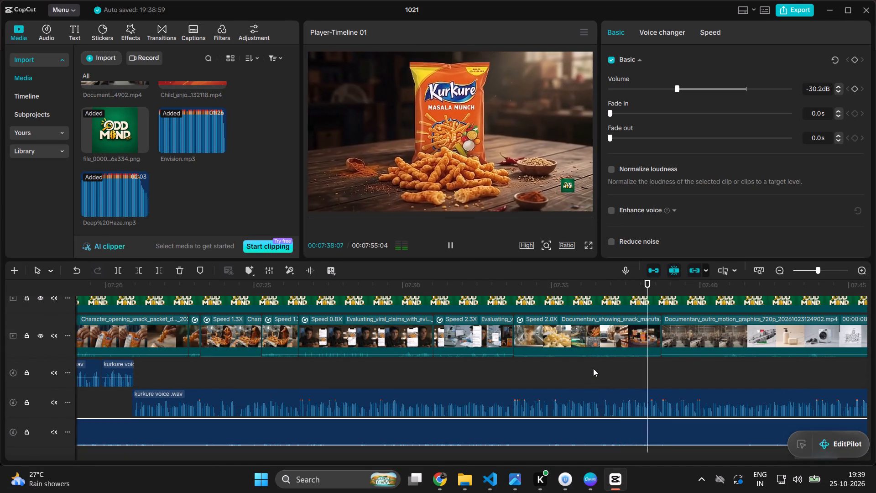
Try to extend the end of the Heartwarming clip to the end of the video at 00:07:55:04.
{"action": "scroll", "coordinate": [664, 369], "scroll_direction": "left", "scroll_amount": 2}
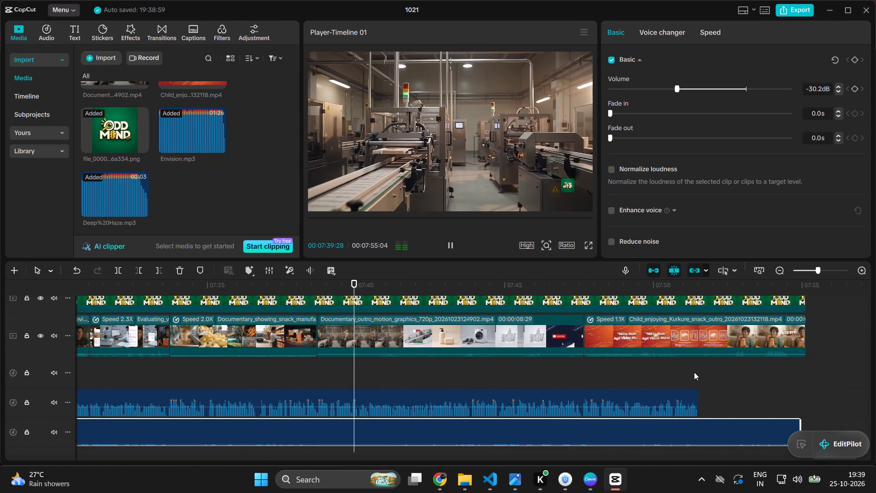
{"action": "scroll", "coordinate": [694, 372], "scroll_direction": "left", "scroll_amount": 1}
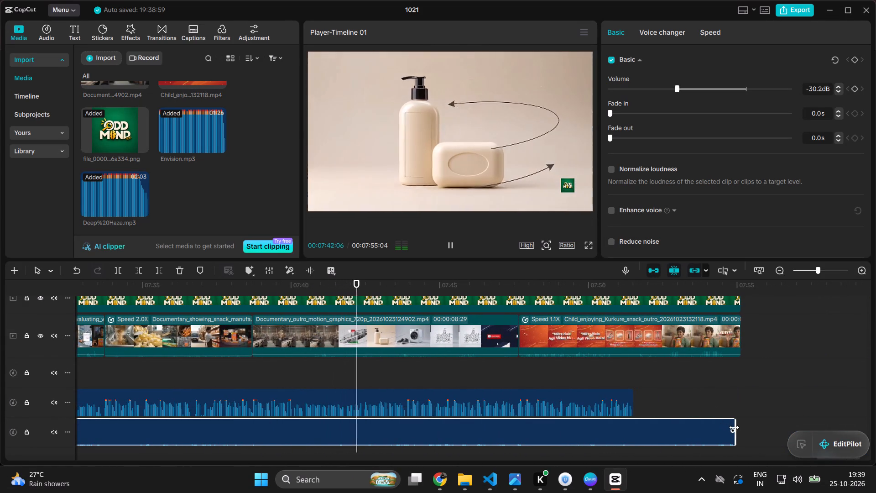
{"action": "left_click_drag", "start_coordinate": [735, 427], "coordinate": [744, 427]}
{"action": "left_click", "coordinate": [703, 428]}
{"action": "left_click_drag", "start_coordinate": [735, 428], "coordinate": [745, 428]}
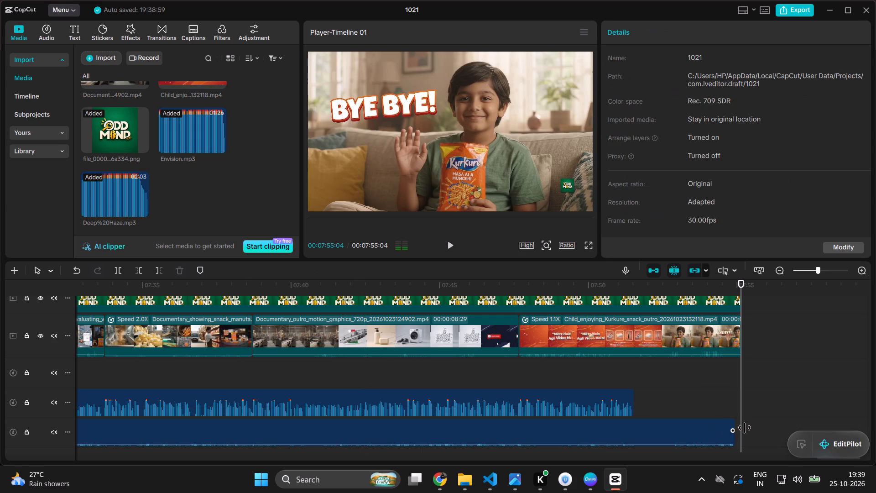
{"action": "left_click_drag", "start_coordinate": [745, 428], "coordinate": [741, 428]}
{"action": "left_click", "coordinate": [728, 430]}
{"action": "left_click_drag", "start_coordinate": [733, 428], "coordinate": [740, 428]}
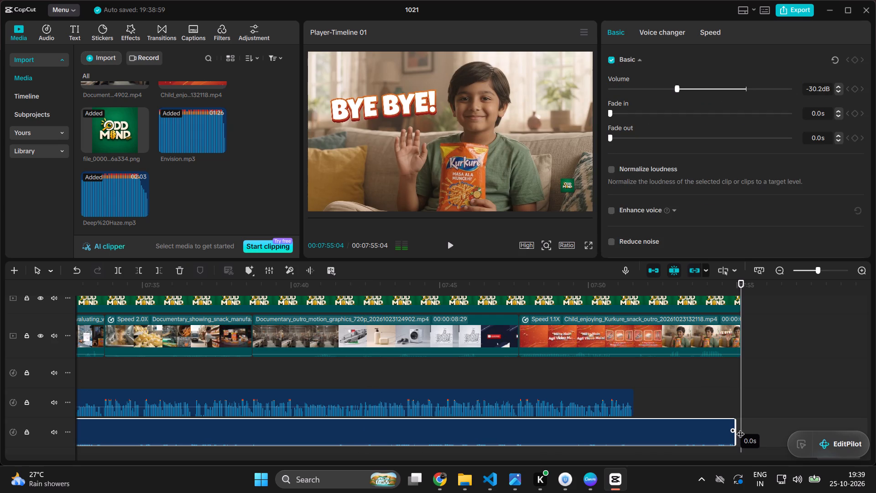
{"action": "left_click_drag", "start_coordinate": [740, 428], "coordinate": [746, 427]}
Play the closing section from about 00:07:46 to the end of the video.
{"action": "left_click_drag", "start_coordinate": [744, 284], "coordinate": [474, 325]}
{"action": "left_click", "coordinate": [446, 235]}
{"action": "left_click", "coordinate": [453, 246]}
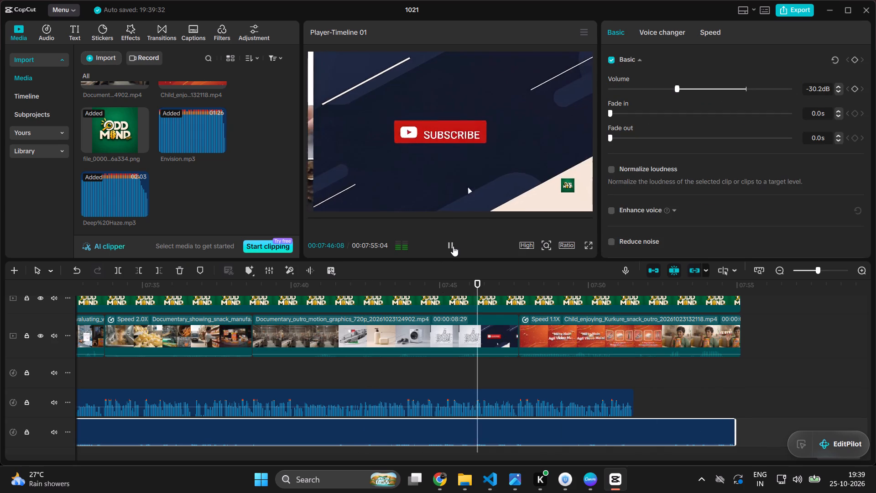
{"action": "scroll", "coordinate": [452, 283], "scroll_direction": "down", "scroll_amount": 4}
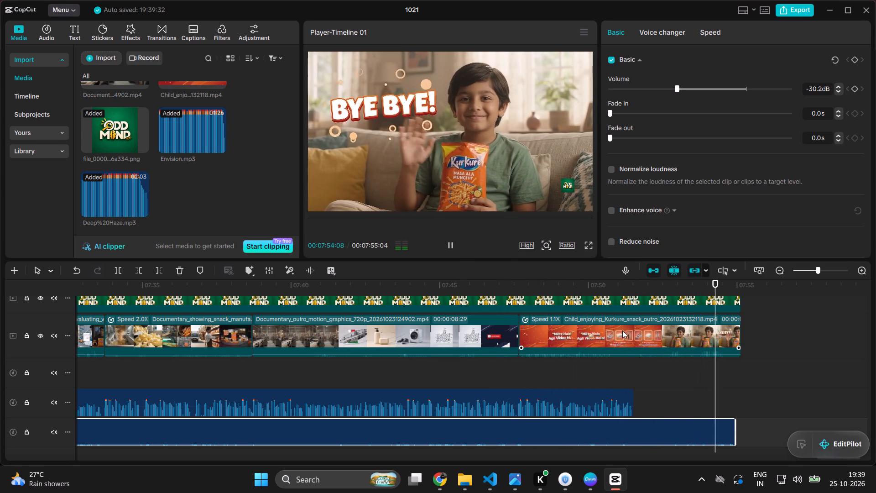
Play the whole video from the beginning, inspect the opening voice and Envision.mp3 tracks, and continue the review in full screen.
{"action": "left_click", "coordinate": [451, 241]}
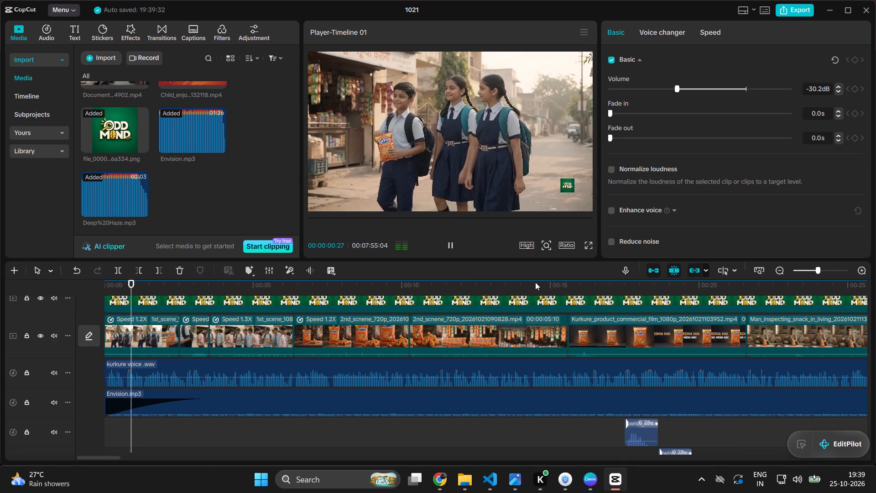
{"action": "scroll", "coordinate": [537, 282], "scroll_direction": "down", "scroll_amount": 4}
{"action": "scroll", "coordinate": [459, 387], "scroll_direction": "down", "scroll_amount": 5}
{"action": "scroll", "coordinate": [415, 380], "scroll_direction": "up", "scroll_amount": 5}
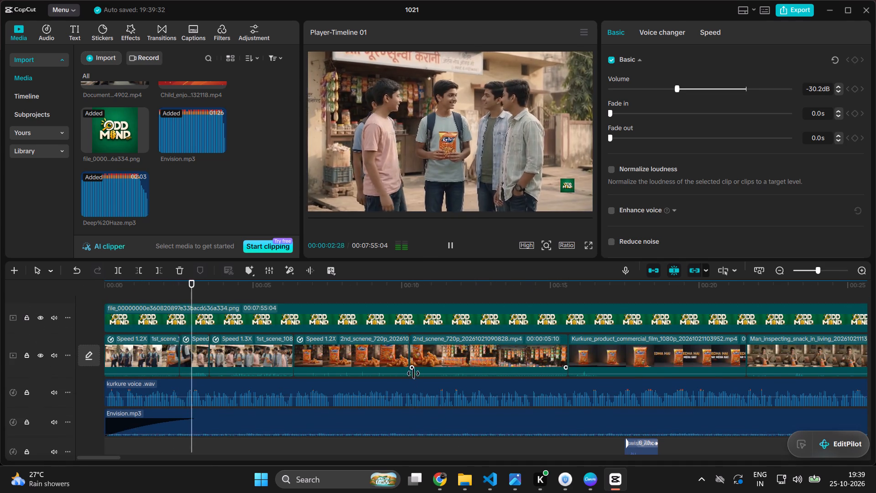
{"action": "scroll", "coordinate": [310, 373], "scroll_direction": "down", "scroll_amount": 3}
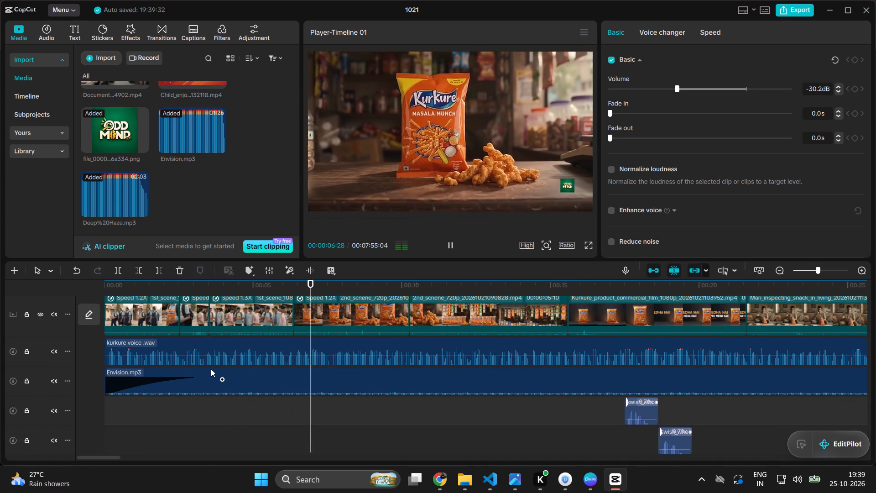
{"action": "scroll", "coordinate": [211, 369], "scroll_direction": "up", "scroll_amount": 5}
{"action": "scroll", "coordinate": [211, 369], "scroll_direction": "down", "scroll_amount": 4}
{"action": "scroll", "coordinate": [244, 381], "scroll_direction": "up", "scroll_amount": 1}
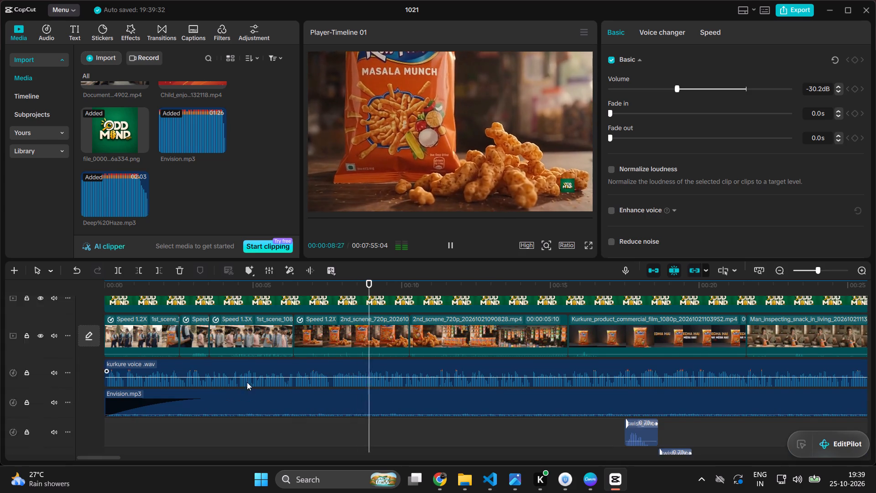
{"action": "scroll", "coordinate": [247, 382], "scroll_direction": "up", "scroll_amount": 2}
{"action": "left_click", "coordinate": [591, 241]}
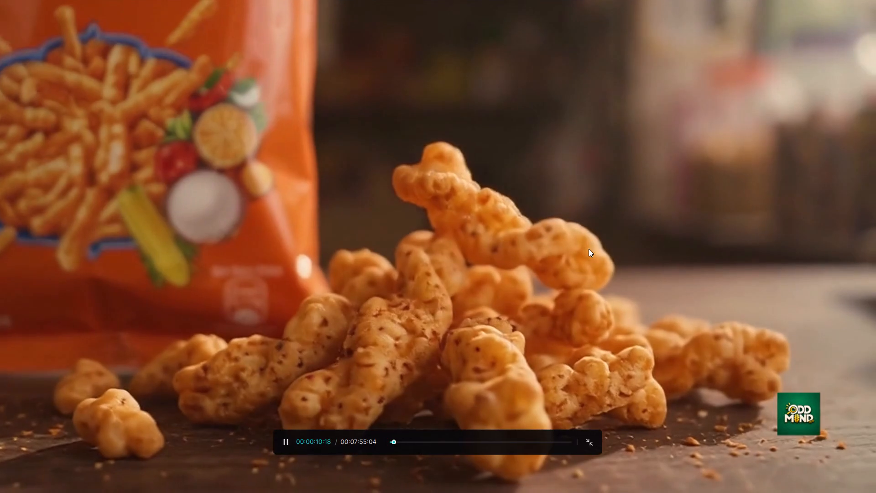
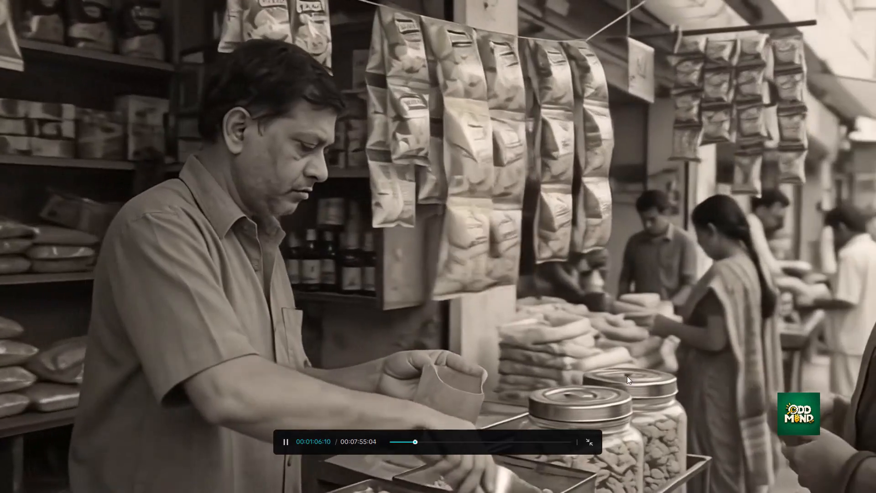
Leave full screen and examine the music and voice tracks from about 00:00:50 to 00:01:35, including the Envision.mp3 clip's settings, during playback.
{"action": "left_click", "coordinate": [593, 439]}
{"action": "scroll", "coordinate": [422, 397], "scroll_direction": "down", "scroll_amount": 5}
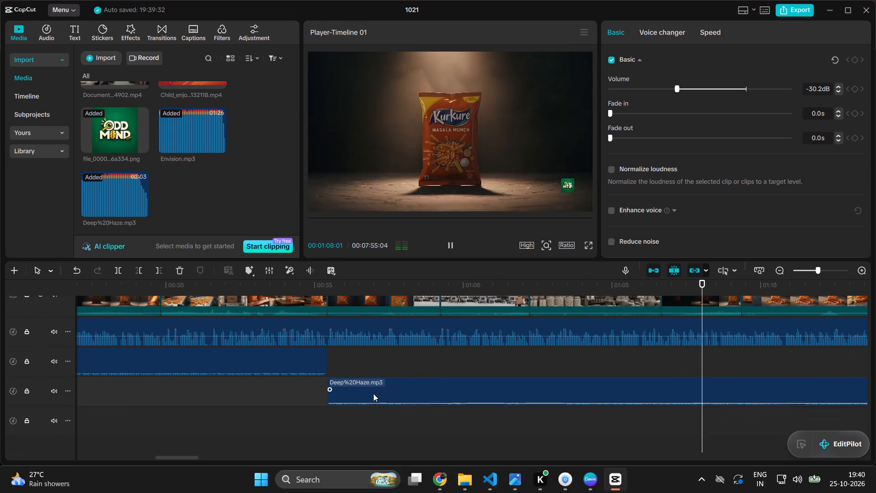
{"action": "scroll", "coordinate": [600, 385], "scroll_direction": "up", "scroll_amount": 3}
{"action": "scroll", "coordinate": [319, 398], "scroll_direction": "up", "scroll_amount": 3}
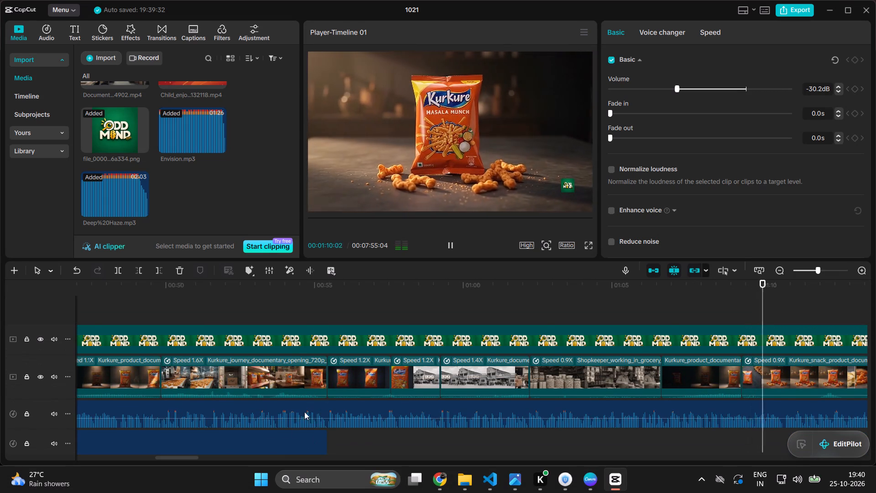
{"action": "scroll", "coordinate": [289, 434], "scroll_direction": "down", "scroll_amount": 1}
{"action": "left_click", "coordinate": [279, 425]}
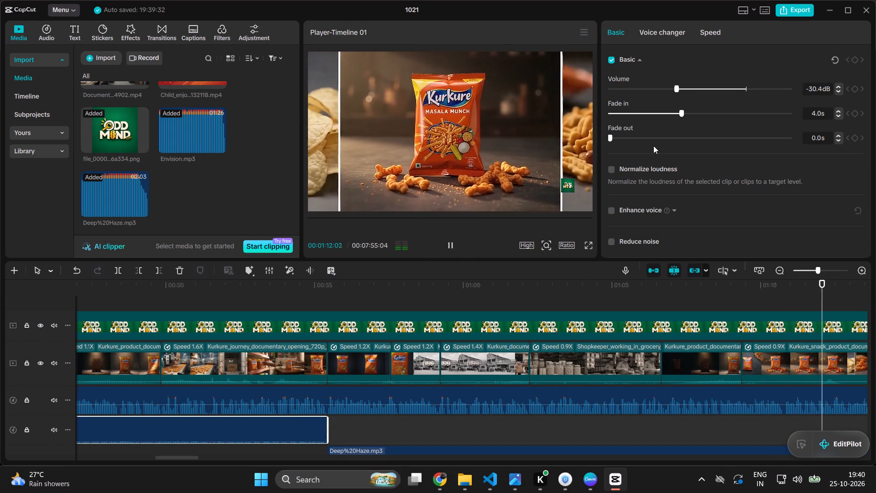
{"action": "scroll", "coordinate": [493, 343], "scroll_direction": "down", "scroll_amount": 5}
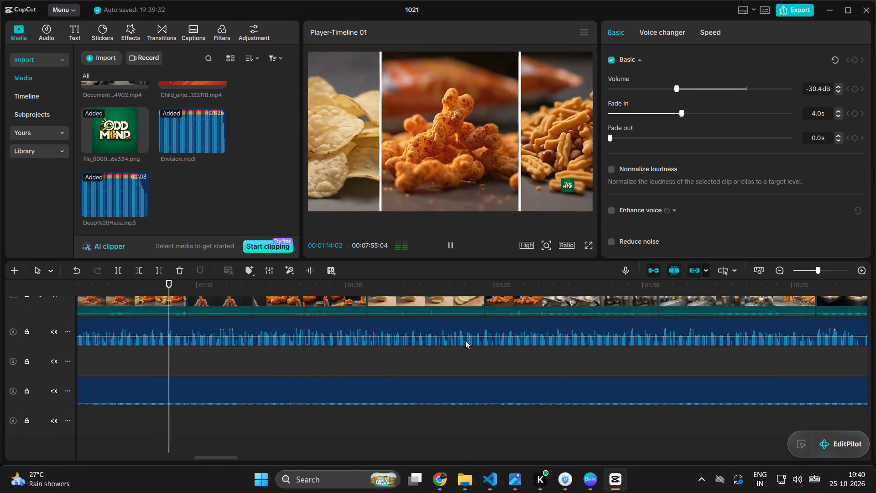
{"action": "scroll", "coordinate": [460, 342], "scroll_direction": "up", "scroll_amount": 3}
{"action": "scroll", "coordinate": [460, 340], "scroll_direction": "down", "scroll_amount": 4}
{"action": "scroll", "coordinate": [359, 345], "scroll_direction": "down", "scroll_amount": 2}
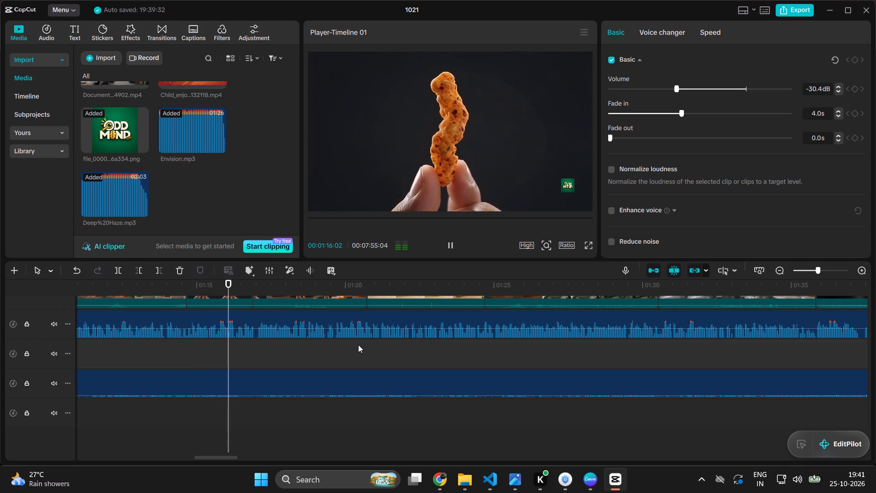
{"action": "scroll", "coordinate": [358, 345], "scroll_direction": "down", "scroll_amount": 1}
{"action": "scroll", "coordinate": [357, 345], "scroll_direction": "up", "scroll_amount": 4}
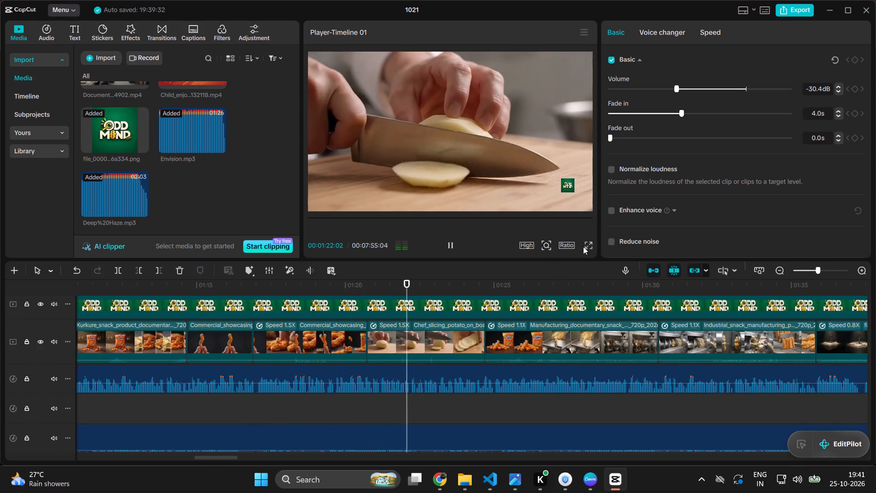
{"action": "scroll", "coordinate": [521, 274], "scroll_direction": "down", "scroll_amount": 4}
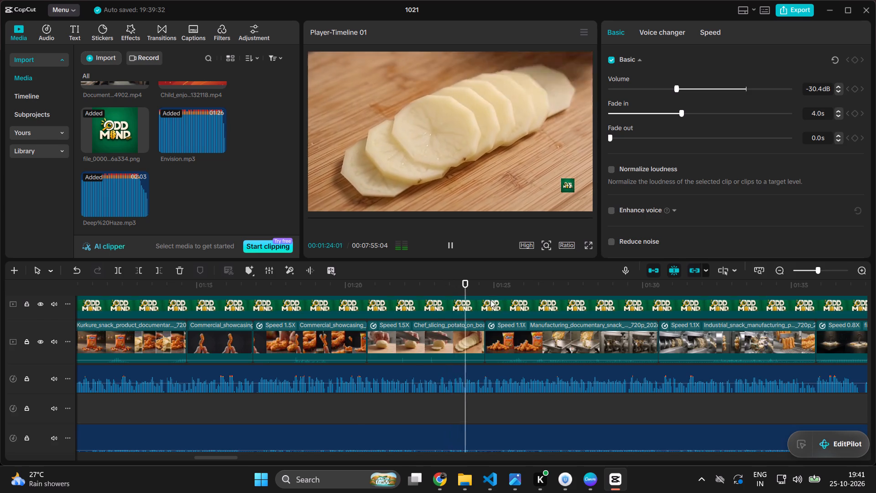
{"action": "scroll", "coordinate": [443, 317], "scroll_direction": "down", "scroll_amount": 5}
{"action": "scroll", "coordinate": [464, 297], "scroll_direction": "up", "scroll_amount": 4}
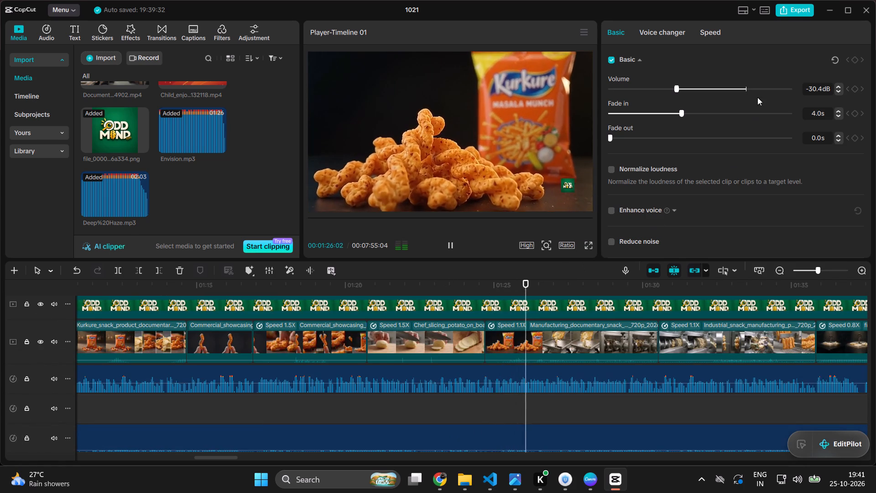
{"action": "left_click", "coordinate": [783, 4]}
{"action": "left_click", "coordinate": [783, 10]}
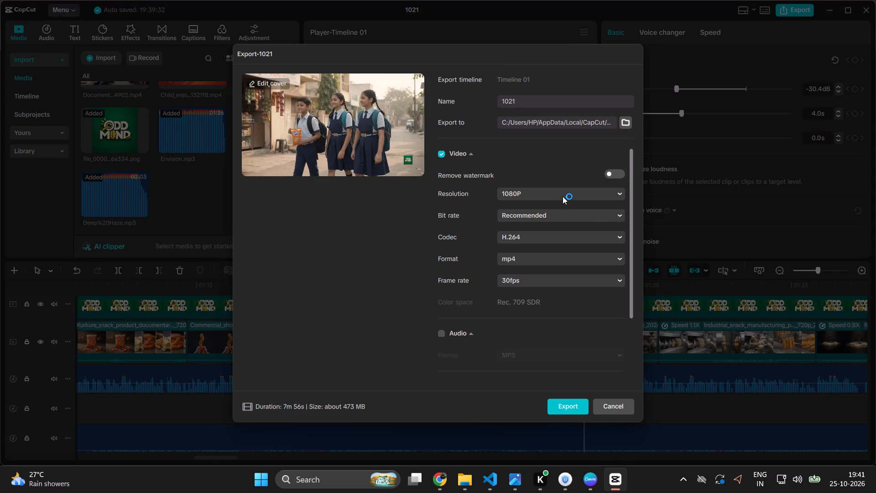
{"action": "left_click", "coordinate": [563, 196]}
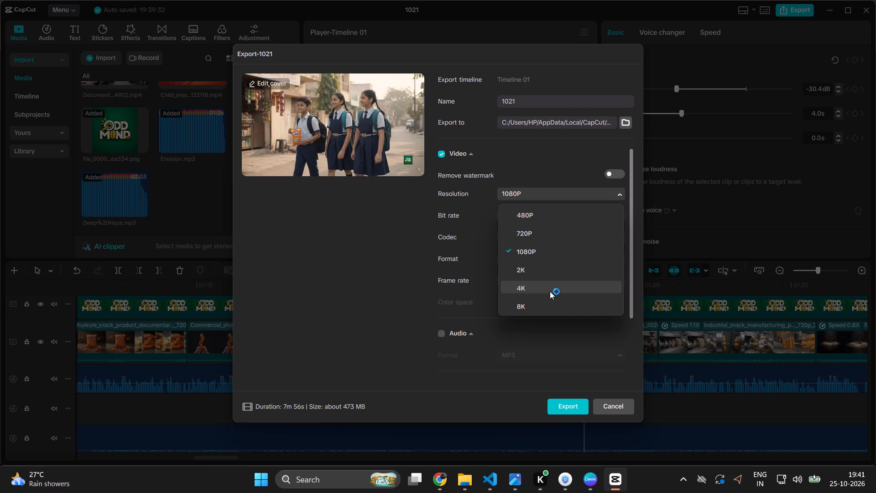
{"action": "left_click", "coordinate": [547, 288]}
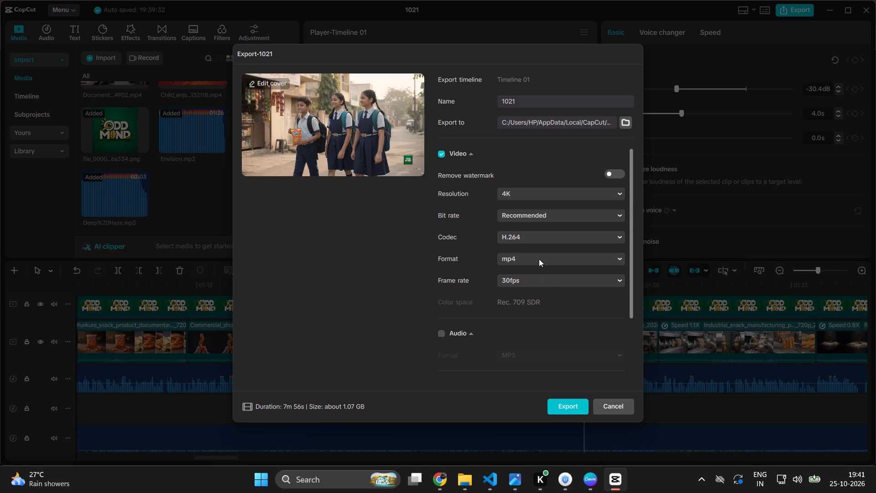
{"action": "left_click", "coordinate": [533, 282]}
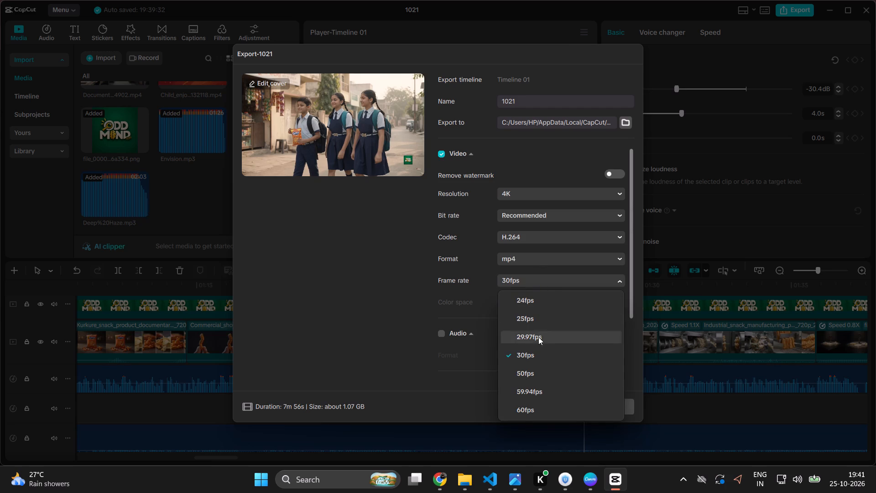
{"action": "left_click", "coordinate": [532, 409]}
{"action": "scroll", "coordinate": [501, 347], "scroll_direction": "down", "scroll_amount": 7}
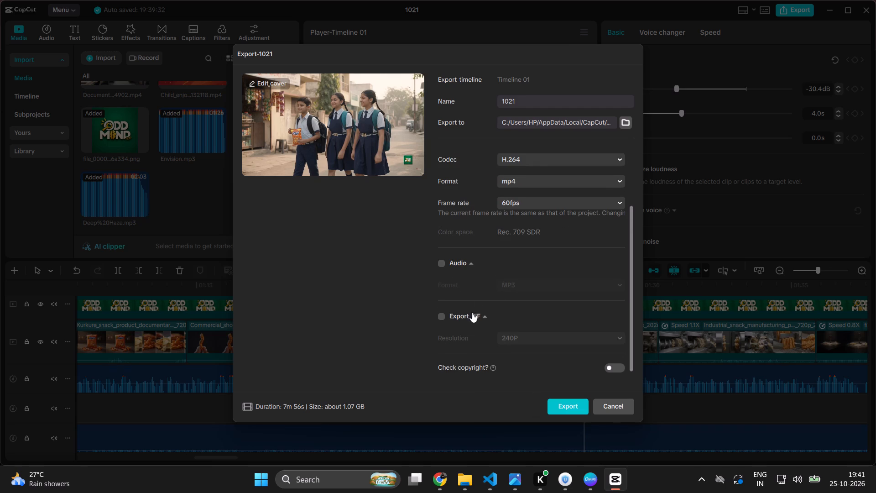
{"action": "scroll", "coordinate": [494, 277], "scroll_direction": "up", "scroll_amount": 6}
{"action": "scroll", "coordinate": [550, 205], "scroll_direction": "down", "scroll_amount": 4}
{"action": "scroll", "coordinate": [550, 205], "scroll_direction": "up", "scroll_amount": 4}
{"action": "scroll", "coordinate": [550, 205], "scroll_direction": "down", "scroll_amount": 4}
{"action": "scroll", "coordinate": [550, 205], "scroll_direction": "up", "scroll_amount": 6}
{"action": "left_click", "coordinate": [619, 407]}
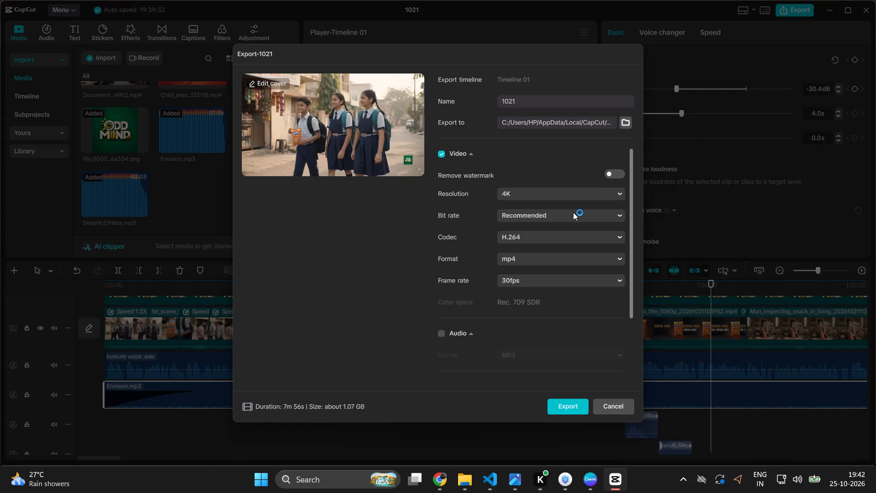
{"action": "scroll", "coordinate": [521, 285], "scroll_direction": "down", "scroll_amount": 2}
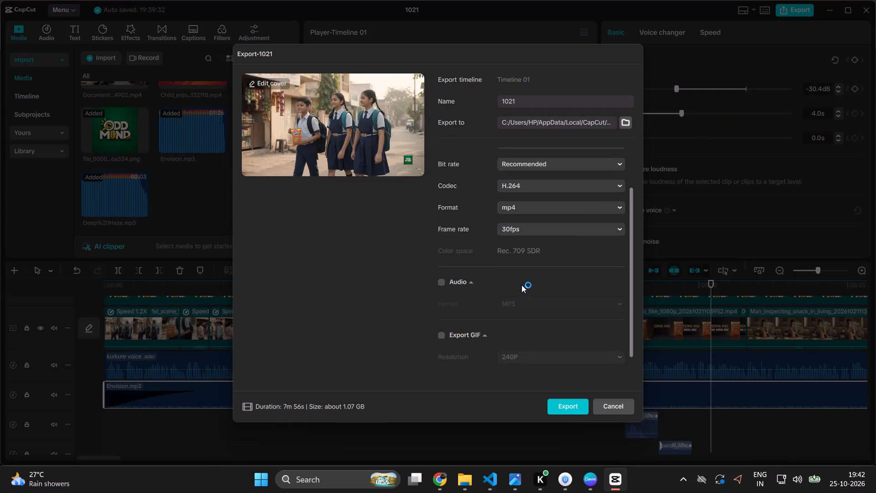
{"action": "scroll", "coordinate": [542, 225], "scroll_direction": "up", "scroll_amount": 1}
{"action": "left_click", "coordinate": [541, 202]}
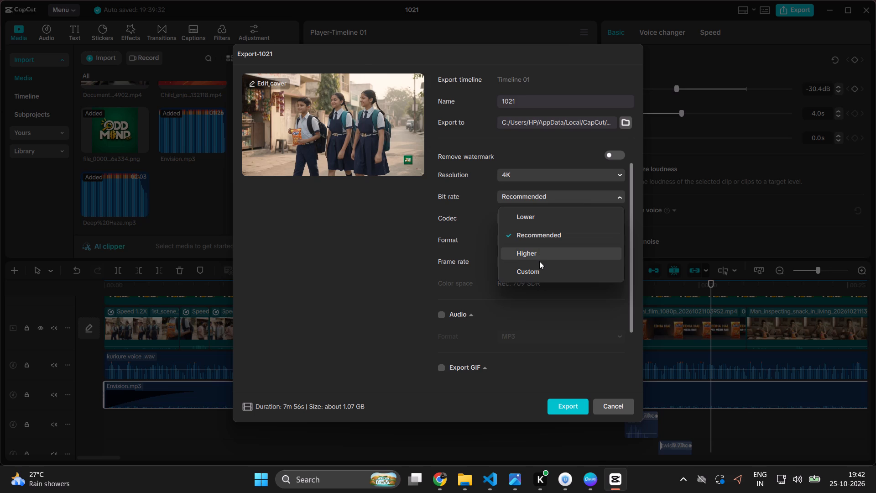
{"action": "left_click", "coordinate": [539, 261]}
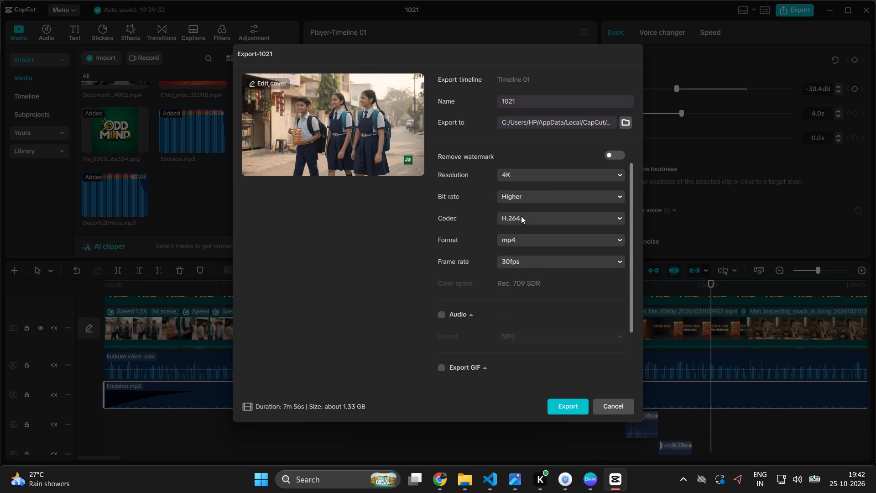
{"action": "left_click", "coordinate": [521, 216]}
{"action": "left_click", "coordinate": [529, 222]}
Check ChatGPT's recommendations again, then examine the export dialog's format, frame rate, audio and GIF options in CapCut.
{"action": "left_click", "coordinate": [445, 480]}
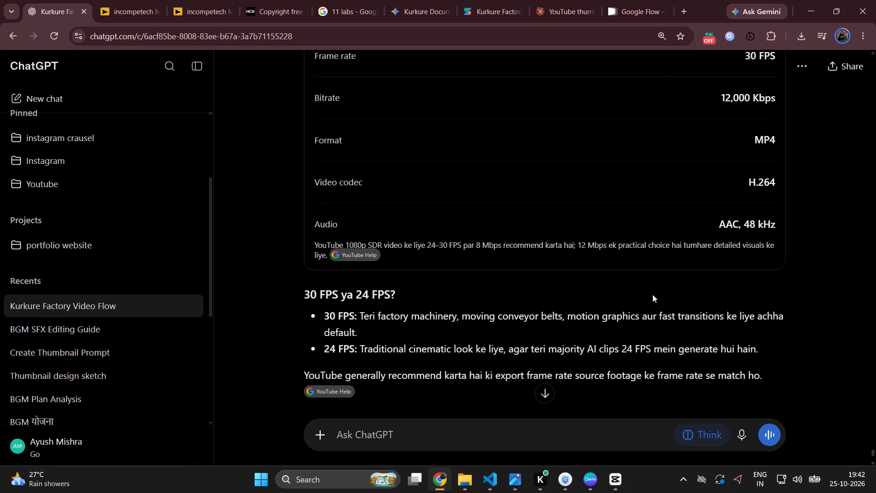
{"action": "left_click", "coordinate": [615, 483]}
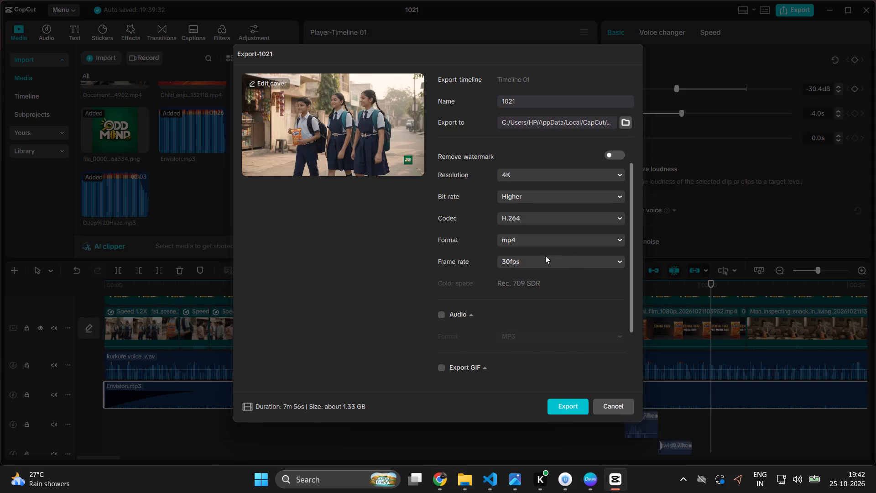
{"action": "left_click", "coordinate": [438, 317]}
{"action": "left_click", "coordinate": [439, 315]}
{"action": "scroll", "coordinate": [490, 301], "scroll_direction": "down", "scroll_amount": 2}
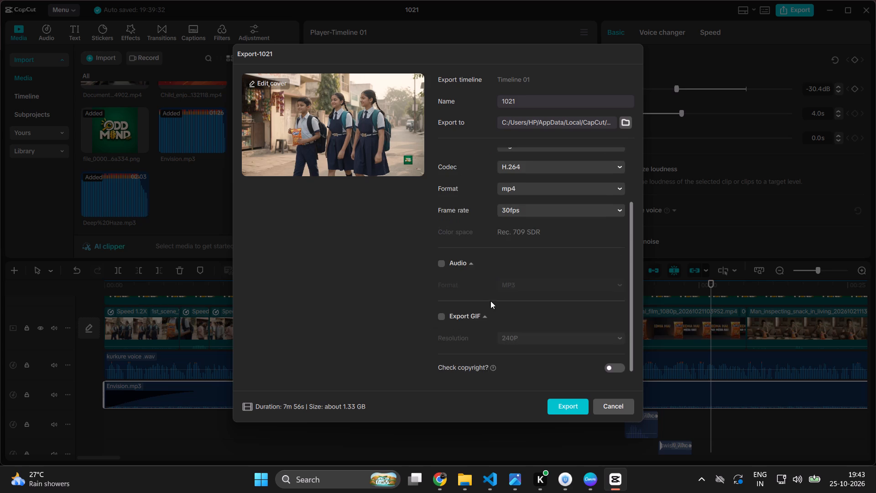
{"action": "scroll", "coordinate": [491, 281], "scroll_direction": "up", "scroll_amount": 2}
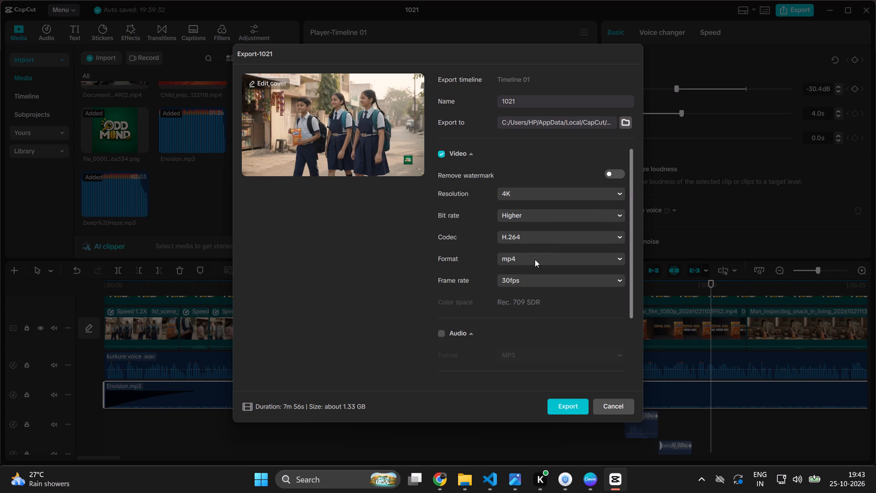
{"action": "left_click", "coordinate": [535, 260]}
{"action": "left_click", "coordinate": [535, 261]}
{"action": "left_click", "coordinate": [528, 286]}
{"action": "left_click", "coordinate": [532, 286]}
{"action": "left_click", "coordinate": [525, 301]}
{"action": "scroll", "coordinate": [525, 265], "scroll_direction": "up", "scroll_amount": 5}
{"action": "scroll", "coordinate": [530, 193], "scroll_direction": "up", "scroll_amount": 4}
{"action": "scroll", "coordinate": [530, 193], "scroll_direction": "down", "scroll_amount": 4}
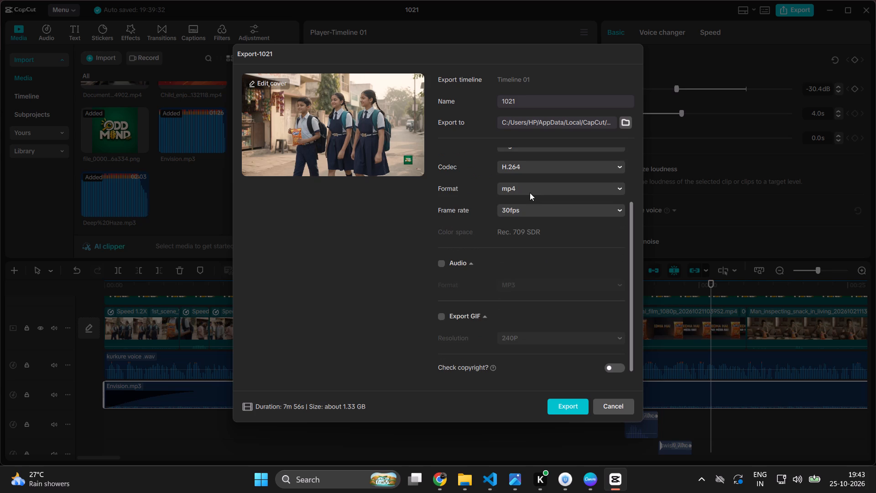
{"action": "scroll", "coordinate": [530, 193], "scroll_direction": "down", "scroll_amount": 1}
{"action": "scroll", "coordinate": [522, 200], "scroll_direction": "up", "scroll_amount": 5}
{"action": "scroll", "coordinate": [522, 200], "scroll_direction": "down", "scroll_amount": 5}
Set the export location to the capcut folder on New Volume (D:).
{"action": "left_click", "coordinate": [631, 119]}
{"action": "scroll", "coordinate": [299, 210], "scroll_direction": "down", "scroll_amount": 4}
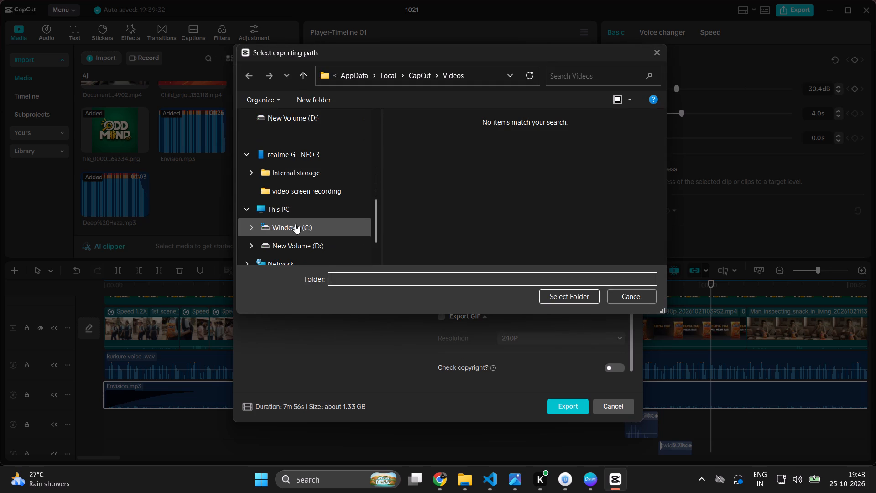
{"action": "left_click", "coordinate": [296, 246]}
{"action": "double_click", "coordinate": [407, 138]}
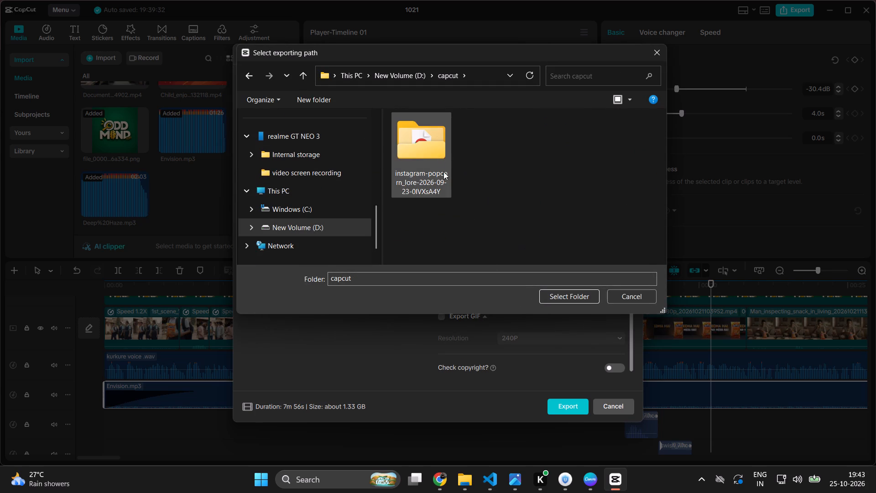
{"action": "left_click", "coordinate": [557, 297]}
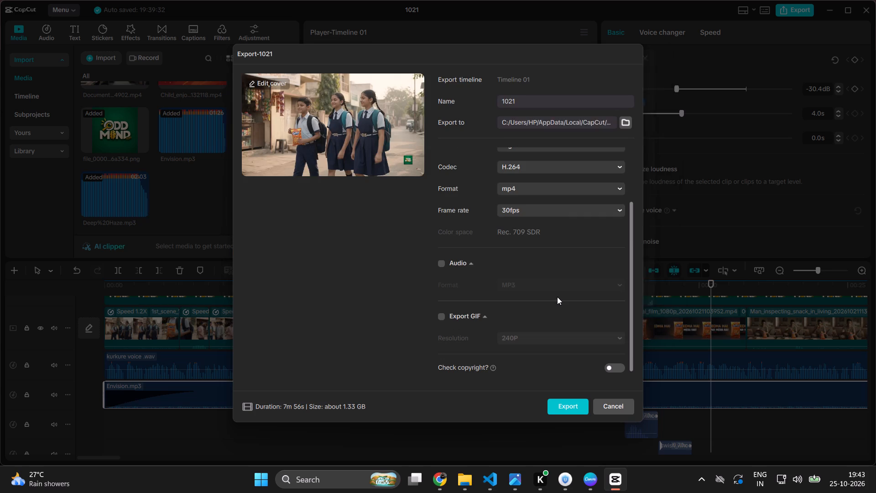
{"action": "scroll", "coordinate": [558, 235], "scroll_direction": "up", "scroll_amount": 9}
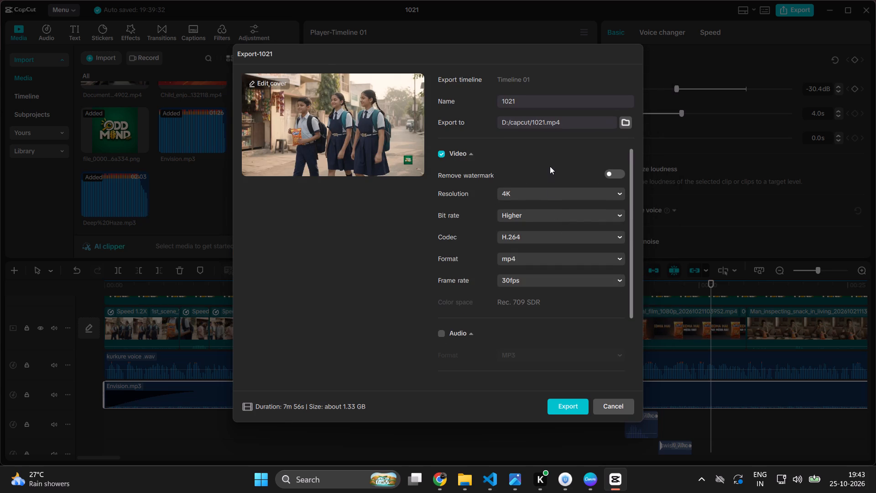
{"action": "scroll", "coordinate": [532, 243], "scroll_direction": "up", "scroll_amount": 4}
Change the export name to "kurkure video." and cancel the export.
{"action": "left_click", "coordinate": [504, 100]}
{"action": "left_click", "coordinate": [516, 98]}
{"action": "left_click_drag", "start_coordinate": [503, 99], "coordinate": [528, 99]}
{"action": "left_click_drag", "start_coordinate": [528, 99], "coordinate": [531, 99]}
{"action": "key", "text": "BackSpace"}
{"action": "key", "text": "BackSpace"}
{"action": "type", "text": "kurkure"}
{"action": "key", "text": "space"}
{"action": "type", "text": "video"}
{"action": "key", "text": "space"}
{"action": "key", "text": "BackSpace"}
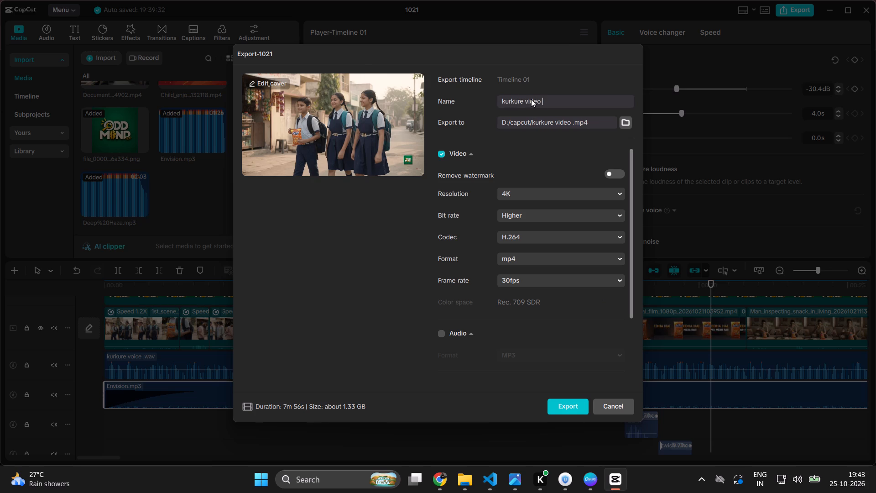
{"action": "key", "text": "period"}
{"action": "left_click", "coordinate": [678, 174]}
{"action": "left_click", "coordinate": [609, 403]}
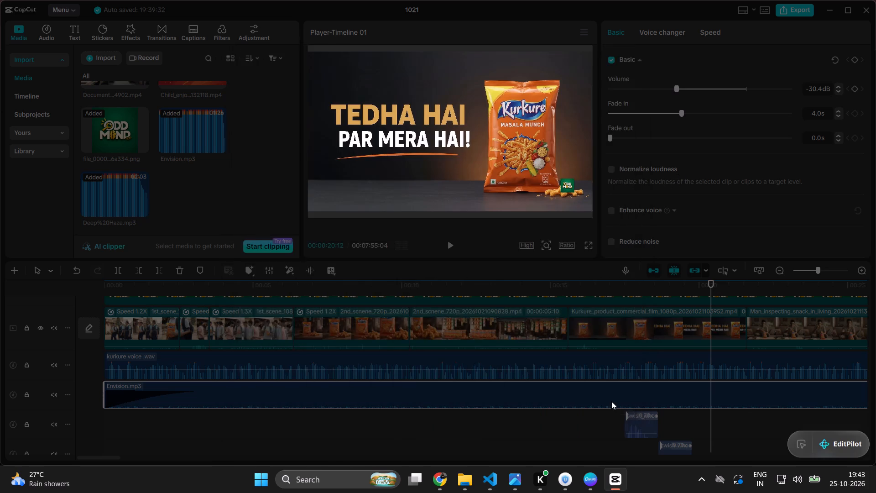
{"action": "left_click", "coordinate": [450, 482]}
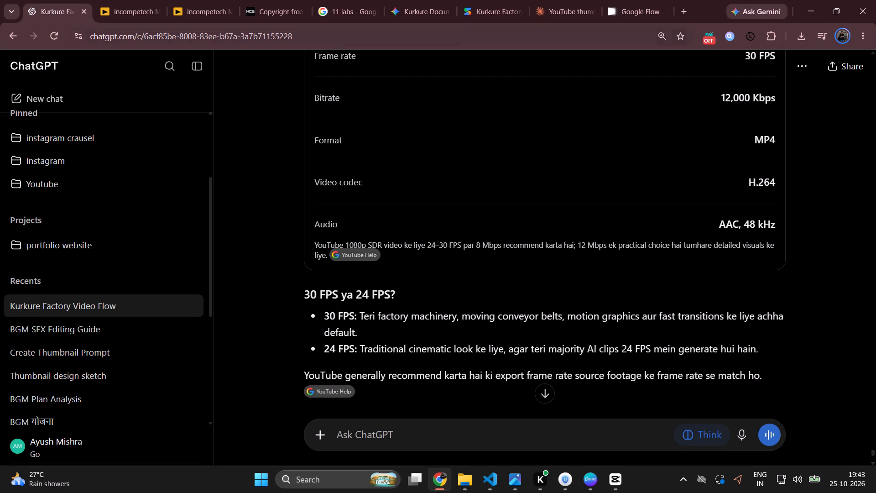
{"action": "scroll", "coordinate": [332, 52], "scroll_direction": "up", "scroll_amount": 1}
{"action": "left_click", "coordinate": [66, 323]}
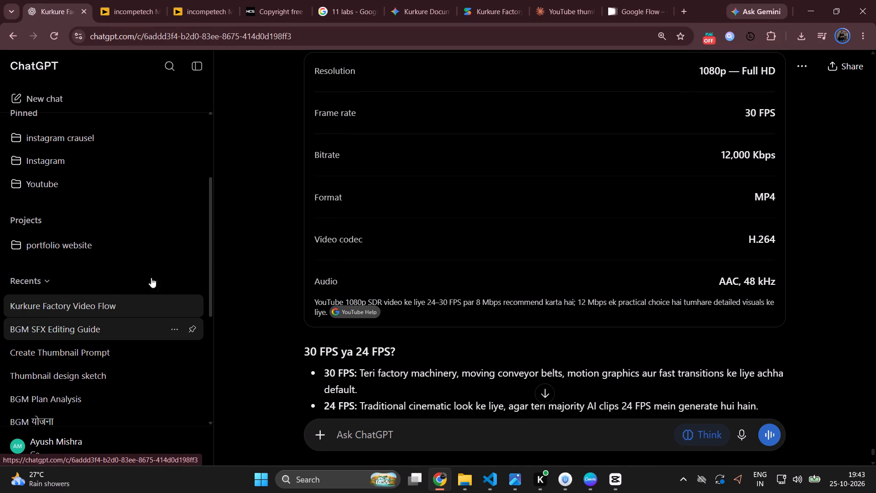
{"action": "scroll", "coordinate": [418, 362], "scroll_direction": "down", "scroll_amount": 2}
{"action": "left_click", "coordinate": [390, 452]}
{"action": "left_click", "coordinate": [391, 442]}
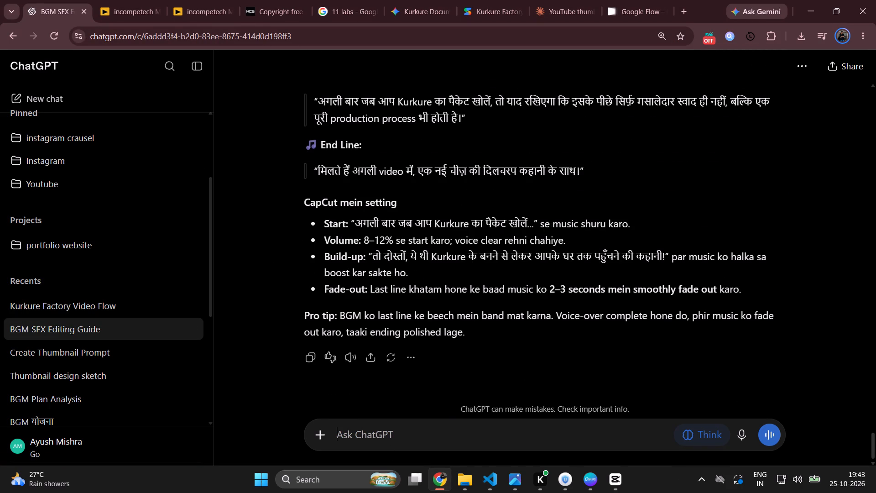
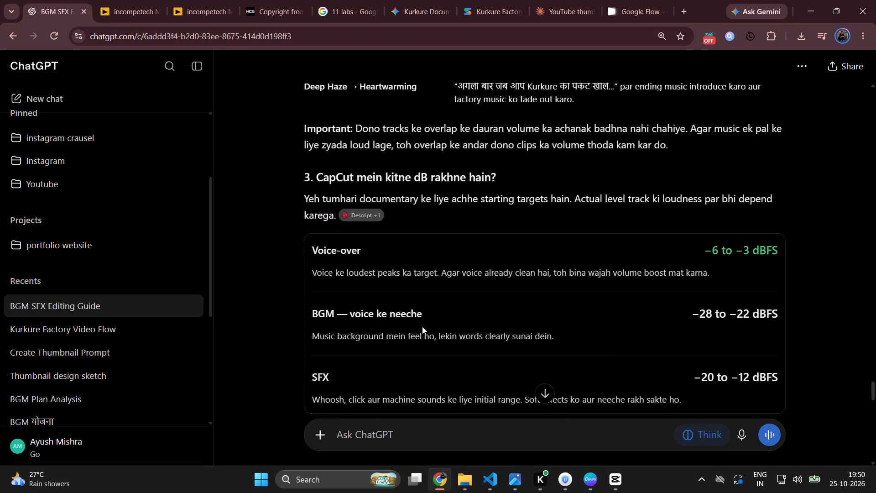
{"action": "scroll", "coordinate": [422, 326], "scroll_direction": "up", "scroll_amount": 4}
{"action": "scroll", "coordinate": [397, 352], "scroll_direction": "down", "scroll_amount": 6}
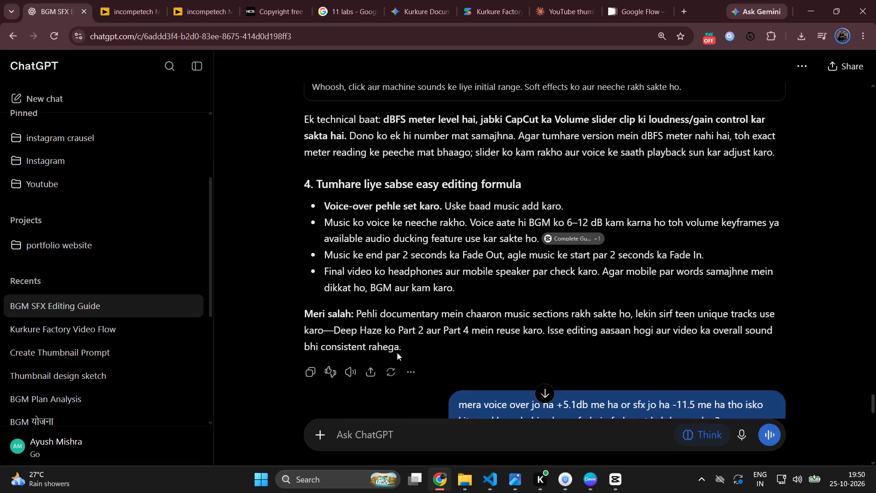
{"action": "scroll", "coordinate": [397, 352], "scroll_direction": "down", "scroll_amount": 6}
{"action": "scroll", "coordinate": [397, 352], "scroll_direction": "up", "scroll_amount": 2}
{"action": "scroll", "coordinate": [695, 338], "scroll_direction": "down", "scroll_amount": 2}
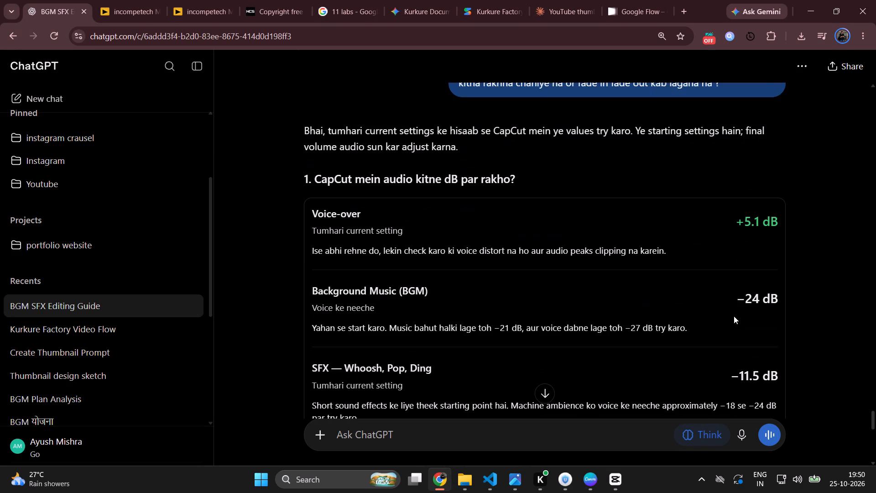
{"action": "left_click_drag", "start_coordinate": [392, 282], "coordinate": [445, 282]}
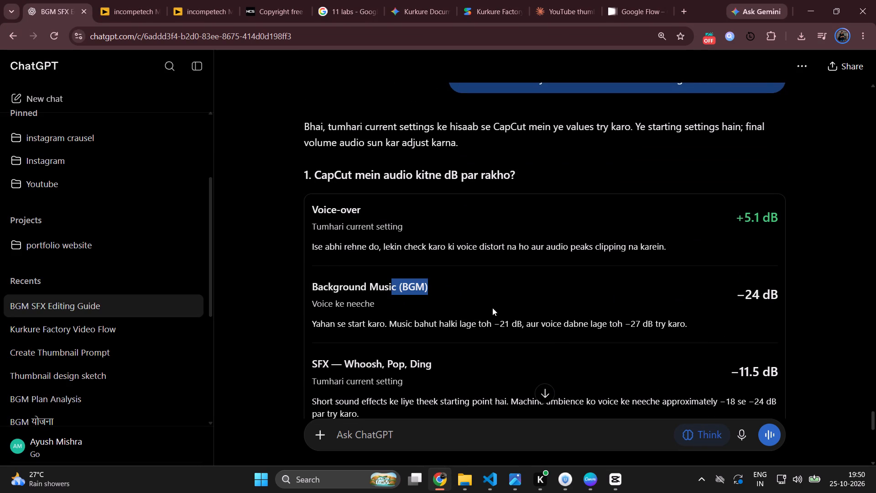
{"action": "left_click", "coordinate": [604, 340]}
{"action": "scroll", "coordinate": [385, 367], "scroll_direction": "down", "scroll_amount": 4}
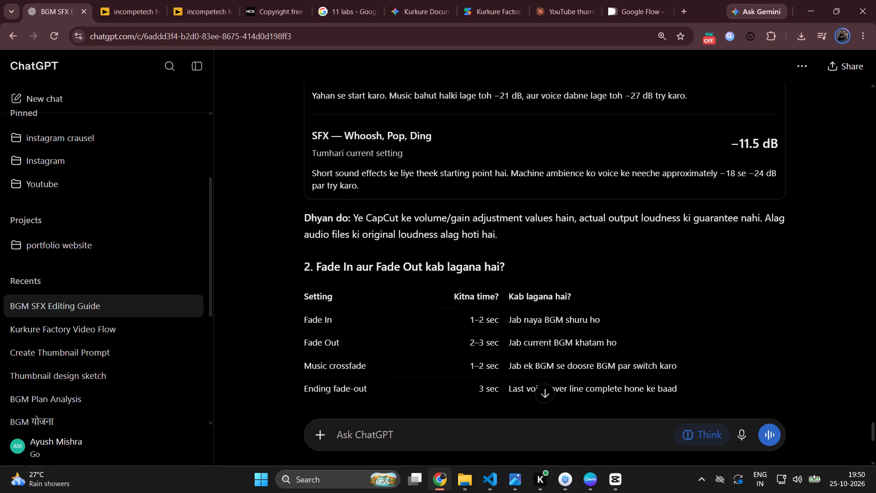
{"action": "scroll", "coordinate": [474, 345], "scroll_direction": "up", "scroll_amount": 3}
{"action": "scroll", "coordinate": [474, 345], "scroll_direction": "down", "scroll_amount": 3}
Switch to CapCut and set the Envision.mp3 clip's volume to -24.0dB, rechecking ChatGPT's background music level along the way.
{"action": "left_click", "coordinate": [615, 489]}
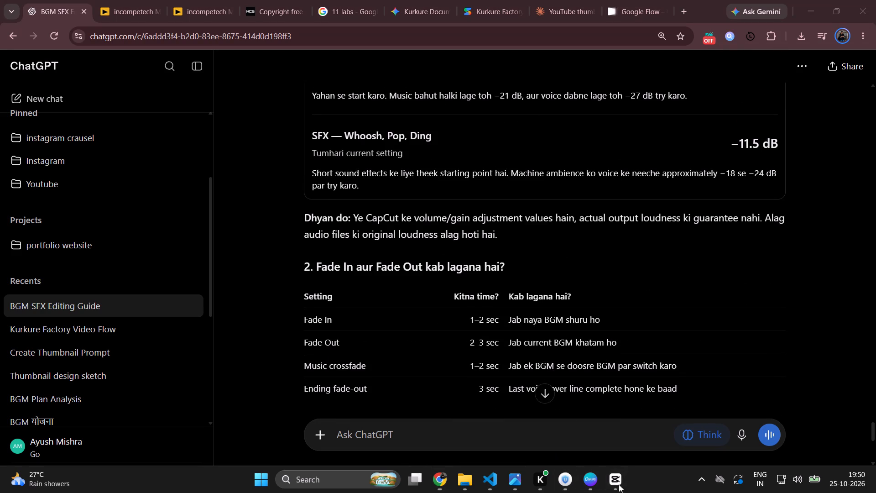
{"action": "left_click", "coordinate": [624, 482]}
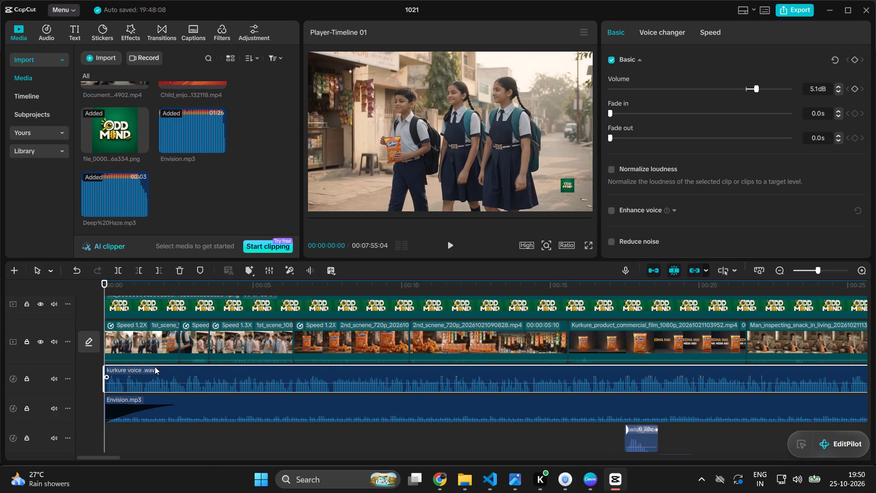
{"action": "left_click", "coordinate": [541, 407]}
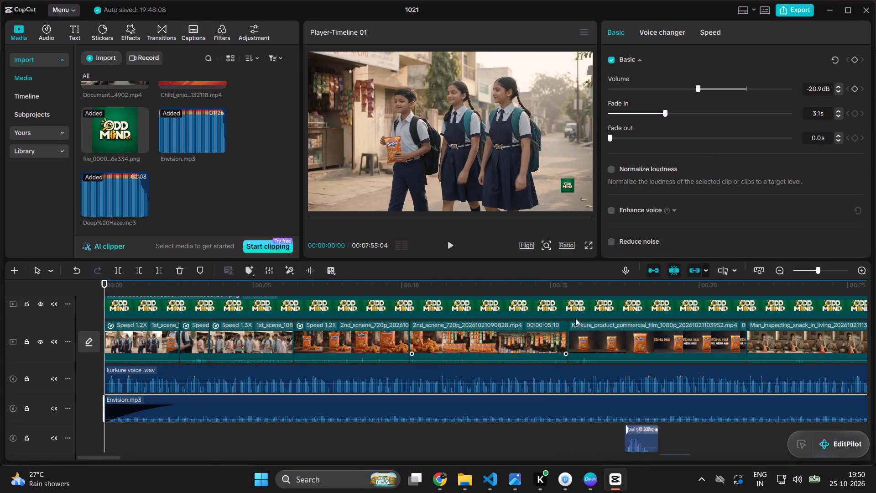
{"action": "left_click_drag", "start_coordinate": [698, 86], "coordinate": [695, 89]}
{"action": "left_click_drag", "start_coordinate": [695, 89], "coordinate": [688, 100]}
{"action": "left_click", "coordinate": [433, 480]}
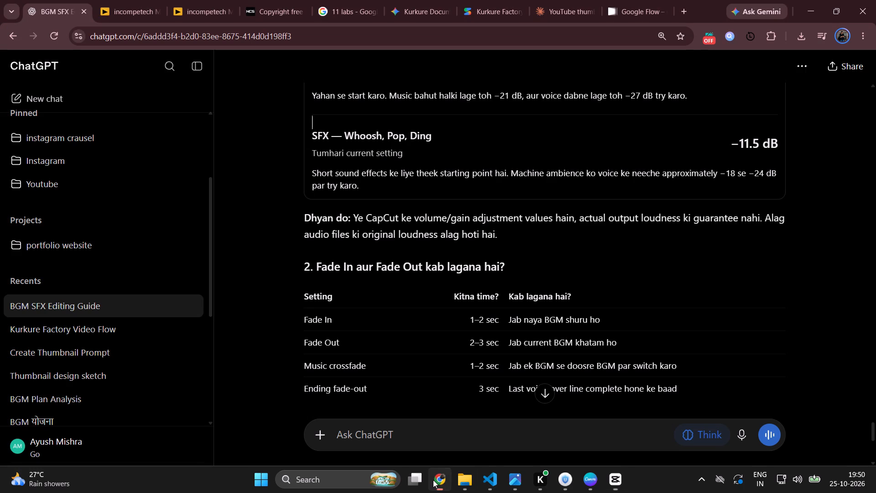
{"action": "scroll", "coordinate": [702, 202], "scroll_direction": "up", "scroll_amount": 3}
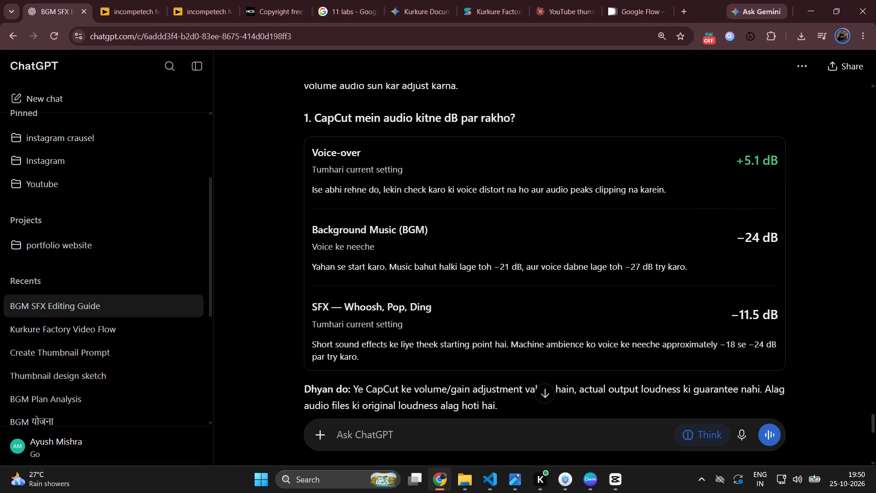
{"action": "scroll", "coordinate": [738, 243], "scroll_direction": "down", "scroll_amount": 1}
{"action": "left_click", "coordinate": [612, 488]}
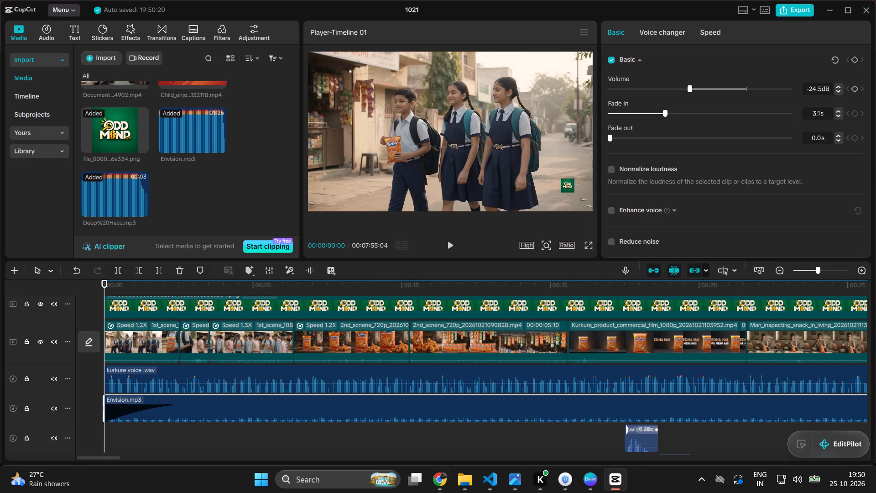
{"action": "left_click", "coordinate": [838, 90]}
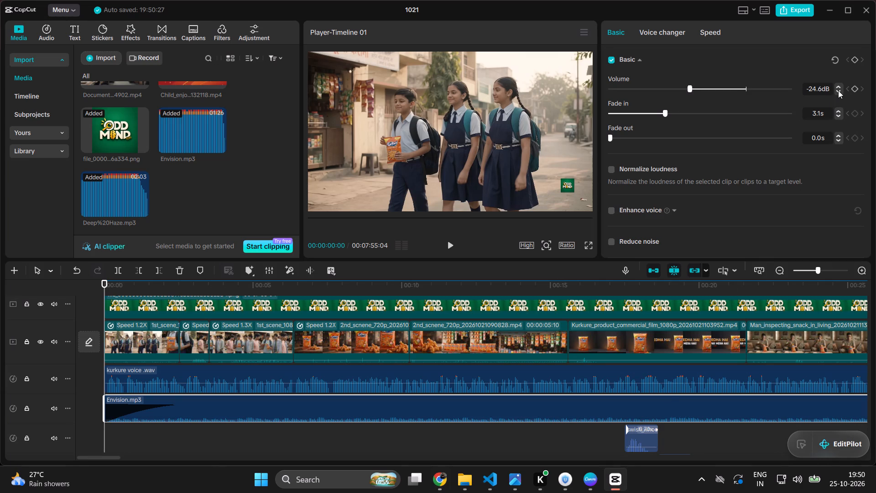
{"action": "left_click", "coordinate": [838, 90]}
{"action": "double_click", "coordinate": [839, 85]}
{"action": "left_click", "coordinate": [839, 82]}
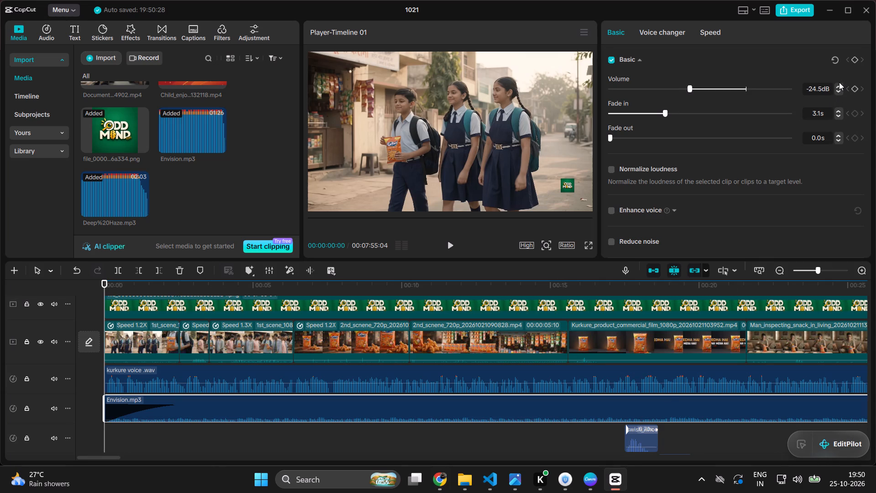
{"action": "left_click", "coordinate": [839, 86]}
{"action": "triple_click", "coordinate": [839, 86]}
{"action": "left_click", "coordinate": [839, 86]}
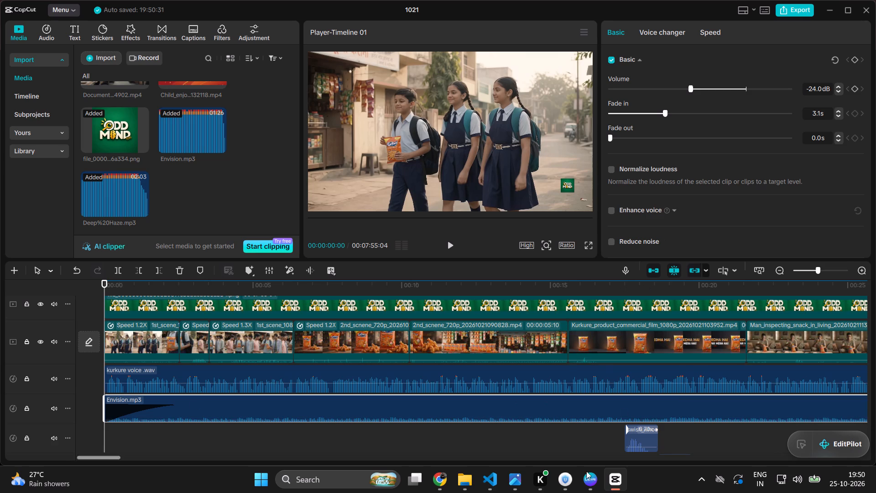
Switch back to ChatGPT in Chrome and study how long fade in and fade out should last and when to apply them.
{"action": "left_click", "coordinate": [443, 483]}
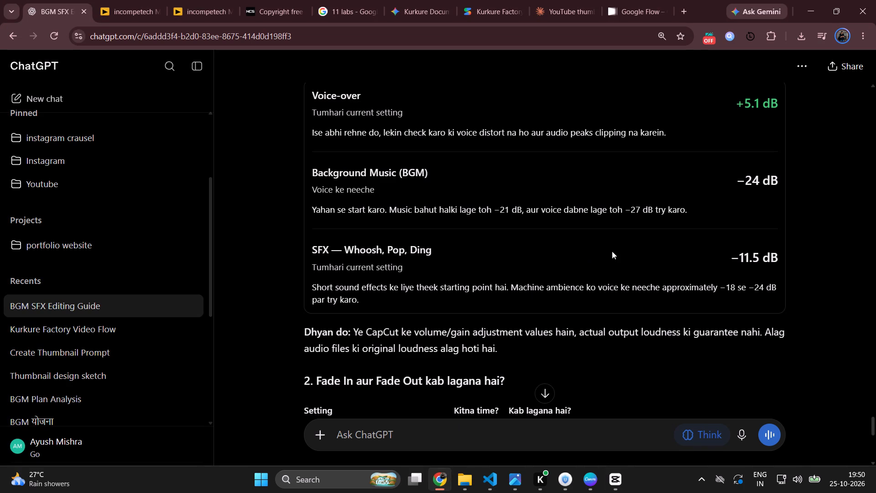
{"action": "scroll", "coordinate": [638, 257], "scroll_direction": "down", "scroll_amount": 3}
{"action": "scroll", "coordinate": [545, 284], "scroll_direction": "down", "scroll_amount": 2}
{"action": "scroll", "coordinate": [544, 284], "scroll_direction": "up", "scroll_amount": 1}
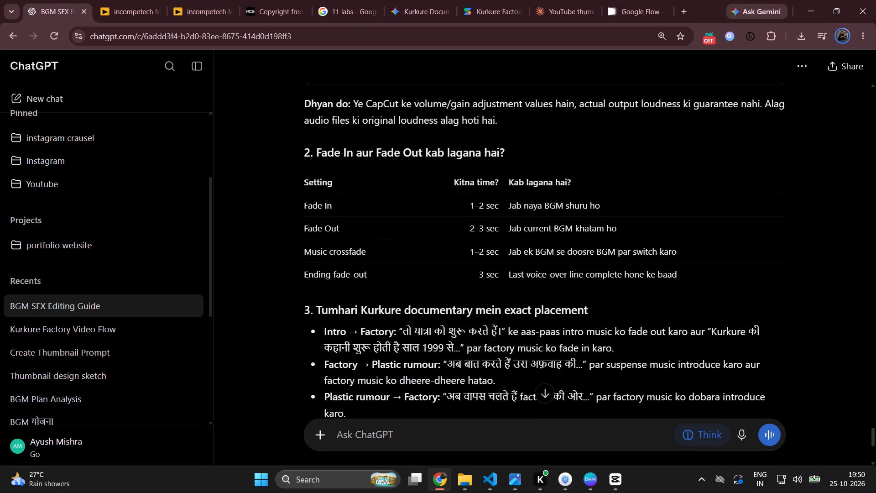
{"action": "left_click_drag", "start_coordinate": [614, 206], "coordinate": [516, 207]}
{"action": "left_click", "coordinate": [467, 217]}
{"action": "left_click_drag", "start_coordinate": [472, 204], "coordinate": [492, 205]}
{"action": "left_click", "coordinate": [492, 225]}
{"action": "scroll", "coordinate": [383, 260], "scroll_direction": "up", "scroll_amount": 5}
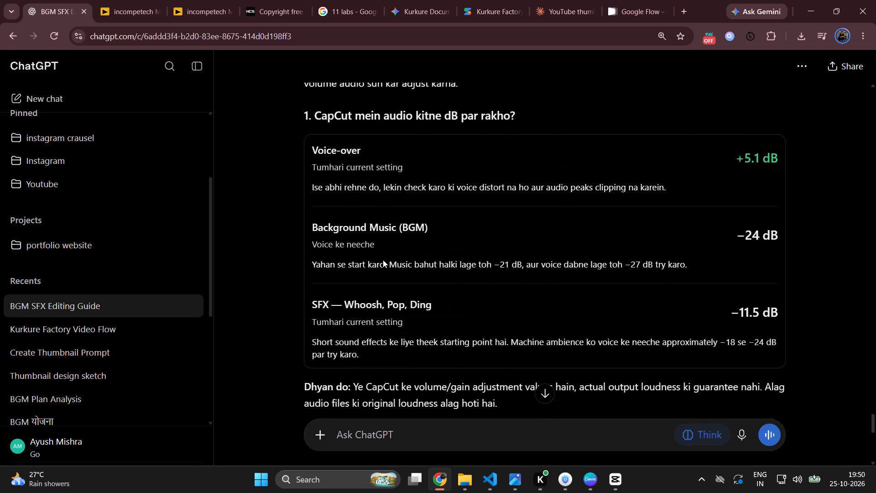
{"action": "scroll", "coordinate": [383, 260], "scroll_direction": "down", "scroll_amount": 2}
{"action": "scroll", "coordinate": [383, 260], "scroll_direction": "up", "scroll_amount": 8}
{"action": "scroll", "coordinate": [383, 260], "scroll_direction": "down", "scroll_amount": 8}
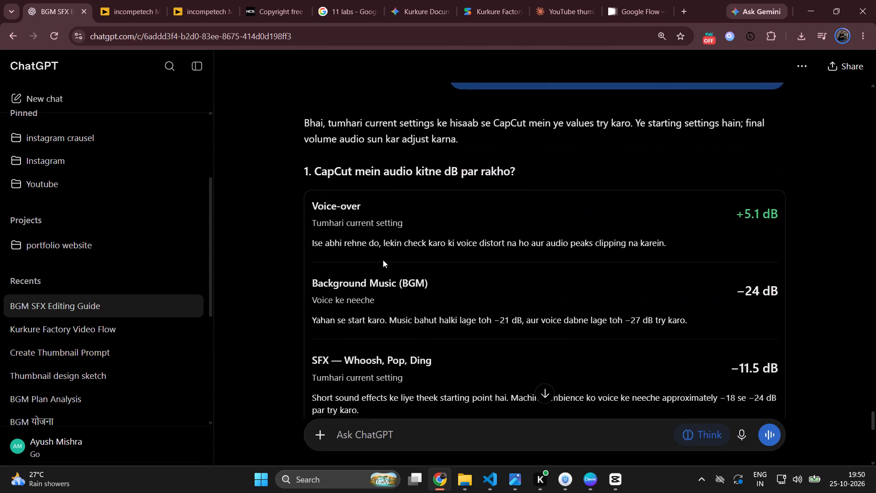
{"action": "scroll", "coordinate": [383, 260], "scroll_direction": "down", "scroll_amount": 4}
{"action": "scroll", "coordinate": [409, 250], "scroll_direction": "up", "scroll_amount": 1}
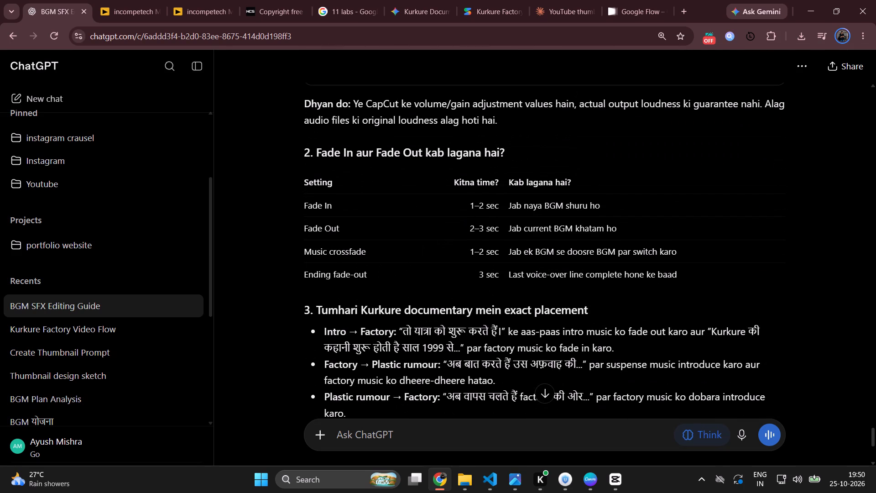
{"action": "left_click_drag", "start_coordinate": [471, 210], "coordinate": [530, 210]}
{"action": "left_click", "coordinate": [505, 225]}
In CapCut, set the Envision.mp3 clip's fade in to 1.5s and its fade out to 2.5s, consulting ChatGPT's fade table.
{"action": "left_click", "coordinate": [622, 483]}
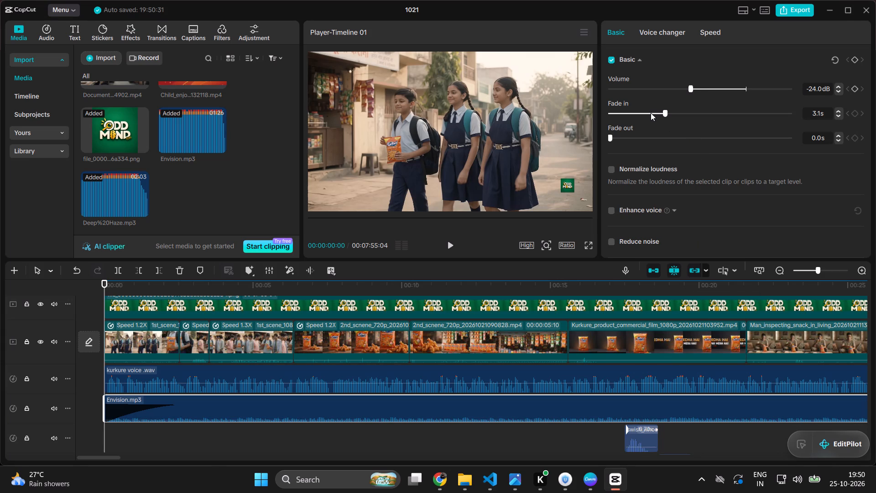
{"action": "left_click_drag", "start_coordinate": [652, 113], "coordinate": [621, 128]}
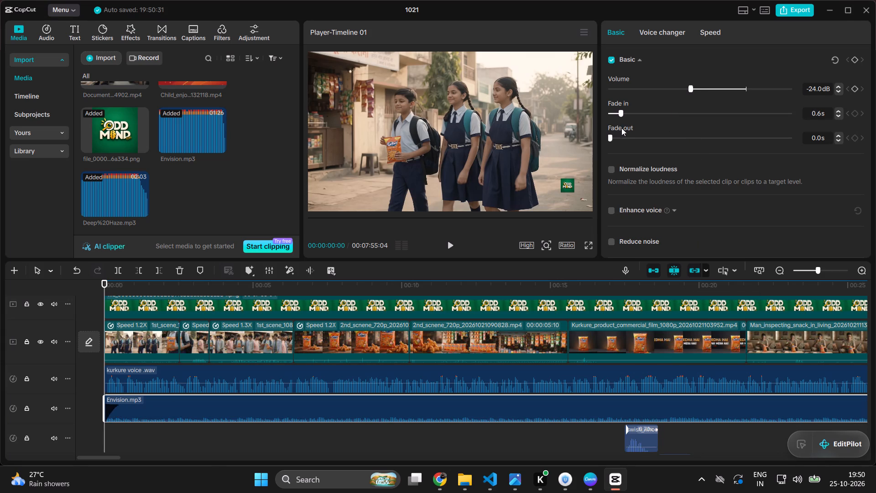
{"action": "left_click_drag", "start_coordinate": [621, 128], "coordinate": [633, 142]}
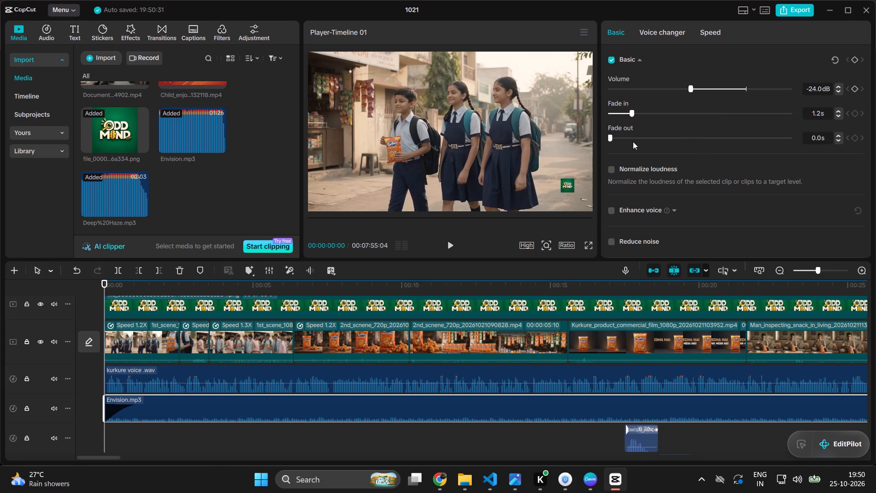
{"action": "left_click_drag", "start_coordinate": [633, 142], "coordinate": [636, 146]}
{"action": "left_click", "coordinate": [444, 481]}
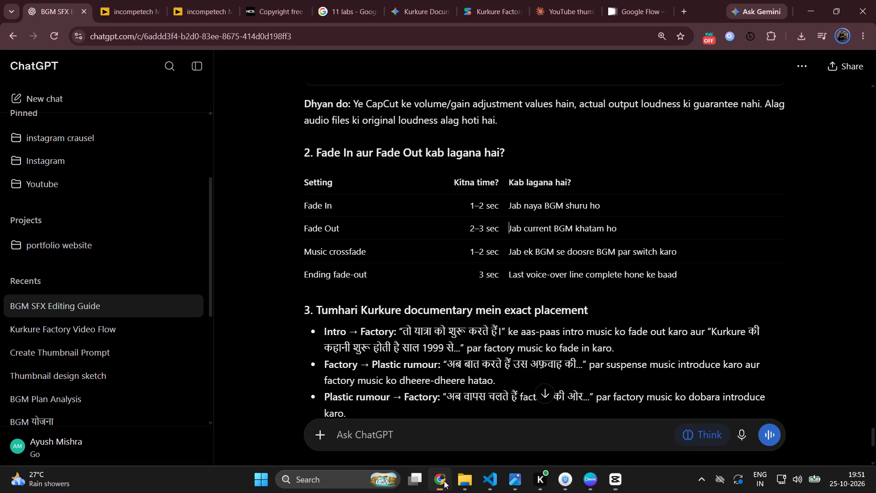
{"action": "left_click", "coordinate": [620, 484]}
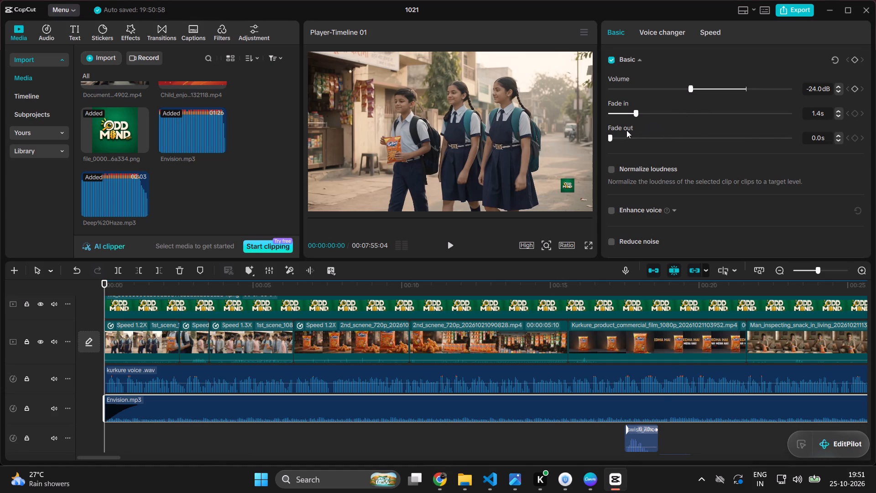
{"action": "left_click_drag", "start_coordinate": [612, 135], "coordinate": [630, 152]}
{"action": "left_click_drag", "start_coordinate": [630, 152], "coordinate": [650, 168]}
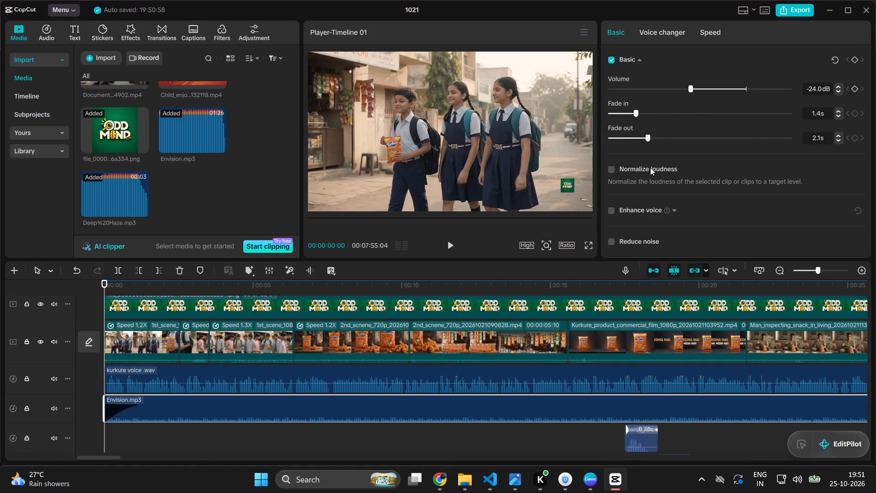
{"action": "left_click_drag", "start_coordinate": [650, 168], "coordinate": [657, 171]}
{"action": "left_click", "coordinate": [838, 108]}
{"action": "left_click", "coordinate": [839, 111]}
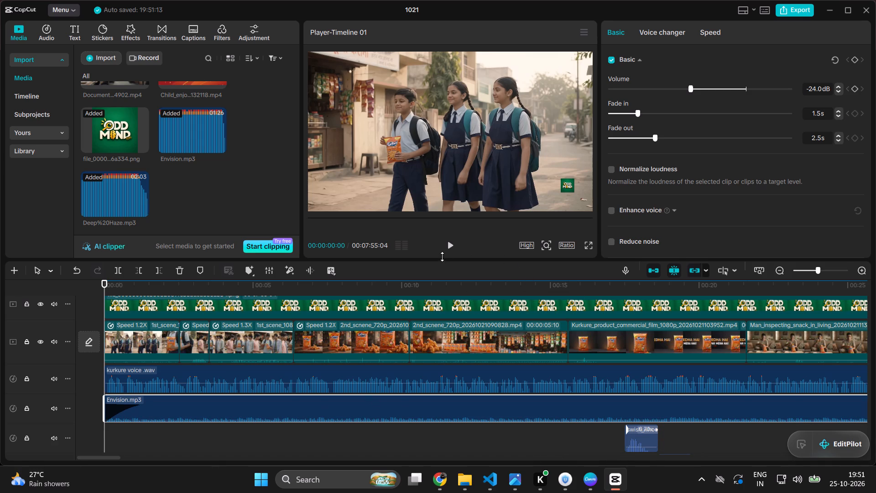
Play the video from the start and check how the Envision.mp3 music sits under the voice-over, partly in full-screen preview.
{"action": "left_click", "coordinate": [457, 247]}
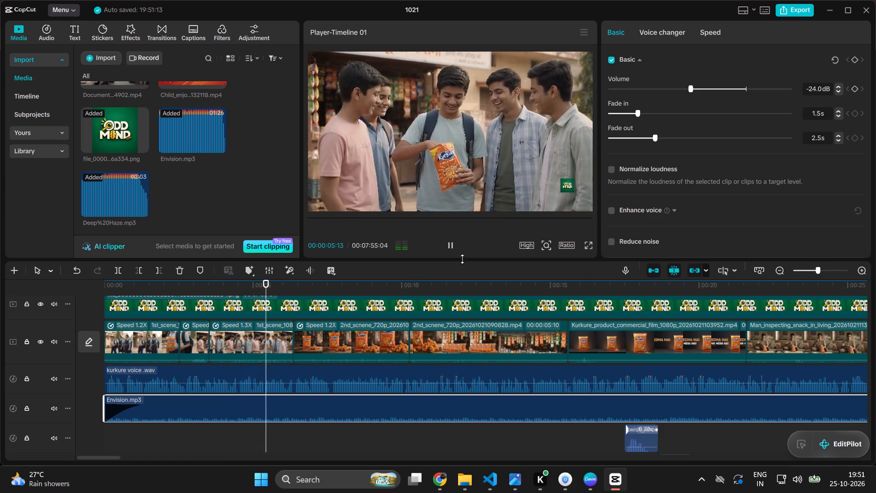
{"action": "scroll", "coordinate": [506, 400], "scroll_direction": "down", "scroll_amount": 3}
{"action": "scroll", "coordinate": [514, 396], "scroll_direction": "left", "scroll_amount": 2}
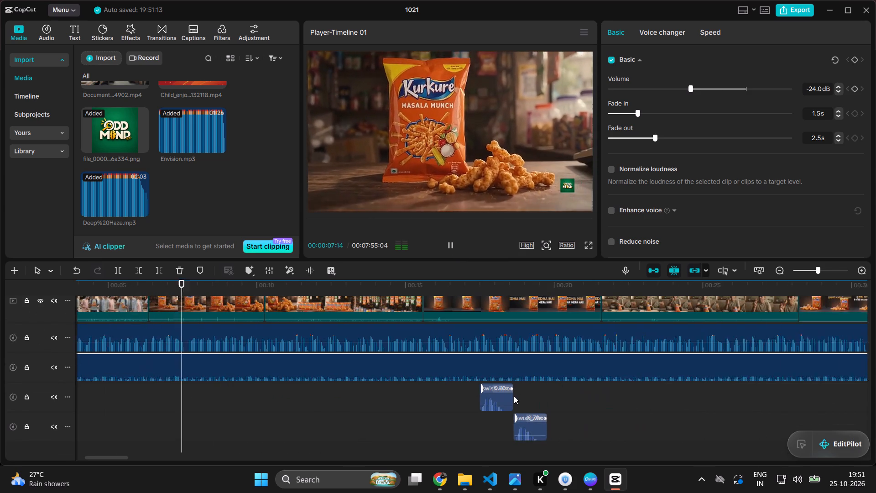
{"action": "scroll", "coordinate": [514, 396], "scroll_direction": "left", "scroll_amount": 1}
{"action": "scroll", "coordinate": [505, 388], "scroll_direction": "up", "scroll_amount": 9}
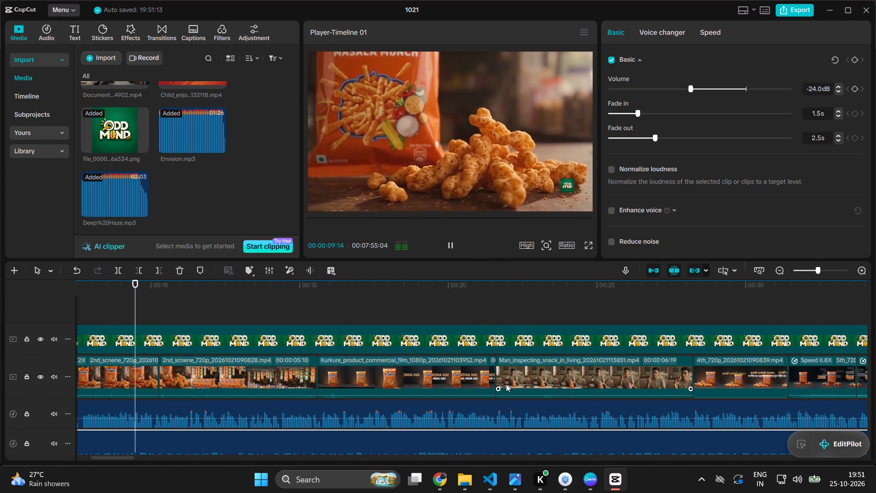
{"action": "scroll", "coordinate": [517, 363], "scroll_direction": "down", "scroll_amount": 2}
{"action": "left_click", "coordinate": [591, 247]}
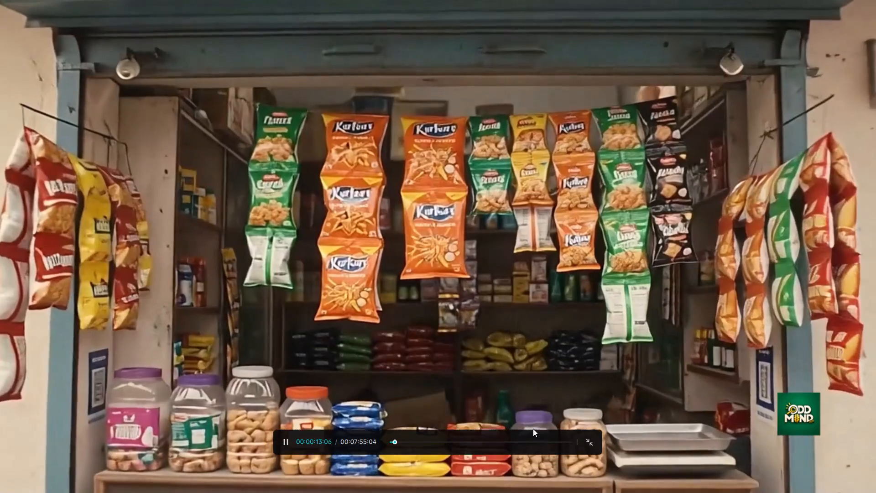
{"action": "left_click", "coordinate": [582, 441]}
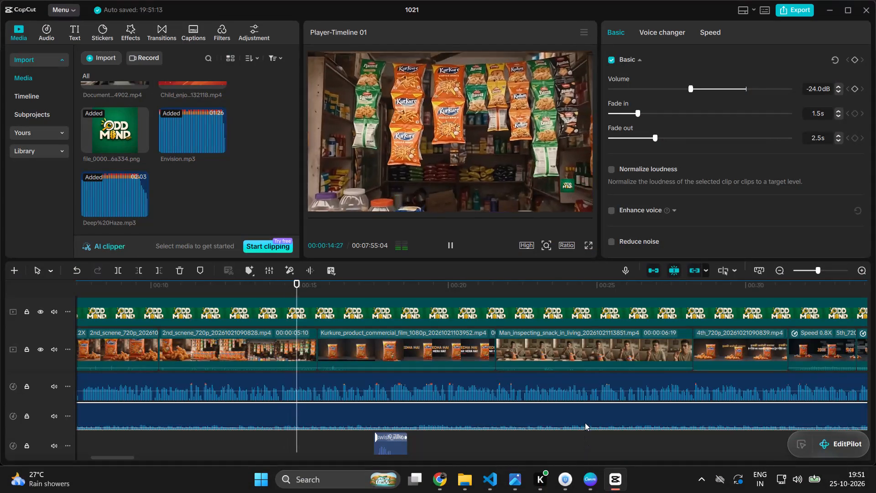
{"action": "scroll", "coordinate": [413, 404], "scroll_direction": "up", "scroll_amount": 3}
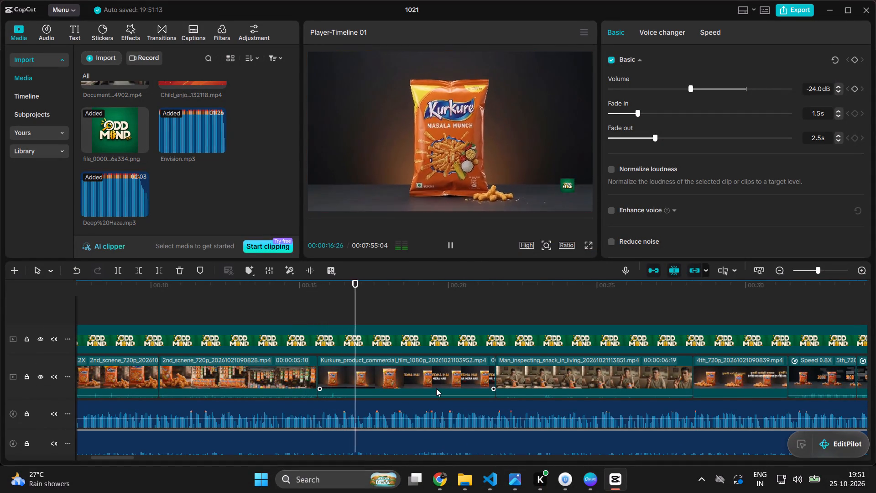
{"action": "scroll", "coordinate": [436, 389], "scroll_direction": "down", "scroll_amount": 3}
{"action": "scroll", "coordinate": [443, 391], "scroll_direction": "up", "scroll_amount": 2}
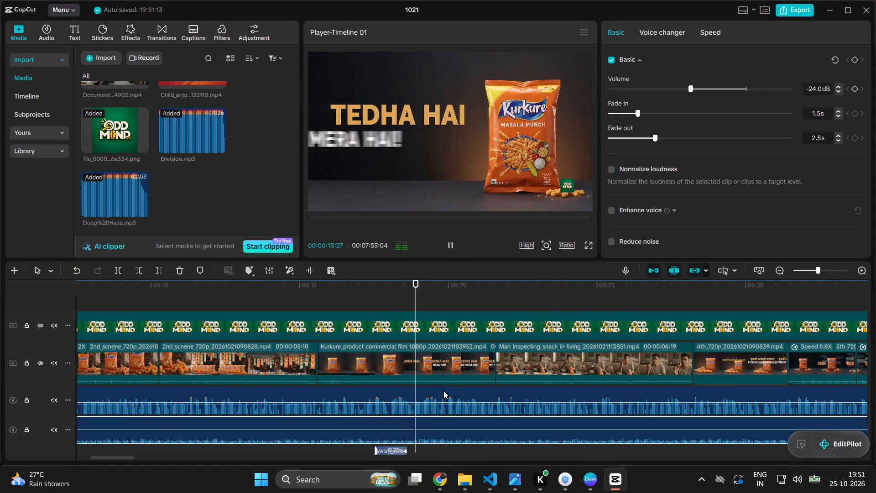
{"action": "scroll", "coordinate": [443, 390], "scroll_direction": "down", "scroll_amount": 3}
{"action": "scroll", "coordinate": [465, 381], "scroll_direction": "up", "scroll_amount": 2}
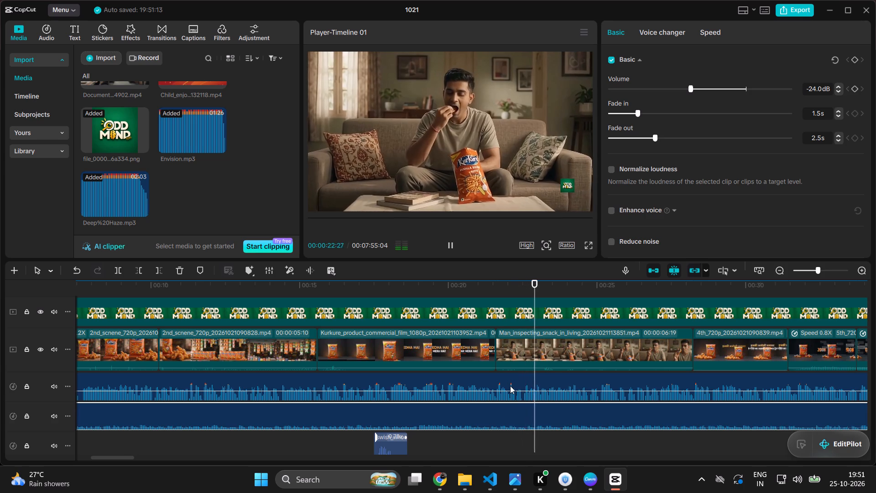
{"action": "scroll", "coordinate": [573, 431], "scroll_direction": "down", "scroll_amount": 1}
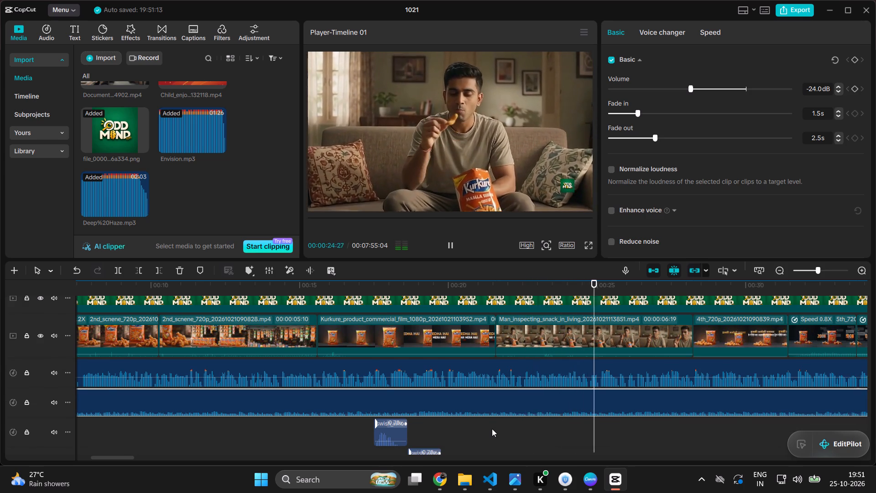
{"action": "scroll", "coordinate": [492, 429], "scroll_direction": "down", "scroll_amount": 3}
{"action": "scroll", "coordinate": [495, 424], "scroll_direction": "up", "scroll_amount": 3}
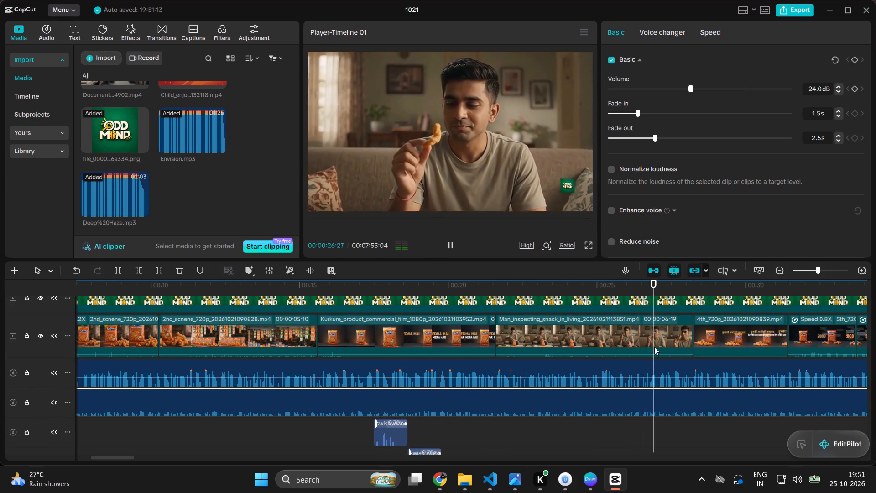
{"action": "scroll", "coordinate": [654, 347], "scroll_direction": "left", "scroll_amount": 3}
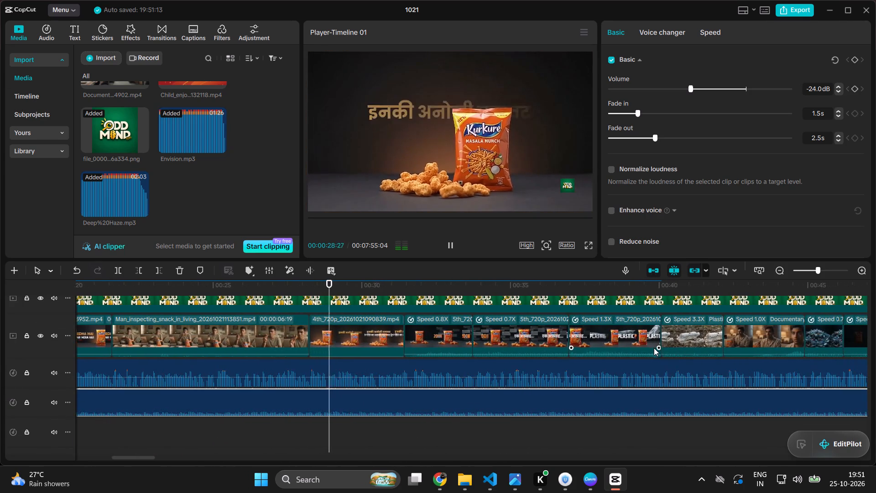
{"action": "scroll", "coordinate": [606, 352], "scroll_direction": "left", "scroll_amount": 1}
{"action": "scroll", "coordinate": [534, 353], "scroll_direction": "left", "scroll_amount": 1}
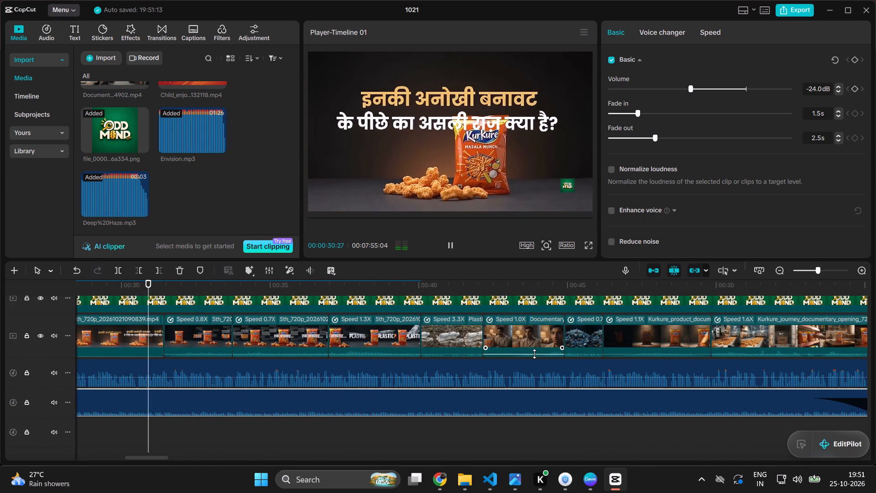
{"action": "scroll", "coordinate": [534, 354], "scroll_direction": "left", "scroll_amount": 1}
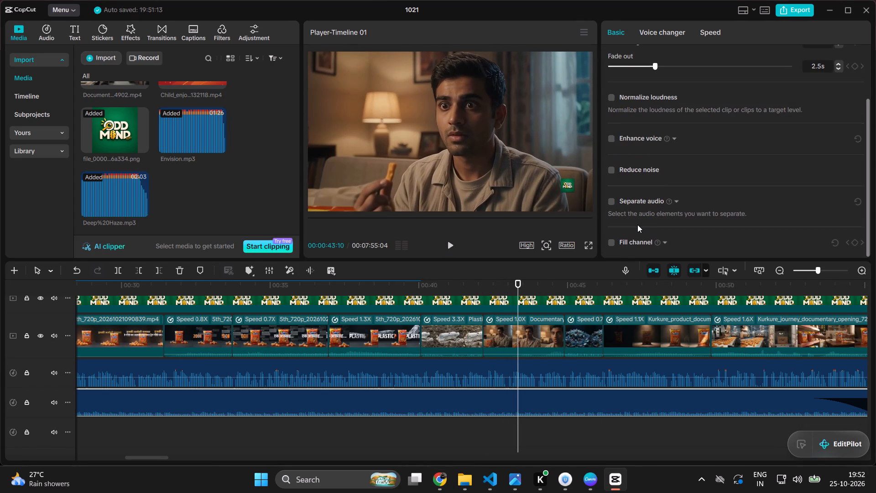
{"action": "scroll", "coordinate": [637, 225], "scroll_direction": "down", "scroll_amount": 3}
{"action": "scroll", "coordinate": [637, 225], "scroll_direction": "up", "scroll_amount": 4}
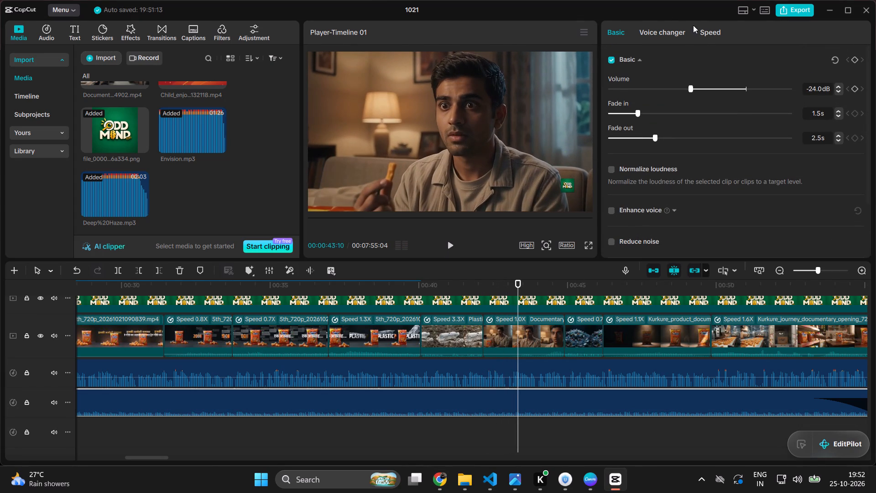
{"action": "scroll", "coordinate": [657, 193], "scroll_direction": "down", "scroll_amount": 2}
{"action": "scroll", "coordinate": [657, 193], "scroll_direction": "up", "scroll_amount": 2}
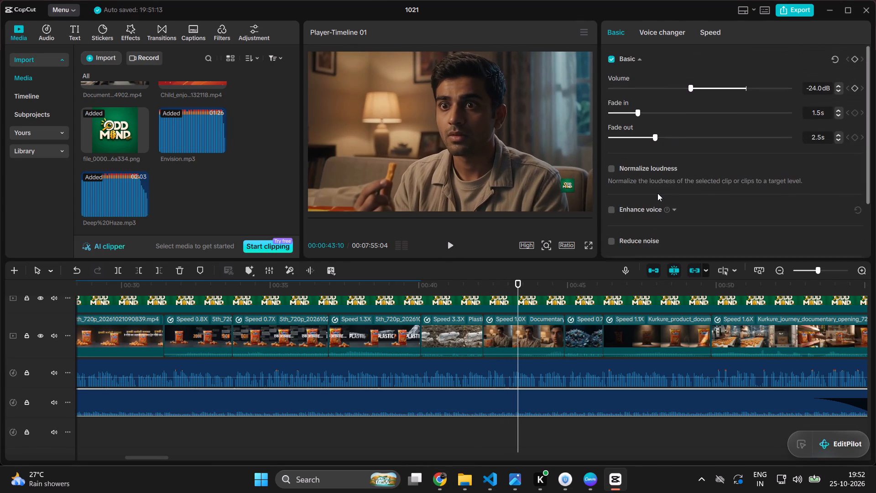
{"action": "left_click", "coordinate": [612, 166]}
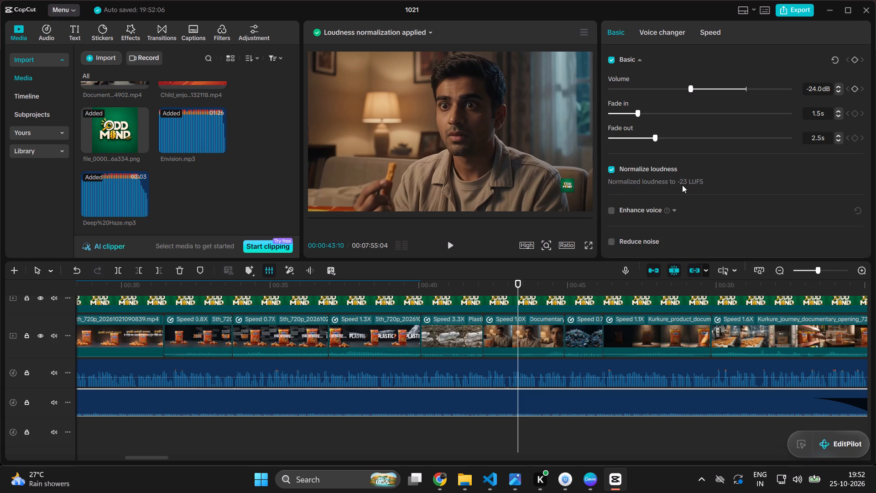
{"action": "scroll", "coordinate": [682, 185], "scroll_direction": "down", "scroll_amount": 2}
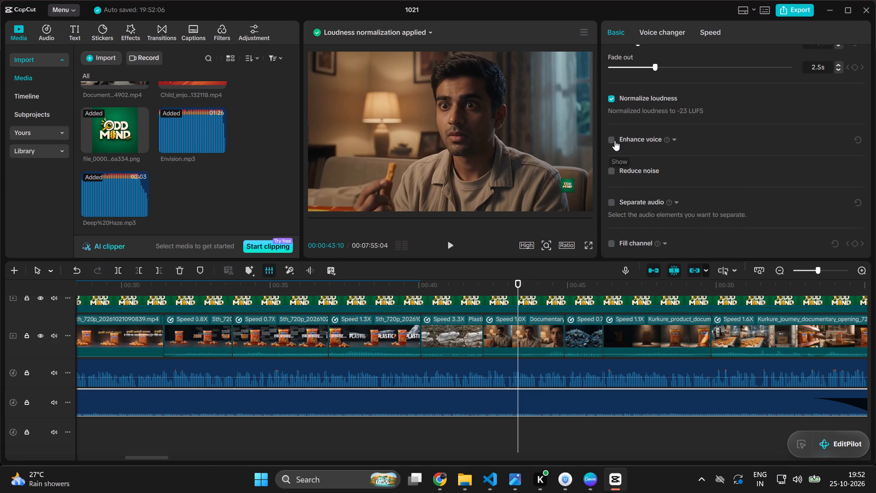
{"action": "left_click", "coordinate": [614, 140]}
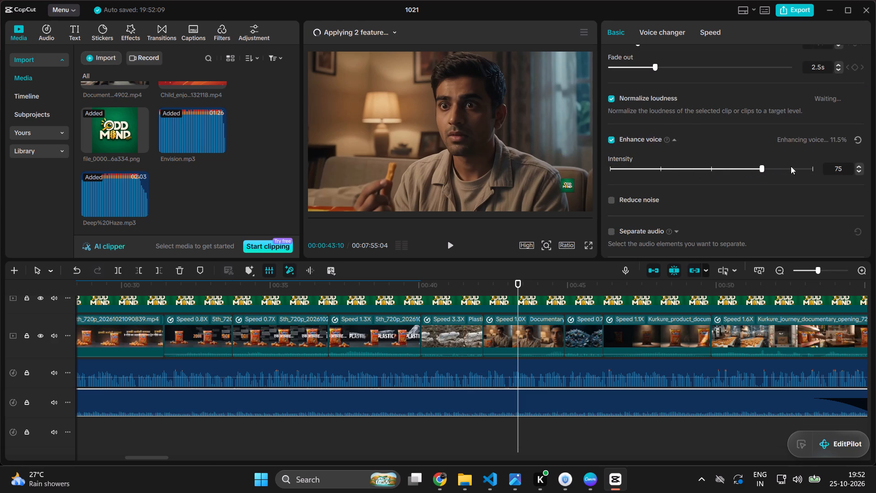
Examine the Envision.mp3 clip's remaining audio options, including its voice filters and its speed settings.
{"action": "scroll", "coordinate": [629, 206], "scroll_direction": "down", "scroll_amount": 1}
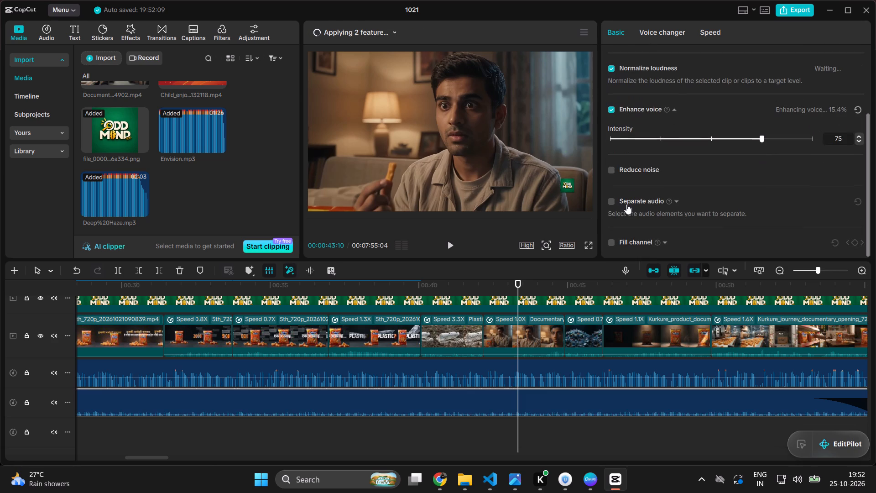
{"action": "scroll", "coordinate": [626, 203], "scroll_direction": "down", "scroll_amount": 2}
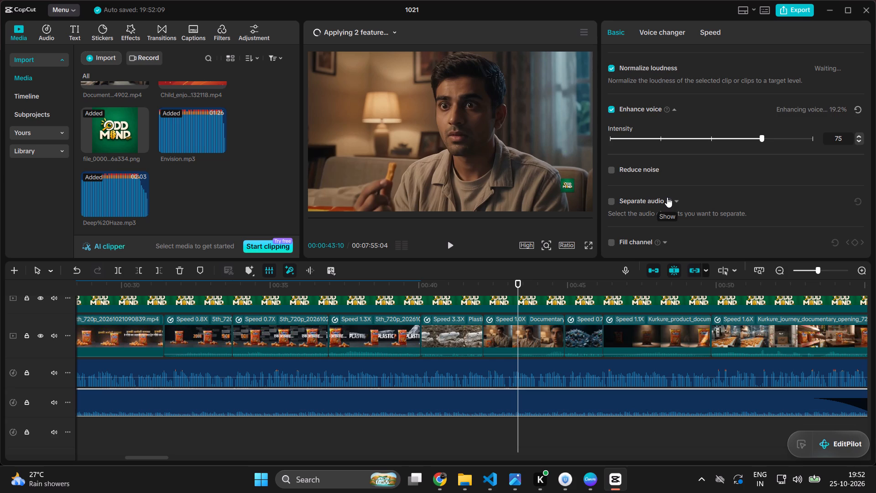
{"action": "scroll", "coordinate": [631, 221], "scroll_direction": "down", "scroll_amount": 2}
{"action": "scroll", "coordinate": [648, 199], "scroll_direction": "up", "scroll_amount": 4}
{"action": "left_click", "coordinate": [671, 28]}
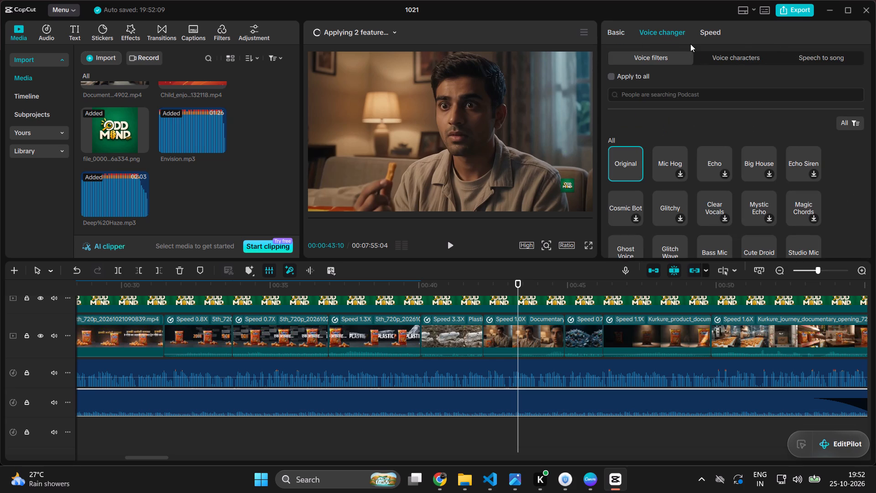
{"action": "scroll", "coordinate": [673, 185], "scroll_direction": "down", "scroll_amount": 2}
{"action": "scroll", "coordinate": [673, 143], "scroll_direction": "up", "scroll_amount": 5}
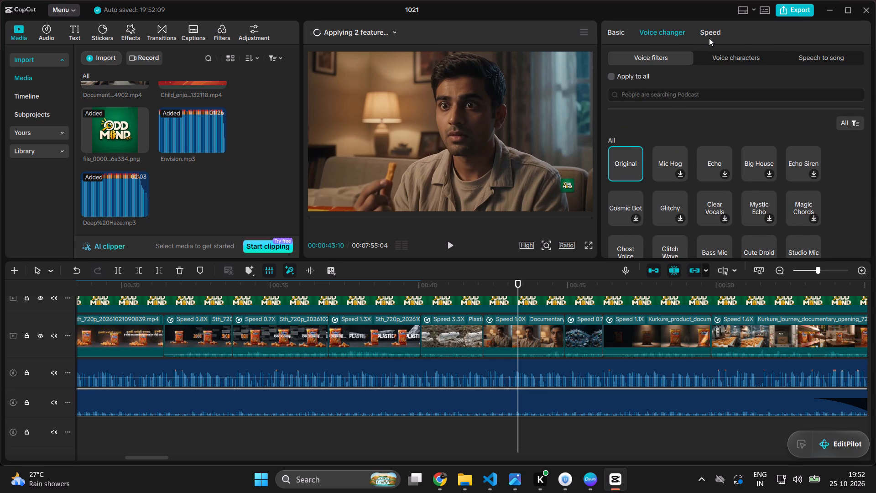
{"action": "left_click", "coordinate": [710, 35]}
{"action": "left_click", "coordinate": [622, 30]}
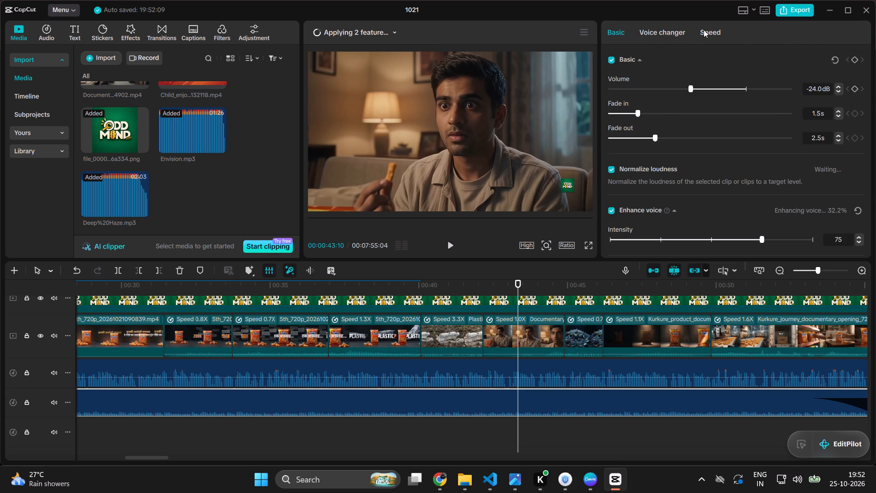
{"action": "left_click", "coordinate": [707, 29]}
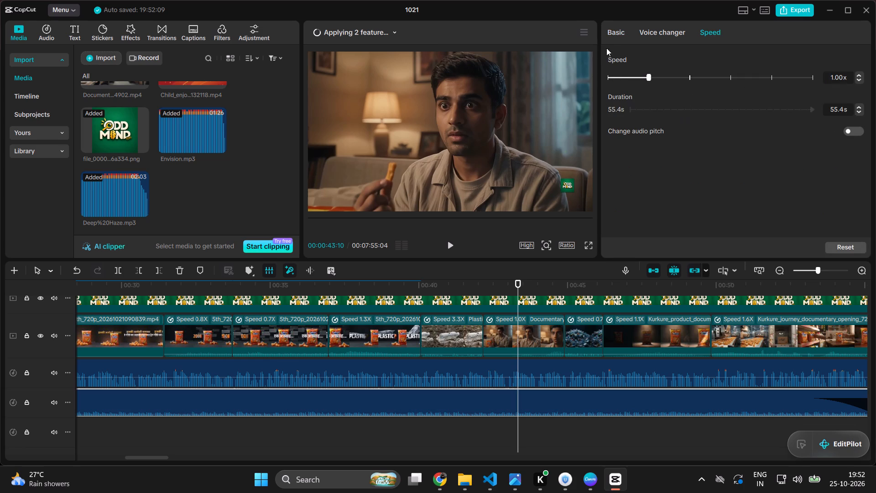
{"action": "left_click", "coordinate": [611, 34]}
{"action": "scroll", "coordinate": [643, 195], "scroll_direction": "down", "scroll_amount": 7}
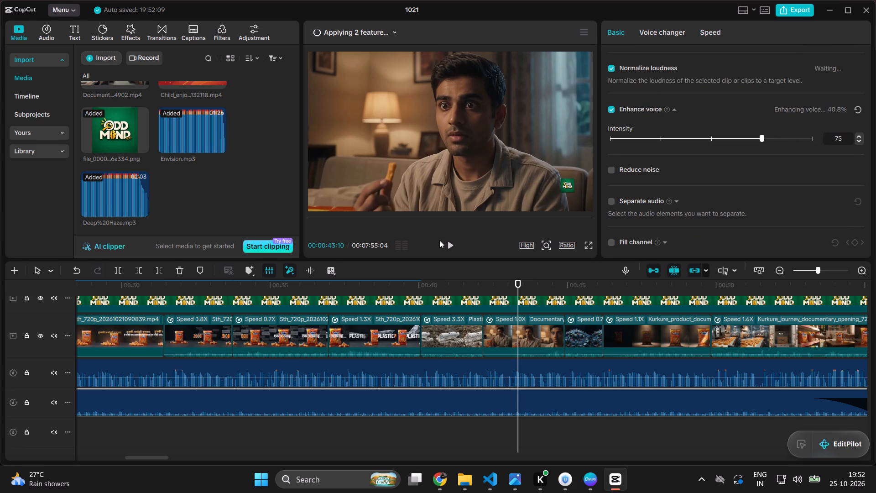
Play the video from about 43 seconds through the Envision.mp3 fade-out to the switch into Deep%20Haze.mp3, pausing there.
{"action": "left_click", "coordinate": [451, 241]}
{"action": "scroll", "coordinate": [558, 380], "scroll_direction": "left", "scroll_amount": 1}
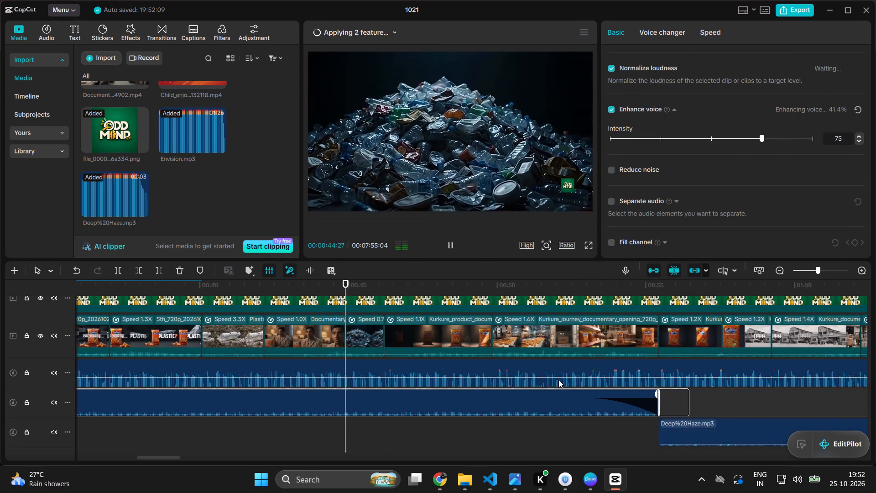
{"action": "scroll", "coordinate": [558, 380], "scroll_direction": "left", "scroll_amount": 2}
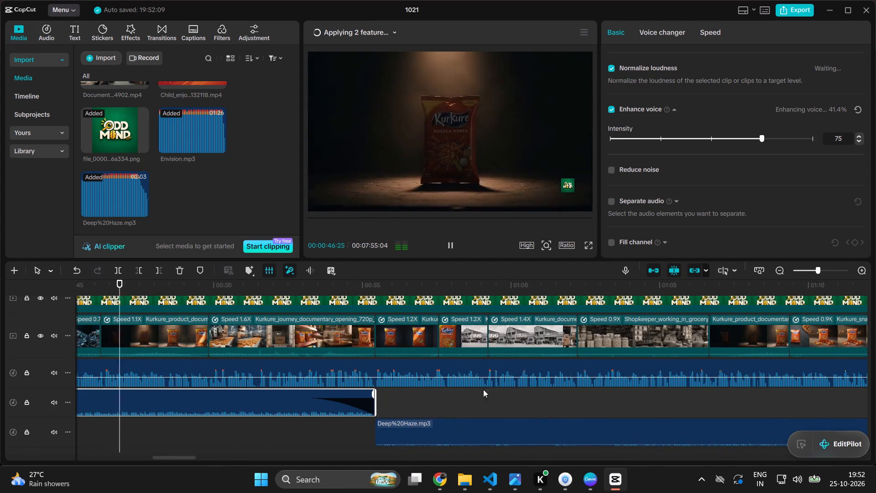
{"action": "scroll", "coordinate": [467, 396], "scroll_direction": "down", "scroll_amount": 3}
{"action": "scroll", "coordinate": [467, 396], "scroll_direction": "up", "scroll_amount": 2}
{"action": "scroll", "coordinate": [451, 414], "scroll_direction": "down", "scroll_amount": 1}
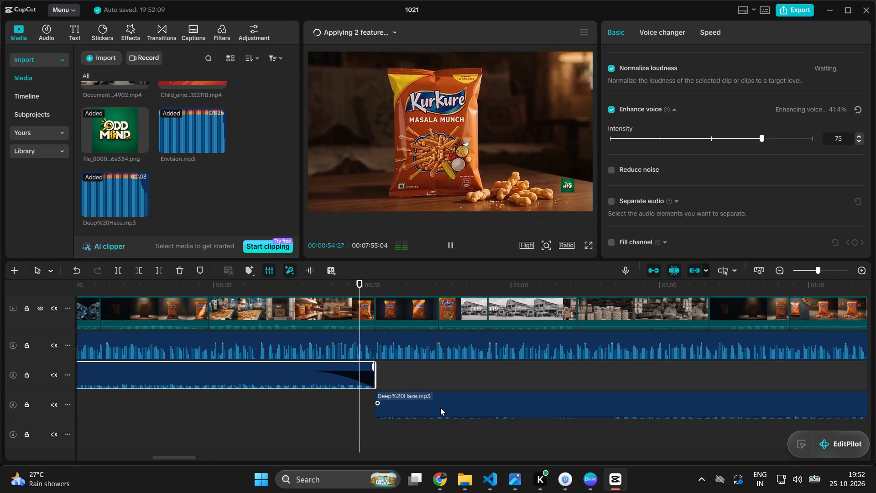
{"action": "left_click", "coordinate": [450, 252]}
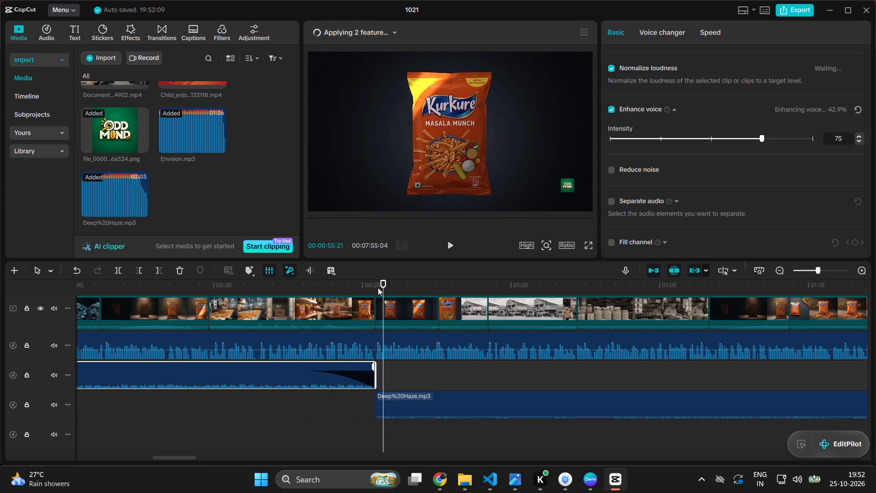
Move the playhead to the start of the Deep%20Haze.mp3 clip and set that clip's volume to -24.0 dB.
{"action": "left_click_drag", "start_coordinate": [385, 282], "coordinate": [376, 288]}
{"action": "left_click", "coordinate": [407, 408]}
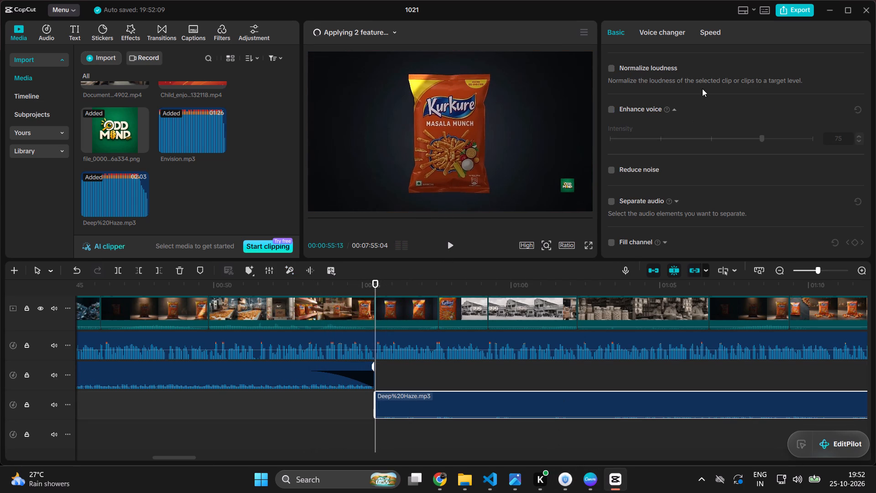
{"action": "scroll", "coordinate": [653, 108], "scroll_direction": "up", "scroll_amount": 8}
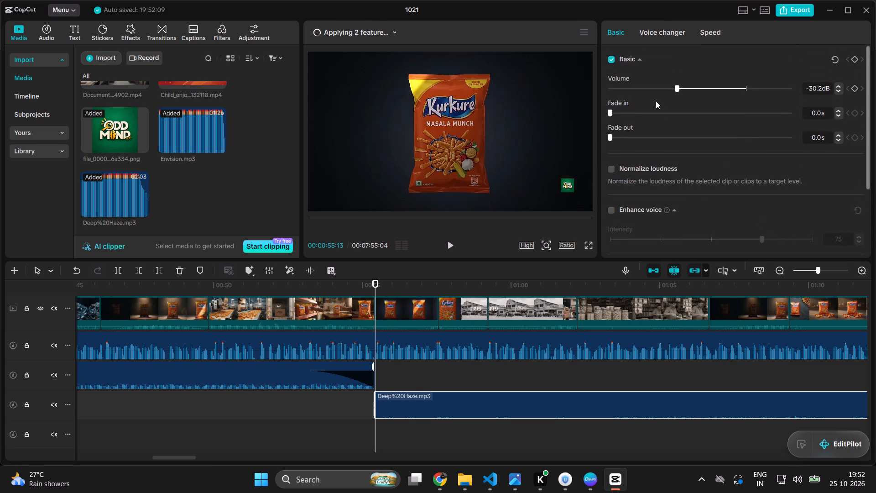
{"action": "left_click_drag", "start_coordinate": [675, 87], "coordinate": [681, 89]}
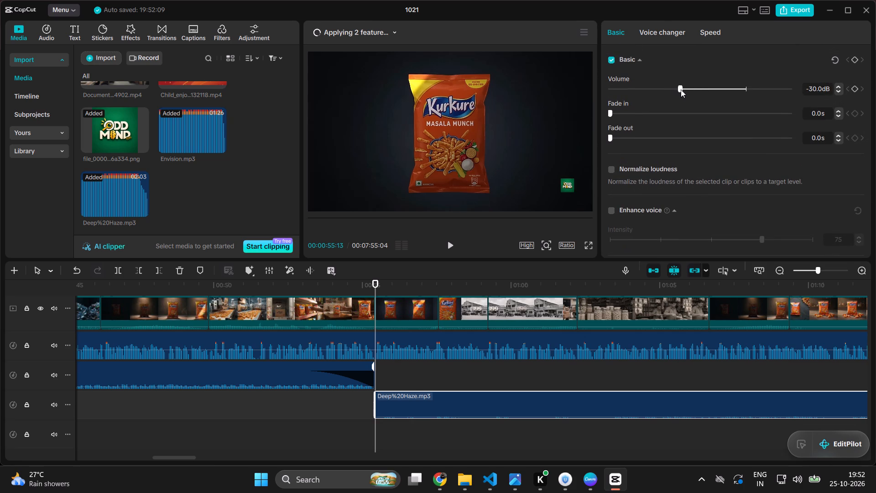
{"action": "left_click_drag", "start_coordinate": [681, 89], "coordinate": [688, 98]}
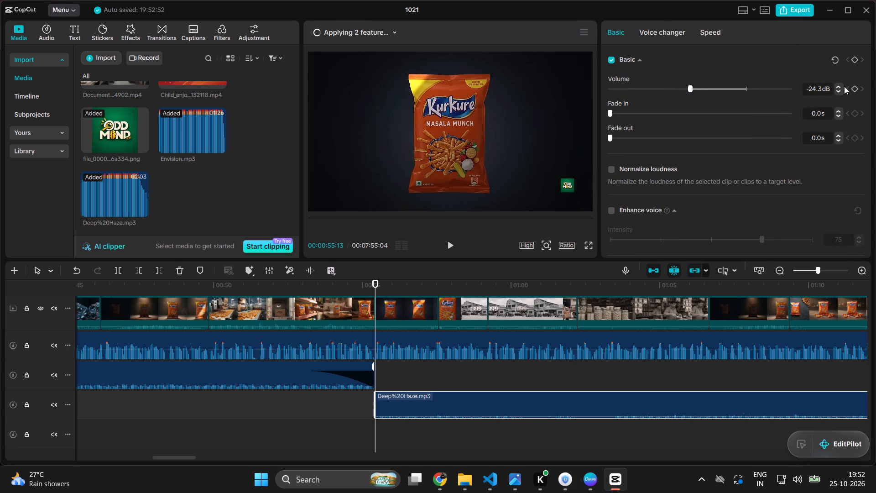
{"action": "double_click", "coordinate": [838, 85]}
{"action": "left_click", "coordinate": [838, 85]}
Give the Deep%20Haze.mp3 clip a 1.5 s fade-in and a 2.5 s fade-out.
{"action": "left_click_drag", "start_coordinate": [610, 111], "coordinate": [614, 116]}
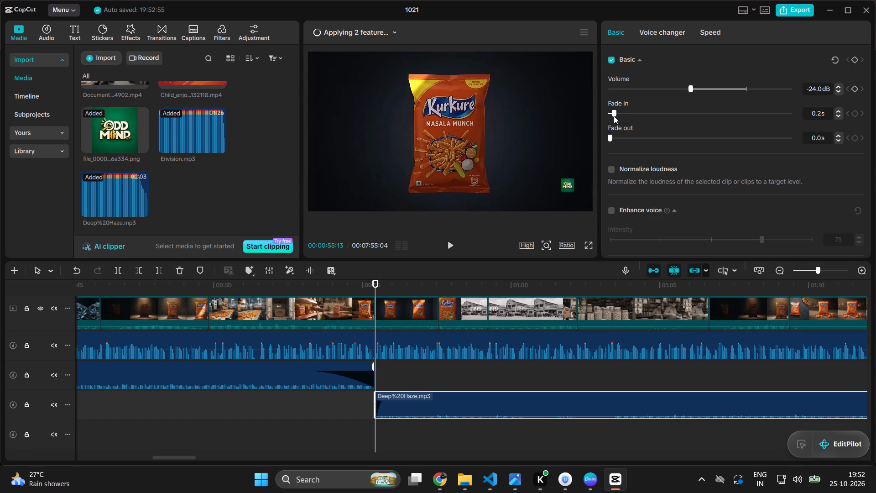
{"action": "left_click_drag", "start_coordinate": [614, 116], "coordinate": [634, 145]}
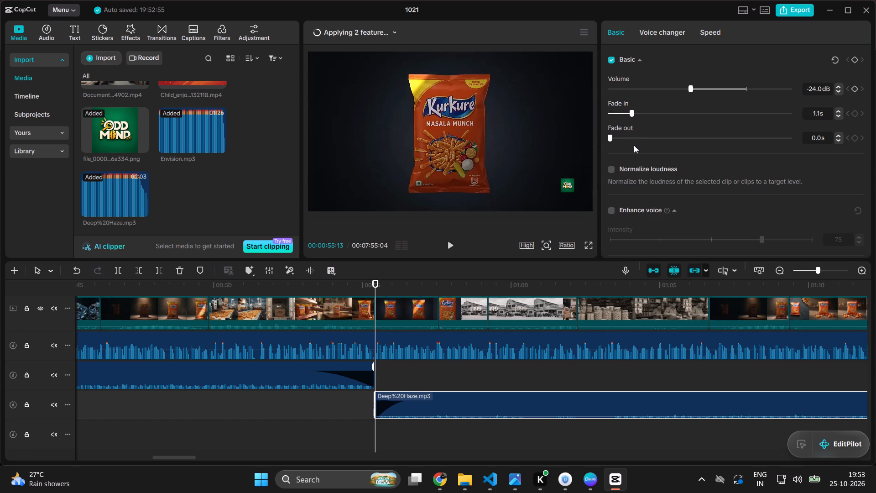
{"action": "left_click_drag", "start_coordinate": [634, 145], "coordinate": [634, 152]}
{"action": "left_click_drag", "start_coordinate": [634, 152], "coordinate": [636, 156]}
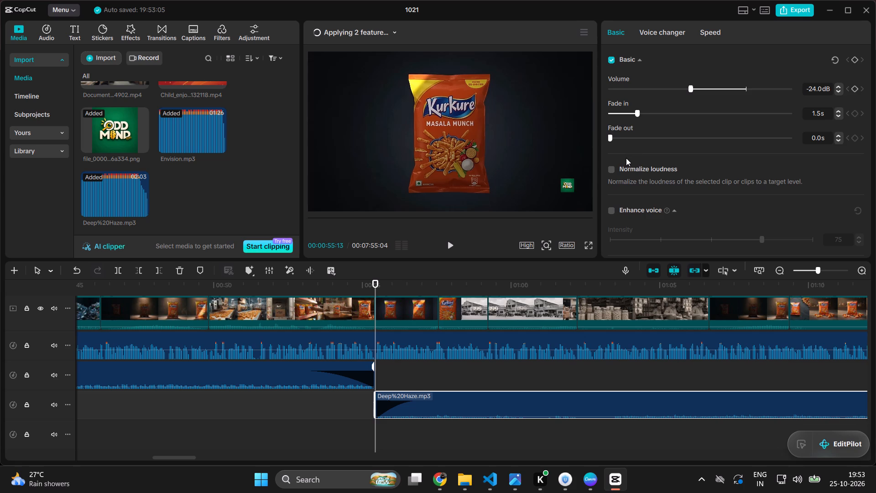
{"action": "left_click_drag", "start_coordinate": [610, 138], "coordinate": [636, 148]}
{"action": "left_click_drag", "start_coordinate": [636, 148], "coordinate": [655, 152]}
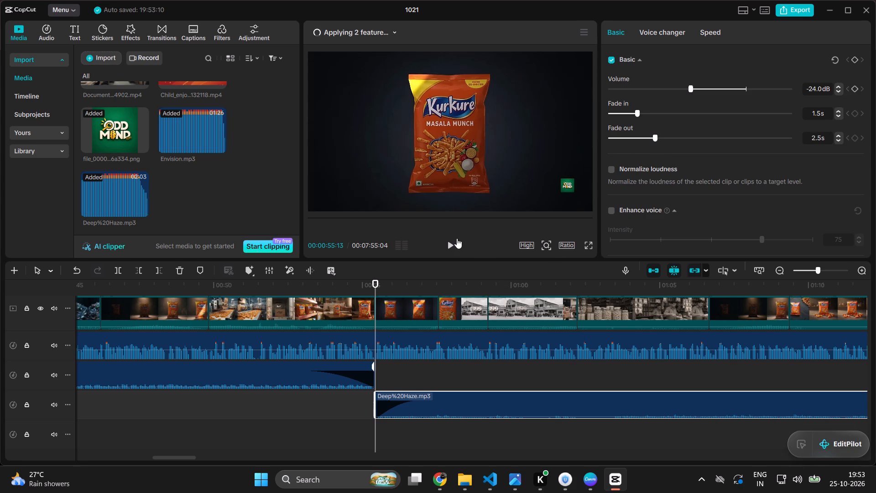
{"action": "left_click", "coordinate": [452, 243]}
{"action": "scroll", "coordinate": [454, 320], "scroll_direction": "down", "scroll_amount": 4}
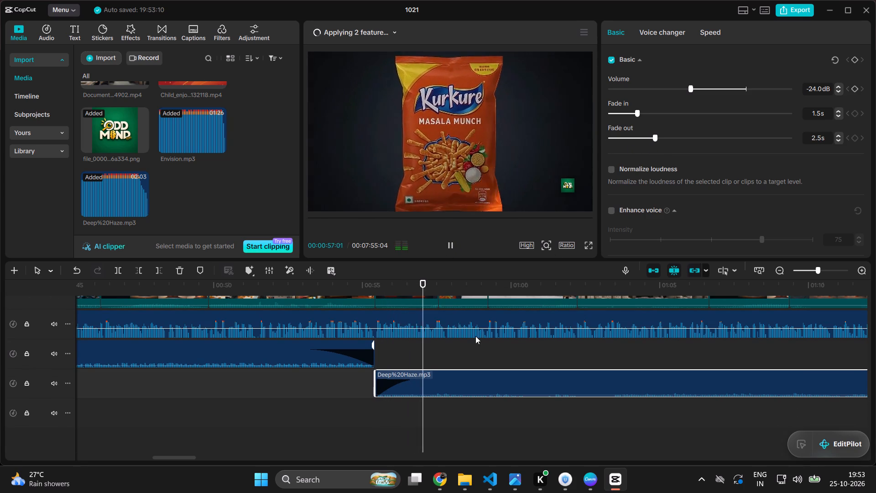
{"action": "scroll", "coordinate": [489, 336], "scroll_direction": "left", "scroll_amount": 4}
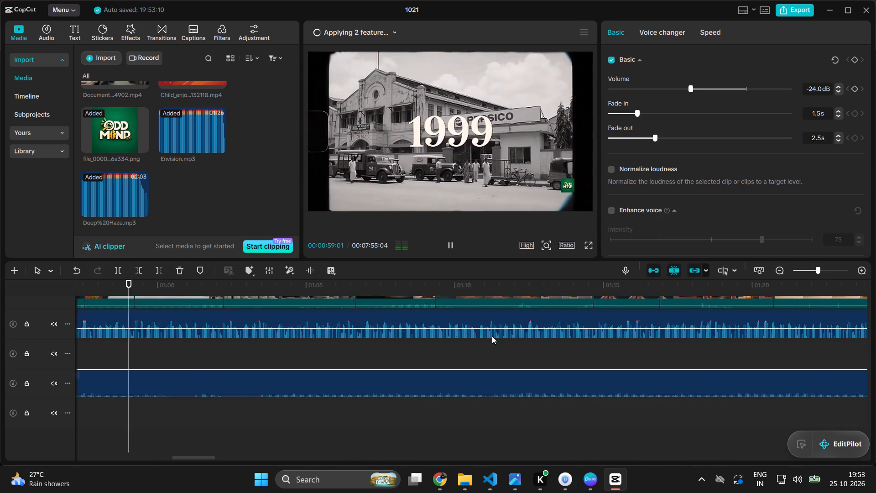
{"action": "scroll", "coordinate": [492, 336], "scroll_direction": "left", "scroll_amount": 1}
{"action": "scroll", "coordinate": [551, 336], "scroll_direction": "down", "scroll_amount": 3}
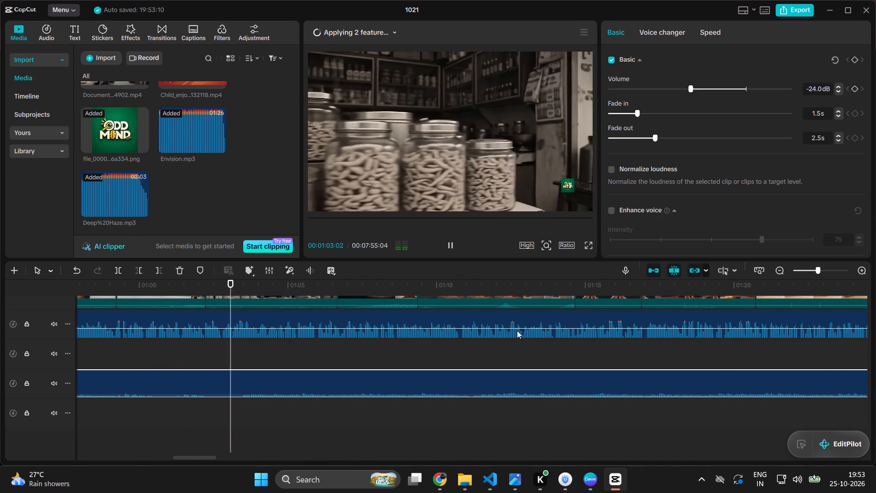
{"action": "scroll", "coordinate": [573, 318], "scroll_direction": "up", "scroll_amount": 9}
{"action": "scroll", "coordinate": [573, 318], "scroll_direction": "down", "scroll_amount": 2}
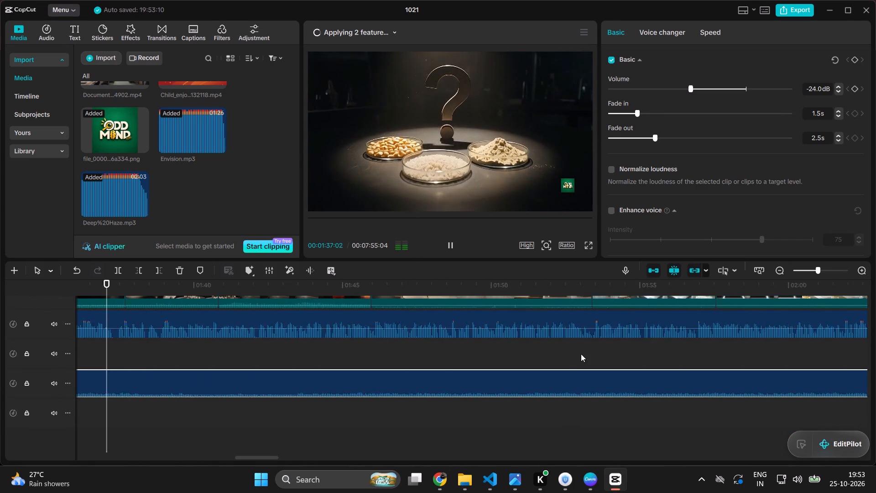
{"action": "scroll", "coordinate": [581, 354], "scroll_direction": "left", "scroll_amount": 3}
{"action": "scroll", "coordinate": [576, 354], "scroll_direction": "up", "scroll_amount": 5}
{"action": "scroll", "coordinate": [600, 355], "scroll_direction": "left", "scroll_amount": 1}
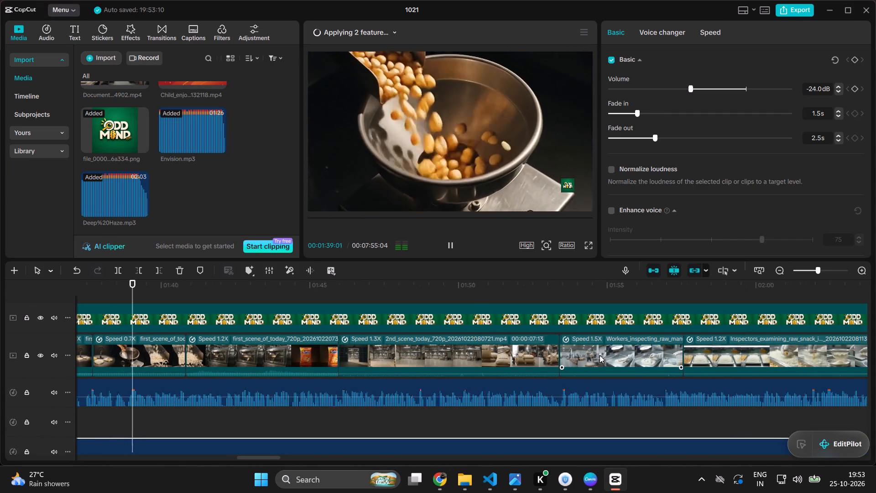
{"action": "scroll", "coordinate": [600, 355], "scroll_direction": "left", "scroll_amount": 1}
{"action": "scroll", "coordinate": [579, 381], "scroll_direction": "down", "scroll_amount": 10}
{"action": "scroll", "coordinate": [561, 362], "scroll_direction": "up", "scroll_amount": 4}
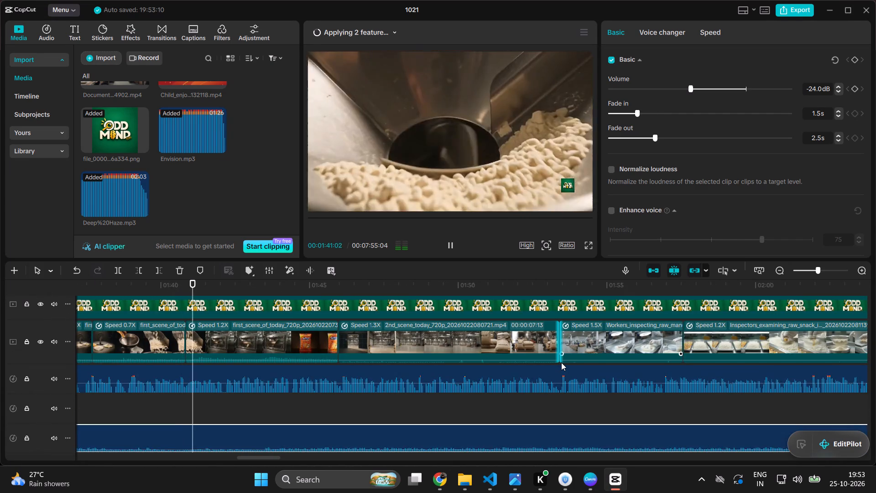
{"action": "scroll", "coordinate": [561, 362], "scroll_direction": "down", "scroll_amount": 11, "text": "ctrl"}
{"action": "scroll", "coordinate": [508, 371], "scroll_direction": "down", "scroll_amount": 4}
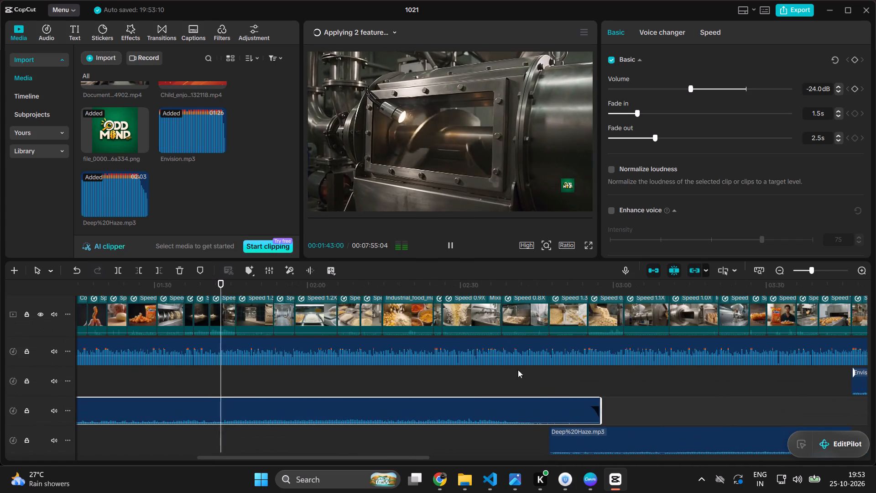
{"action": "scroll", "coordinate": [562, 386], "scroll_direction": "down", "scroll_amount": 5, "text": "ctrl"}
{"action": "left_click", "coordinate": [478, 436]}
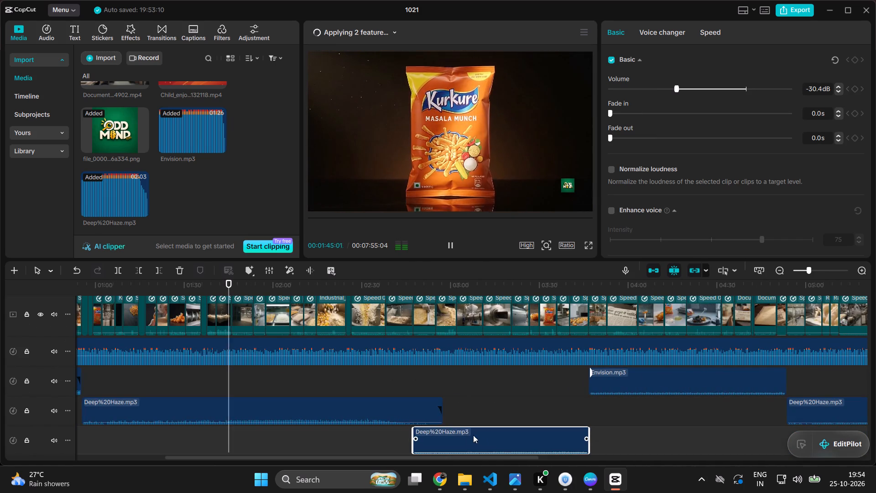
{"action": "scroll", "coordinate": [451, 417], "scroll_direction": "down", "scroll_amount": 1}
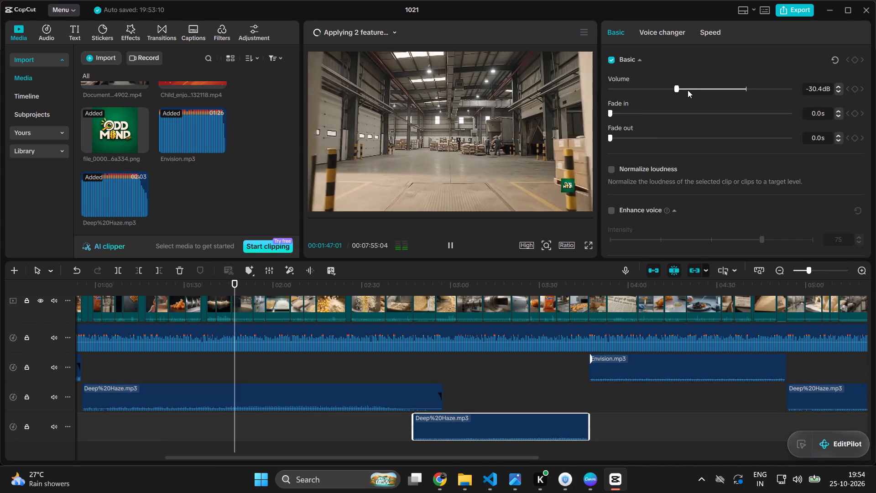
{"action": "left_click_drag", "start_coordinate": [674, 90], "coordinate": [696, 105]}
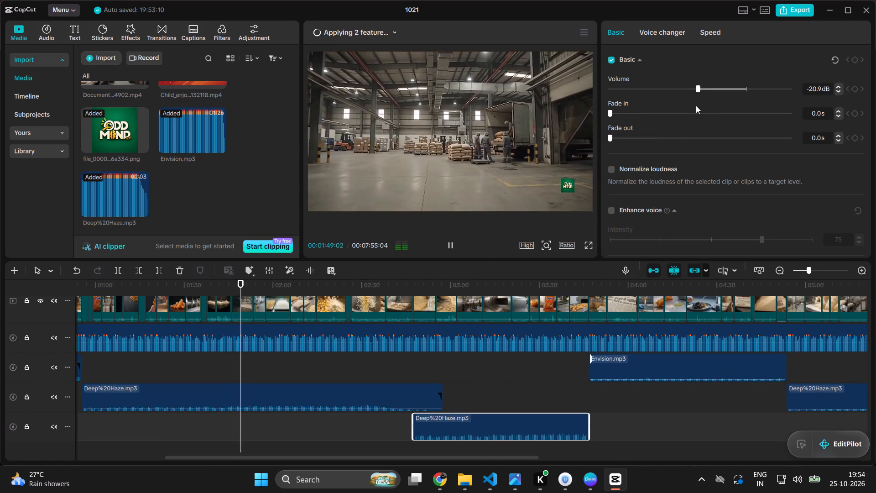
{"action": "left_click_drag", "start_coordinate": [696, 105], "coordinate": [687, 115]}
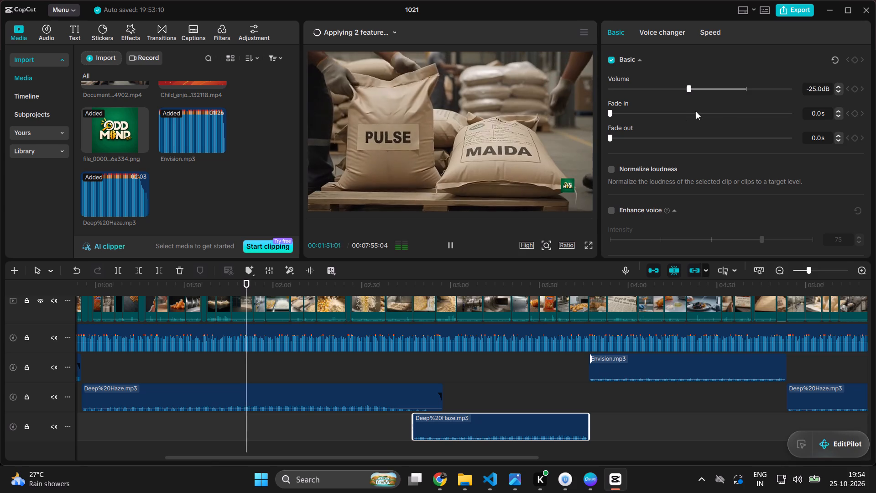
{"action": "triple_click", "coordinate": [839, 86]}
{"action": "triple_click", "coordinate": [839, 86]}
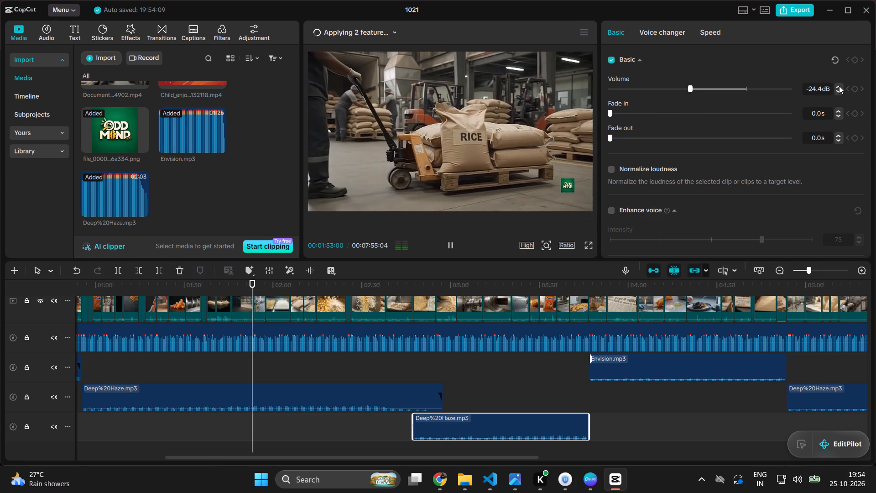
{"action": "triple_click", "coordinate": [839, 86]}
{"action": "left_click", "coordinate": [839, 86]}
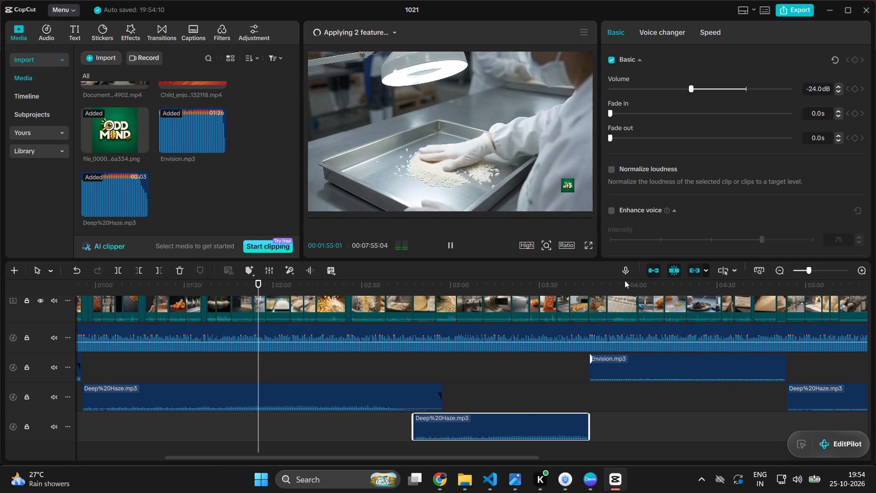
Give this Deep%20Haze.mp3 clip a 1.5 s fade-in and a 2.5 s fade-out.
{"action": "left_click_drag", "start_coordinate": [611, 115], "coordinate": [623, 126]}
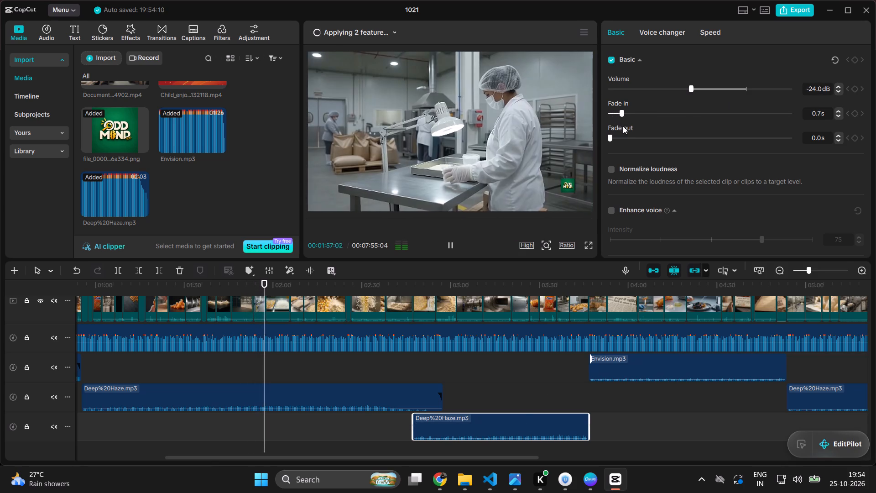
{"action": "left_click_drag", "start_coordinate": [623, 126], "coordinate": [637, 144]}
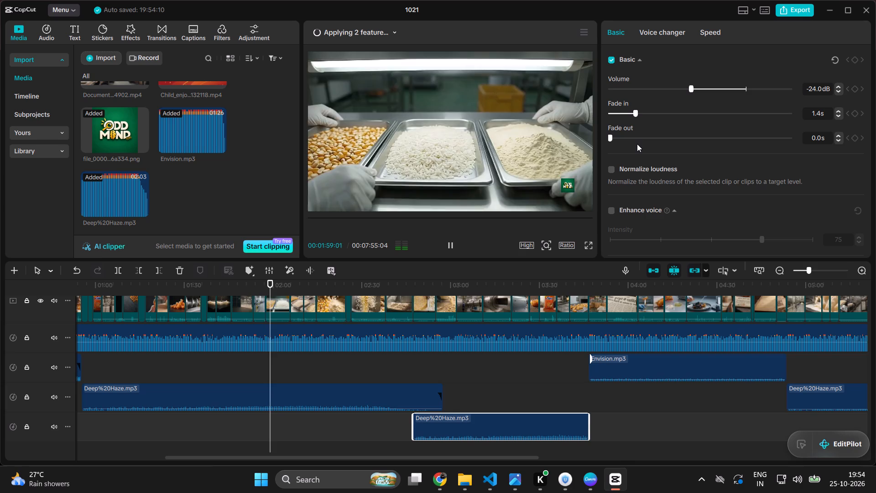
{"action": "left_click_drag", "start_coordinate": [637, 144], "coordinate": [638, 145]}
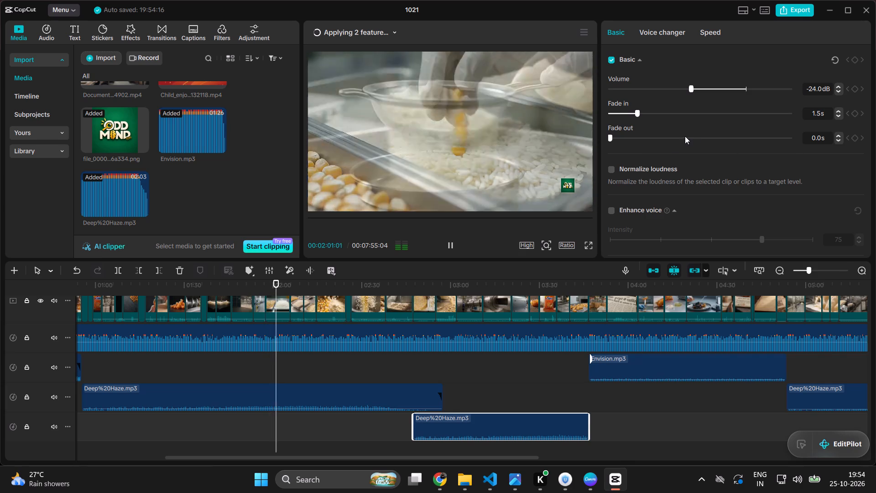
{"action": "left_click", "coordinate": [621, 137]}
{"action": "left_click", "coordinate": [626, 136]}
{"action": "left_click", "coordinate": [631, 136]}
{"action": "left_click", "coordinate": [642, 138]}
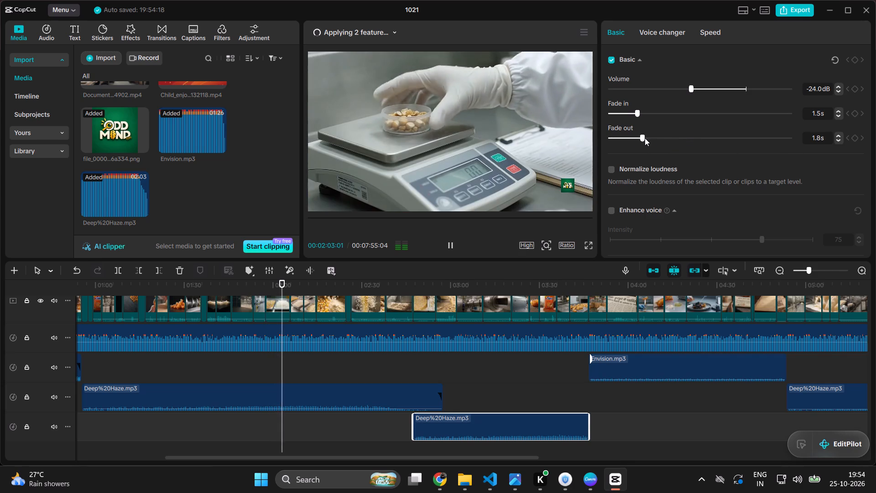
{"action": "double_click", "coordinate": [649, 138]}
{"action": "triple_click", "coordinate": [837, 134]}
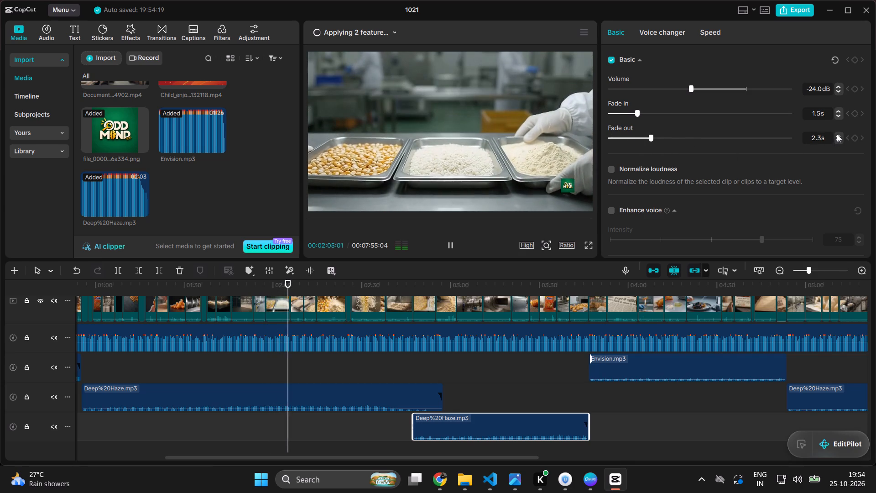
{"action": "left_click", "coordinate": [837, 134]}
{"action": "left_click", "coordinate": [839, 139]}
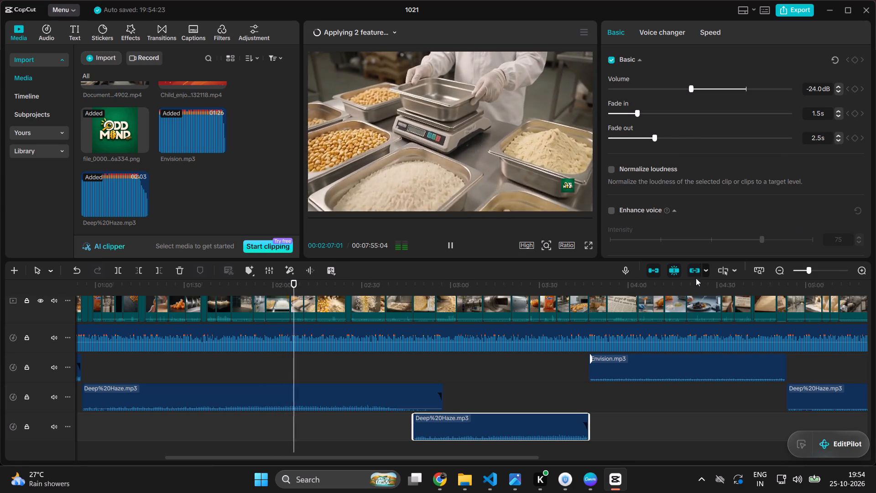
Set the volume of the Envision.mp3 clip starting near 3:47 on the timeline to -24.0 dB.
{"action": "scroll", "coordinate": [567, 361], "scroll_direction": "down", "scroll_amount": 5}
{"action": "scroll", "coordinate": [532, 385], "scroll_direction": "down", "scroll_amount": 4}
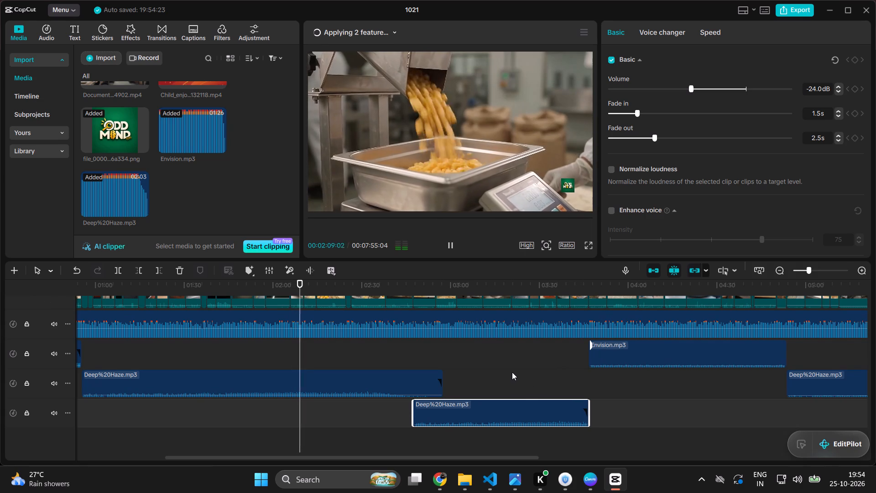
{"action": "scroll", "coordinate": [511, 371], "scroll_direction": "down", "scroll_amount": 3}
{"action": "left_click", "coordinate": [470, 414]}
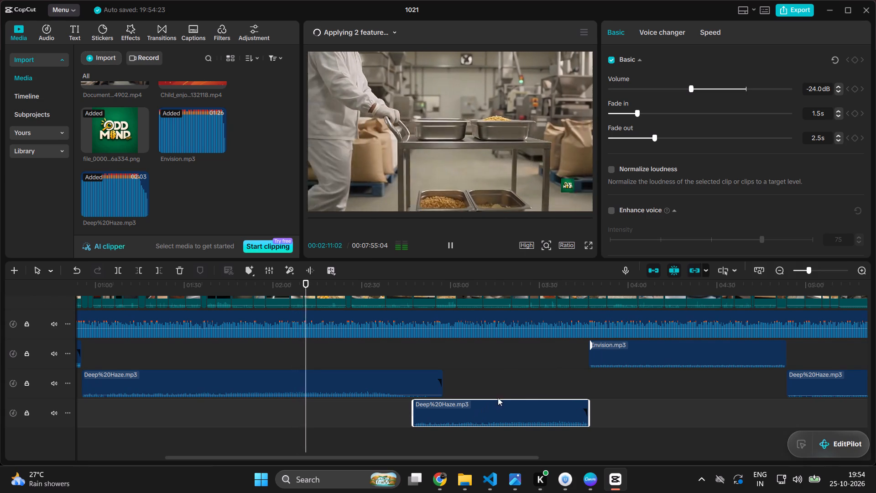
{"action": "left_click", "coordinate": [598, 354]}
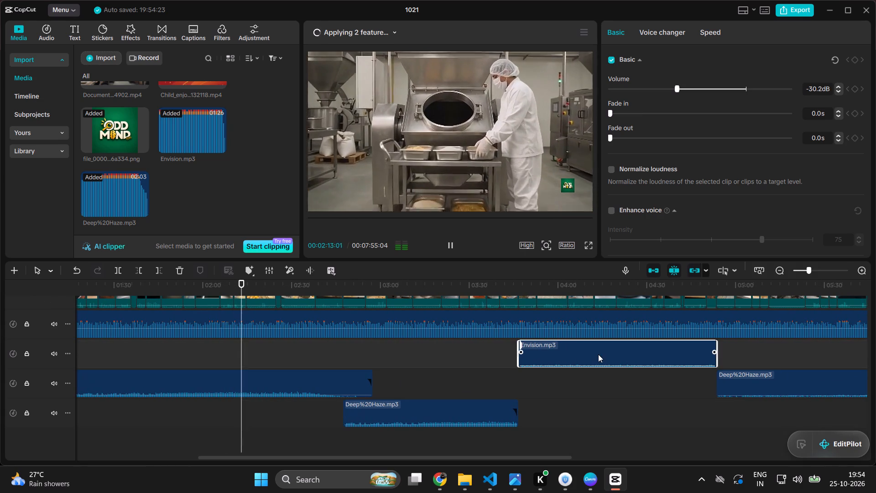
{"action": "left_click", "coordinate": [681, 86]}
{"action": "left_click", "coordinate": [698, 84]}
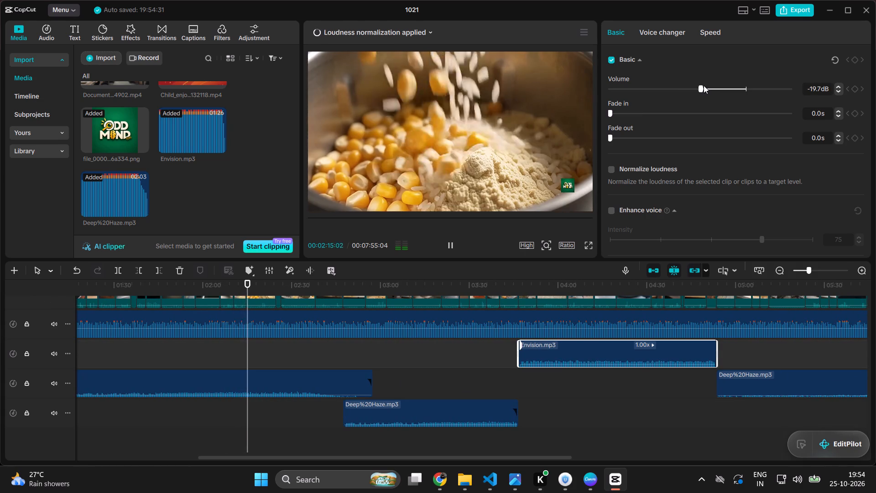
{"action": "left_click", "coordinate": [692, 88]}
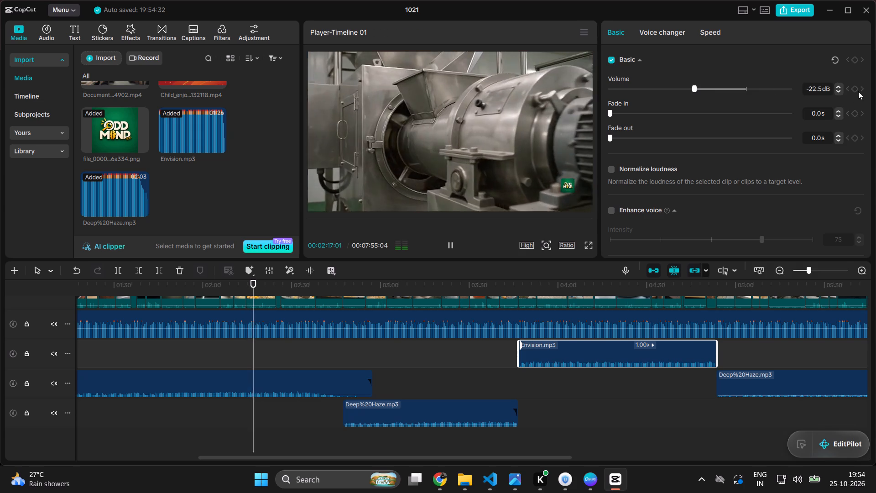
{"action": "left_click", "coordinate": [688, 86]}
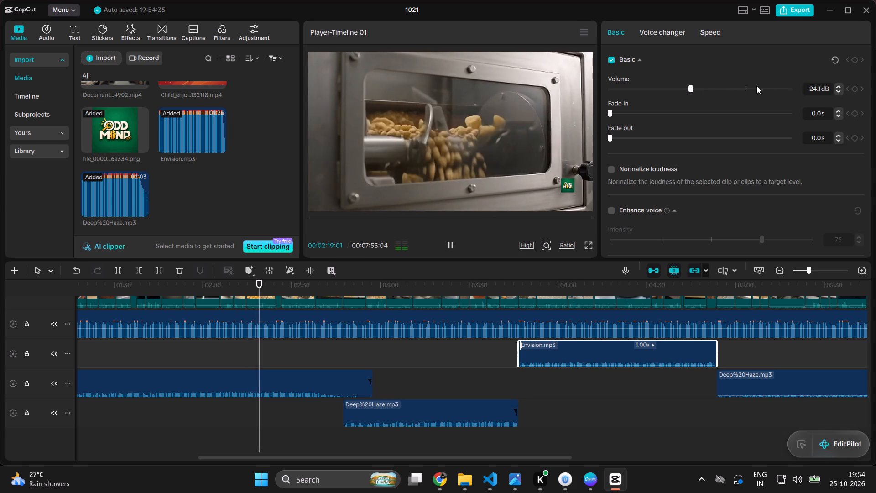
{"action": "left_click", "coordinate": [837, 87]}
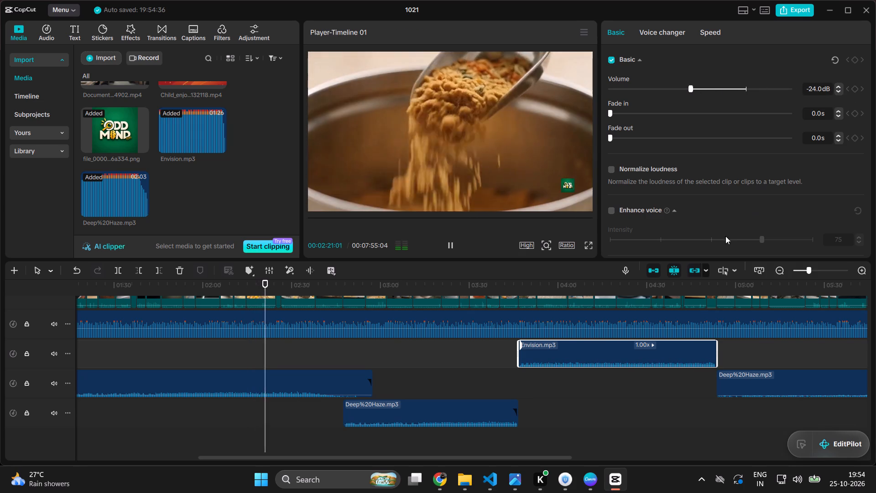
Set the fade-in of the same Envision.mp3 clip to 1.5 s.
{"action": "scroll", "coordinate": [536, 344], "scroll_direction": "down", "scroll_amount": 4}
{"action": "scroll", "coordinate": [325, 397], "scroll_direction": "down", "scroll_amount": 3}
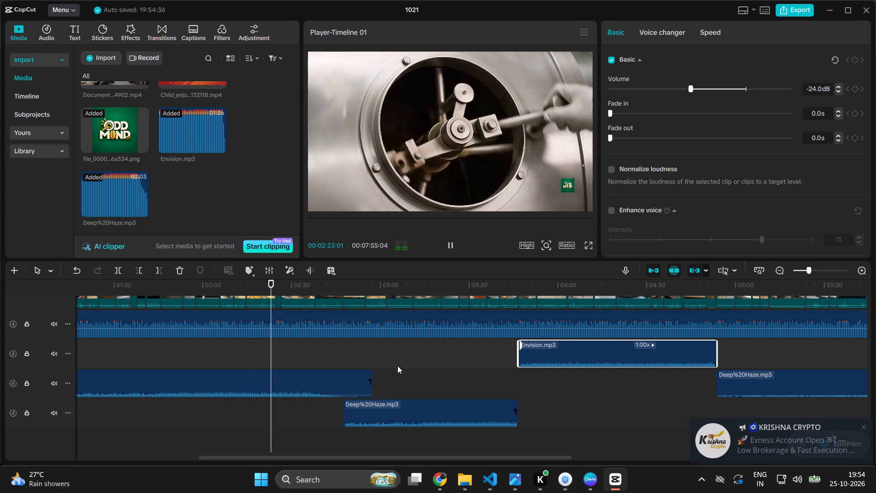
{"action": "scroll", "coordinate": [475, 374], "scroll_direction": "up", "scroll_amount": 1}
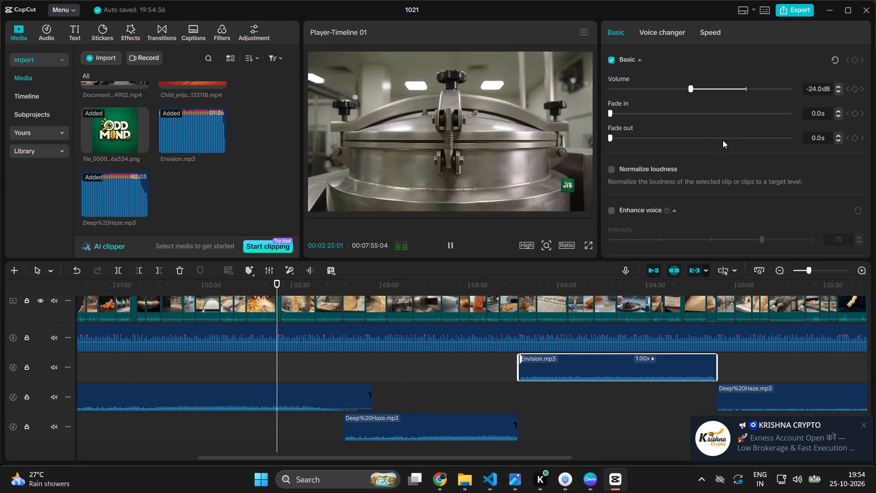
{"action": "left_click", "coordinate": [612, 110]}
{"action": "left_click", "coordinate": [620, 110]}
{"action": "left_click", "coordinate": [623, 111]}
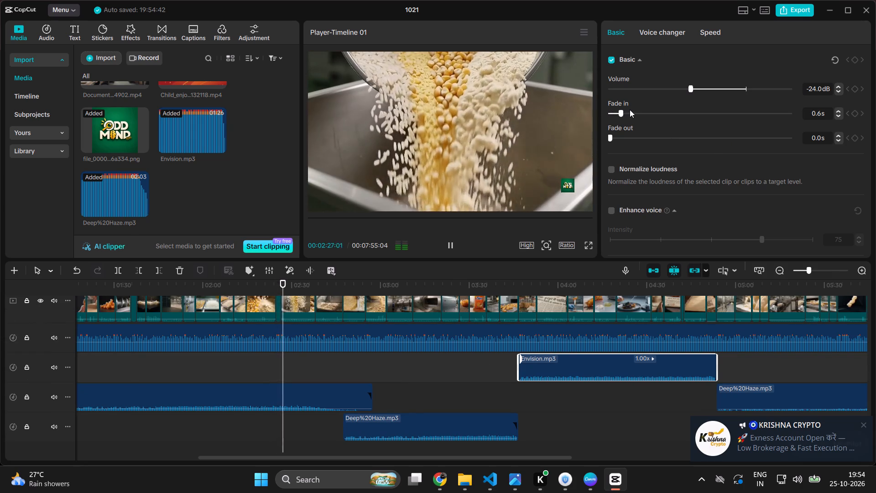
{"action": "left_click", "coordinate": [630, 110]}
{"action": "left_click", "coordinate": [636, 110]}
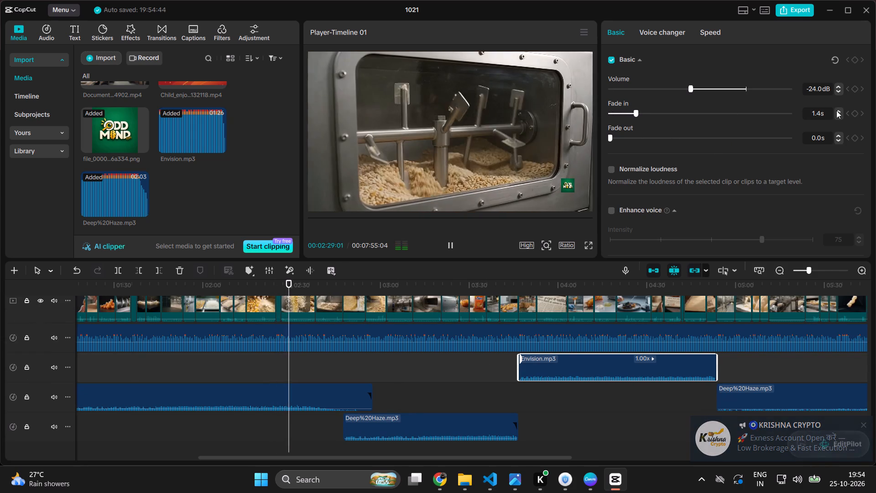
{"action": "left_click", "coordinate": [839, 110]}
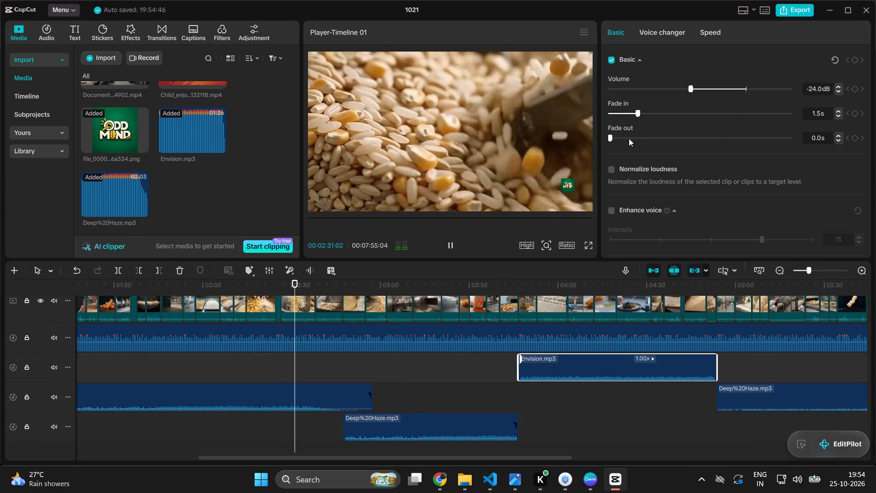
Set the fade-out of the same Envision.mp3 clip to 2.5 s.
{"action": "left_click", "coordinate": [644, 137]}
{"action": "left_click", "coordinate": [674, 137]}
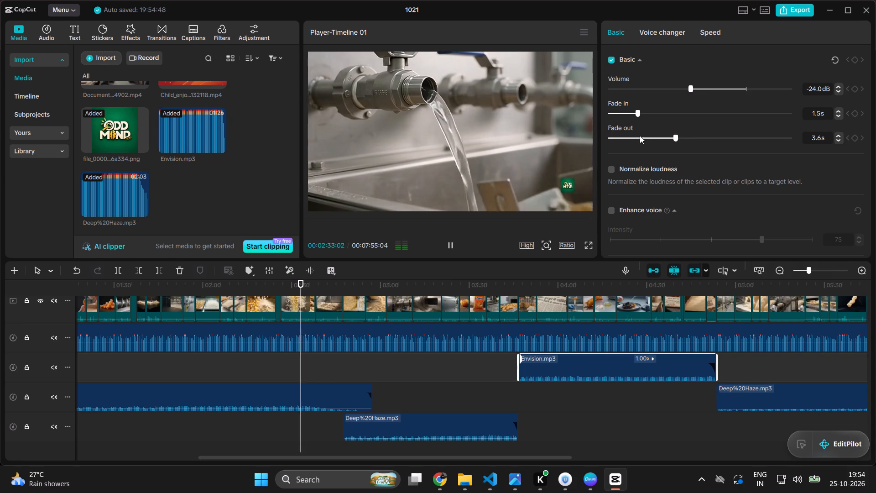
{"action": "double_click", "coordinate": [671, 133]}
{"action": "left_click", "coordinate": [659, 136]}
{"action": "left_click", "coordinate": [659, 136]}
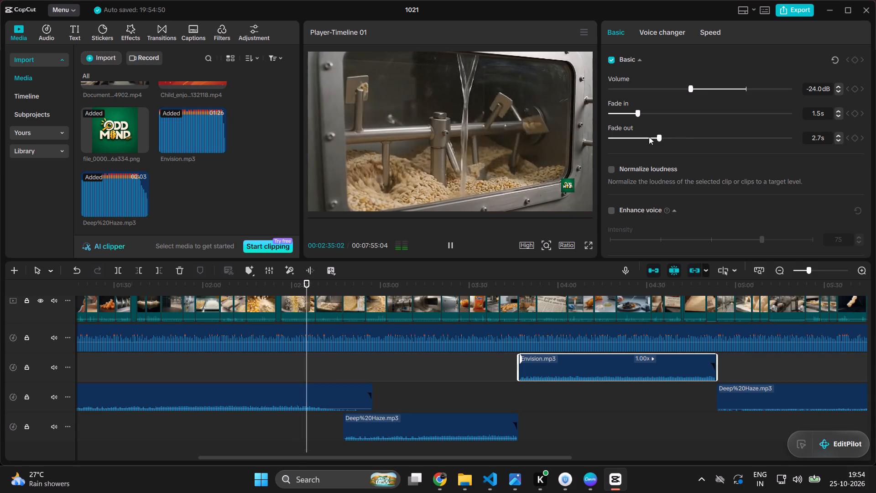
{"action": "left_click", "coordinate": [649, 136]}
{"action": "triple_click", "coordinate": [839, 134]}
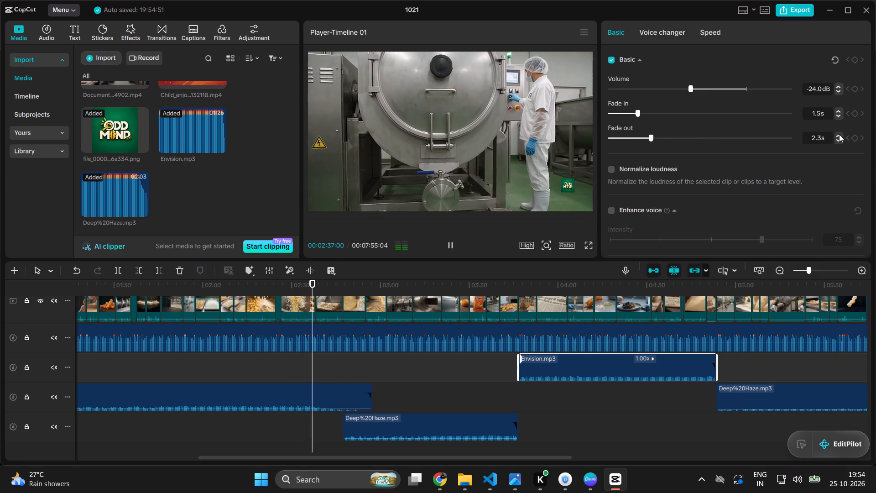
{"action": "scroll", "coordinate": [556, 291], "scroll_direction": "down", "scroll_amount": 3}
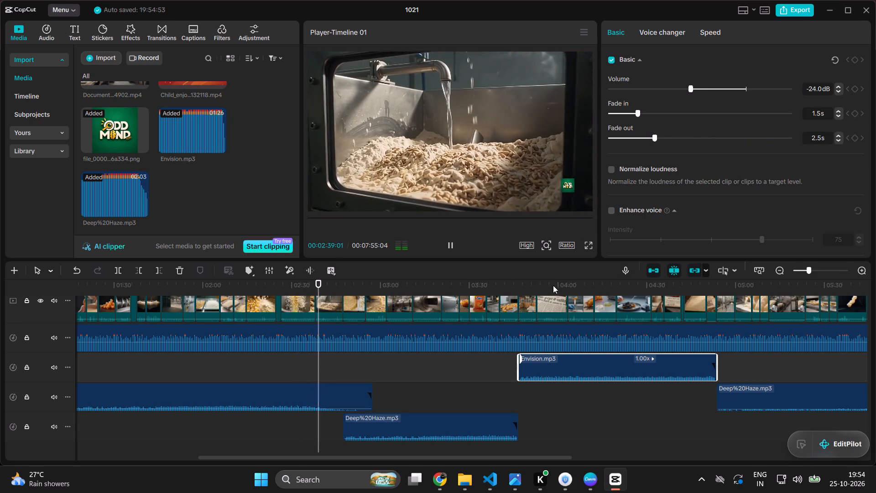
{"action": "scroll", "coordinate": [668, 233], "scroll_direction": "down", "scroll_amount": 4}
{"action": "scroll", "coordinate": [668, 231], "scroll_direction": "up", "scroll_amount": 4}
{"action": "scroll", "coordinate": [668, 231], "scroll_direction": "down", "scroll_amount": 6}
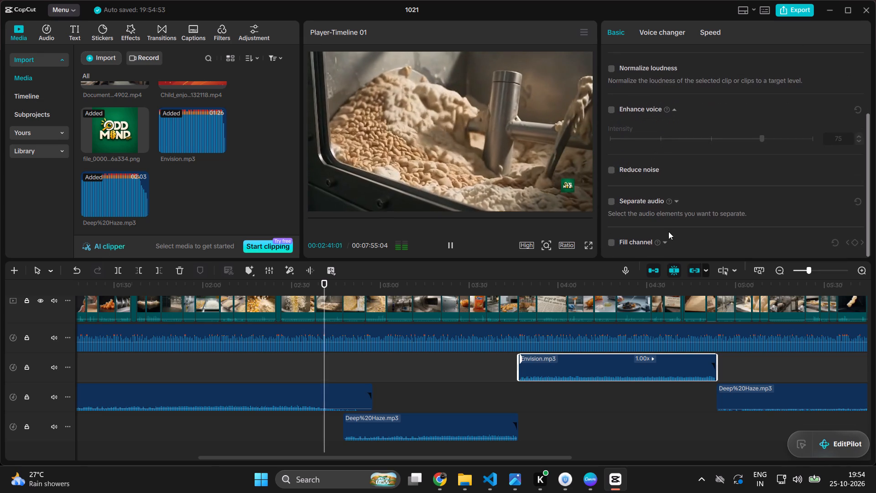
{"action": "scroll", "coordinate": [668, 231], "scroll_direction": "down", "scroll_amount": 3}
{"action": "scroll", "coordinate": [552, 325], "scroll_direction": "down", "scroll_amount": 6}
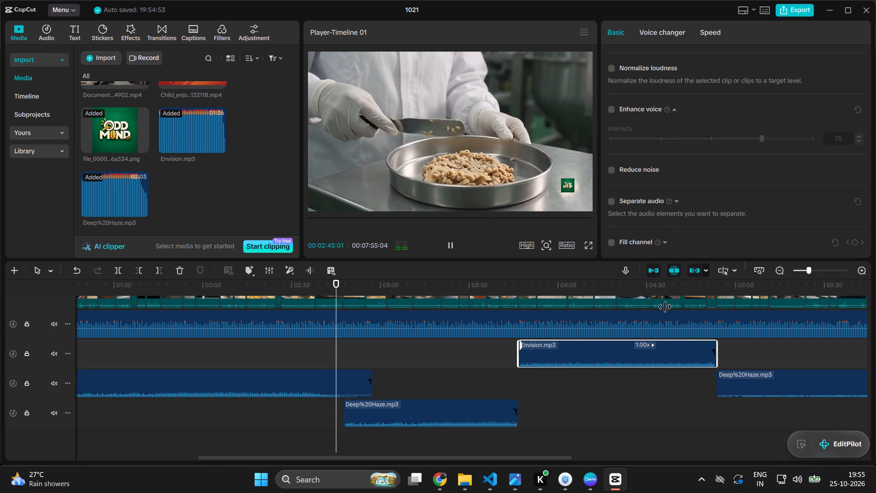
Set the volume of the Deep%20Haze.mp3 clip starting near 4:54 on the timeline to -24.0 dB.
{"action": "left_click", "coordinate": [768, 383]}
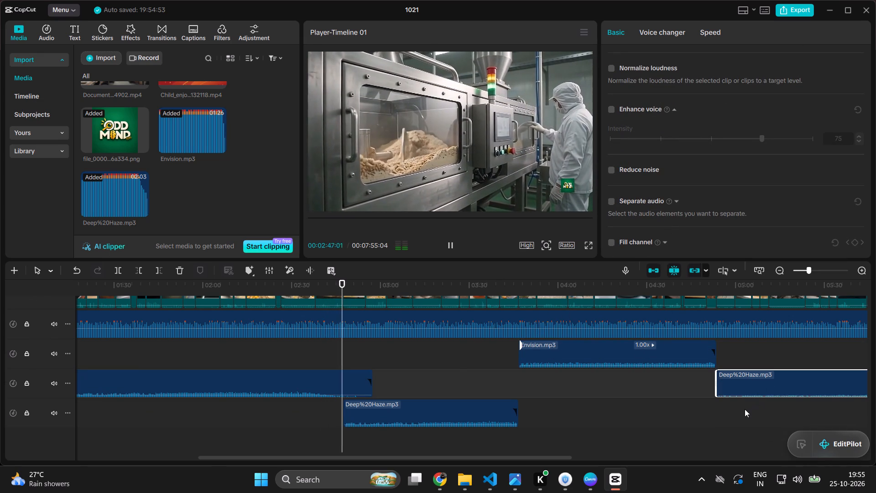
{"action": "scroll", "coordinate": [740, 409], "scroll_direction": "left", "scroll_amount": 3}
{"action": "scroll", "coordinate": [595, 366], "scroll_direction": "up", "scroll_amount": 3}
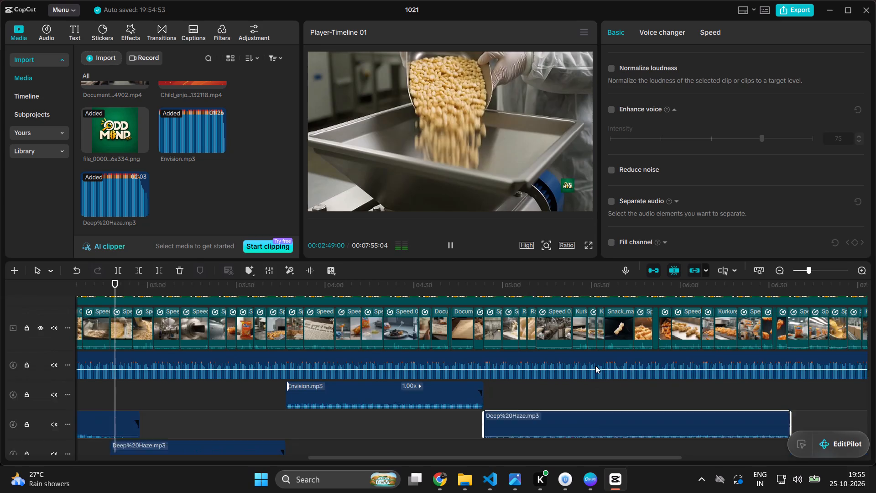
{"action": "scroll", "coordinate": [595, 366], "scroll_direction": "up", "scroll_amount": 2}
{"action": "scroll", "coordinate": [595, 366], "scroll_direction": "down", "scroll_amount": 5}
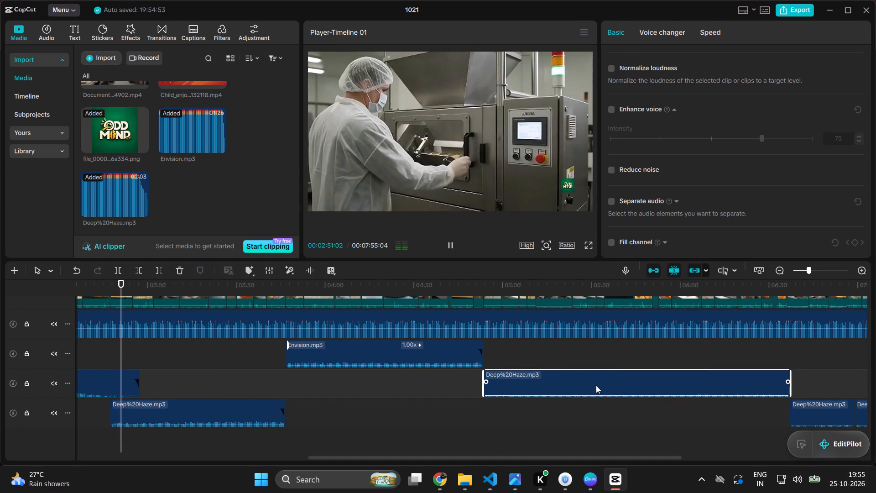
{"action": "left_click", "coordinate": [596, 385]}
{"action": "scroll", "coordinate": [662, 117], "scroll_direction": "up", "scroll_amount": 7}
{"action": "left_click", "coordinate": [699, 88]}
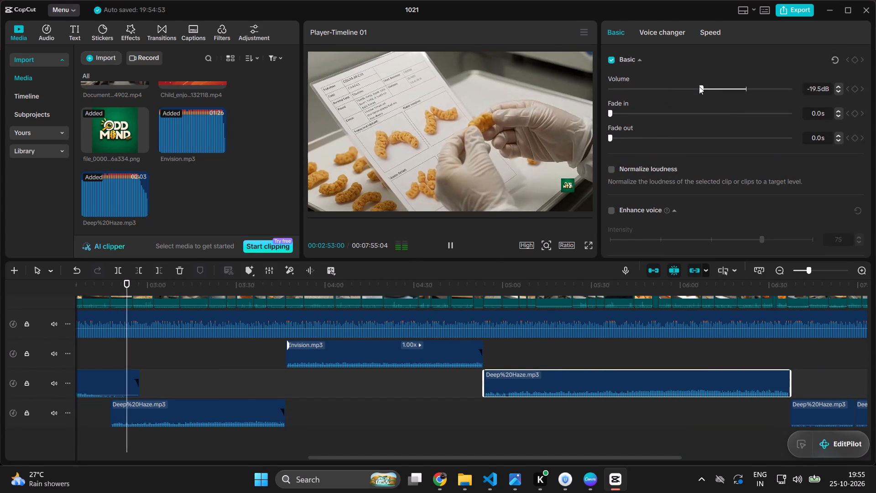
{"action": "left_click", "coordinate": [690, 87]}
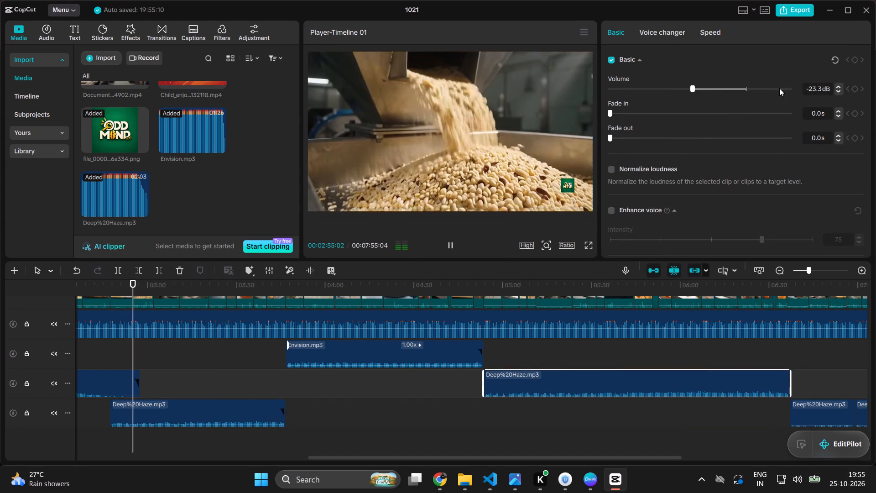
{"action": "triple_click", "coordinate": [839, 85]}
{"action": "double_click", "coordinate": [839, 85]}
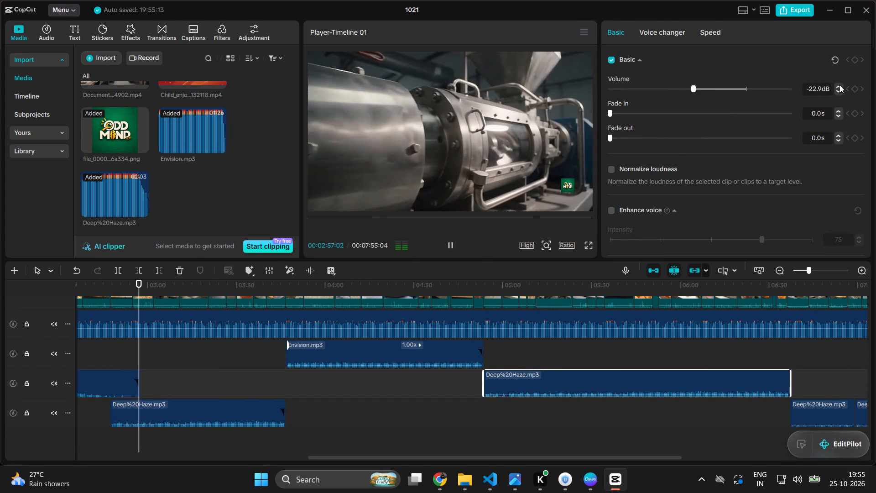
{"action": "triple_click", "coordinate": [838, 92]}
{"action": "triple_click", "coordinate": [838, 92]}
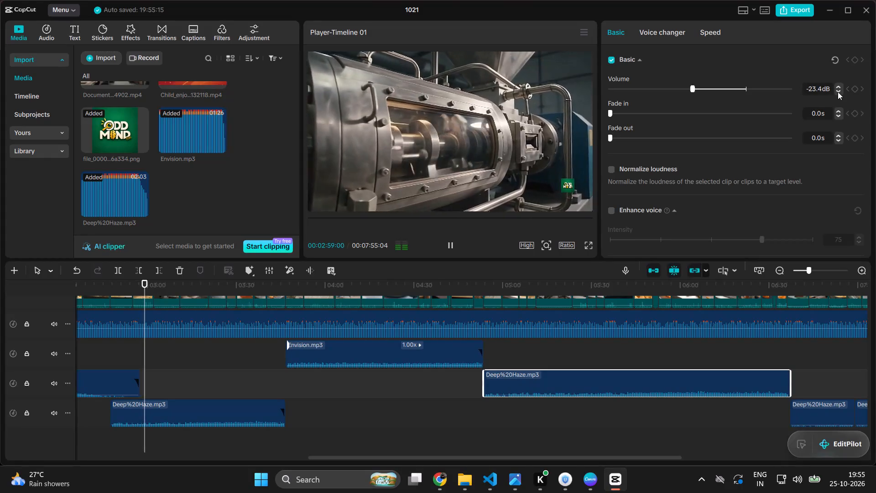
{"action": "triple_click", "coordinate": [838, 92]}
{"action": "triple_click", "coordinate": [838, 92]}
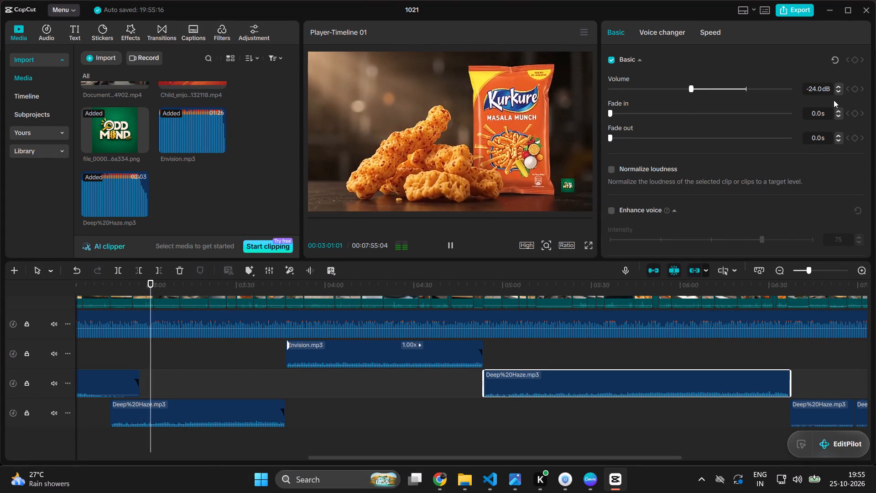
Set the fade-in of the same Deep%20Haze.mp3 clip to 1.5 s.
{"action": "scroll", "coordinate": [461, 377], "scroll_direction": "down", "scroll_amount": 9}
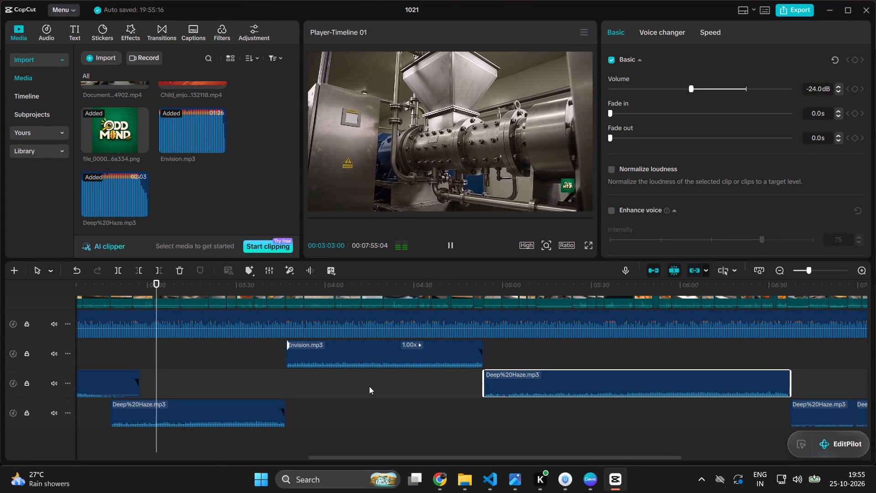
{"action": "scroll", "coordinate": [349, 388], "scroll_direction": "down", "scroll_amount": 5}
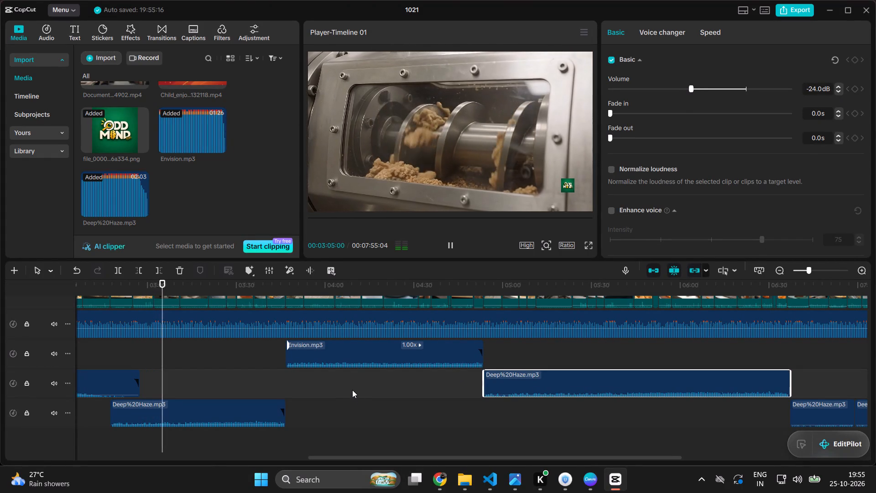
{"action": "left_click", "coordinate": [617, 112]}
{"action": "left_click", "coordinate": [620, 110]}
{"action": "left_click", "coordinate": [633, 110]}
{"action": "left_click", "coordinate": [639, 110]}
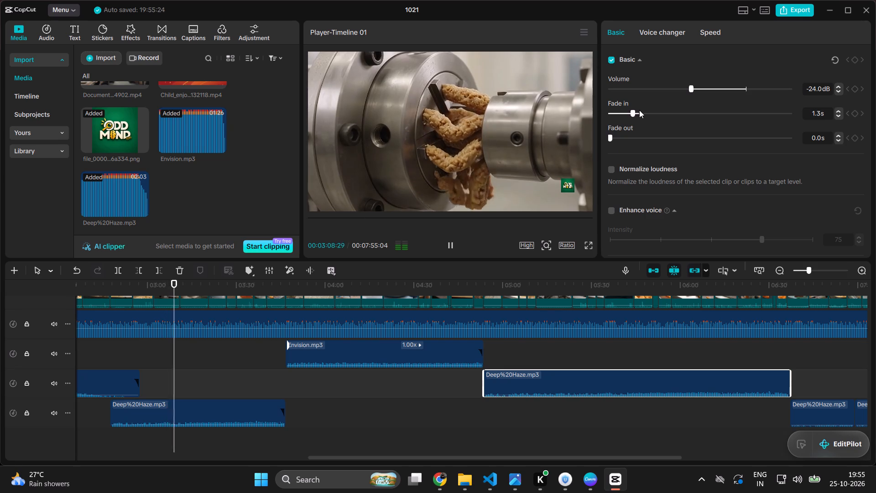
{"action": "left_click", "coordinate": [837, 111]}
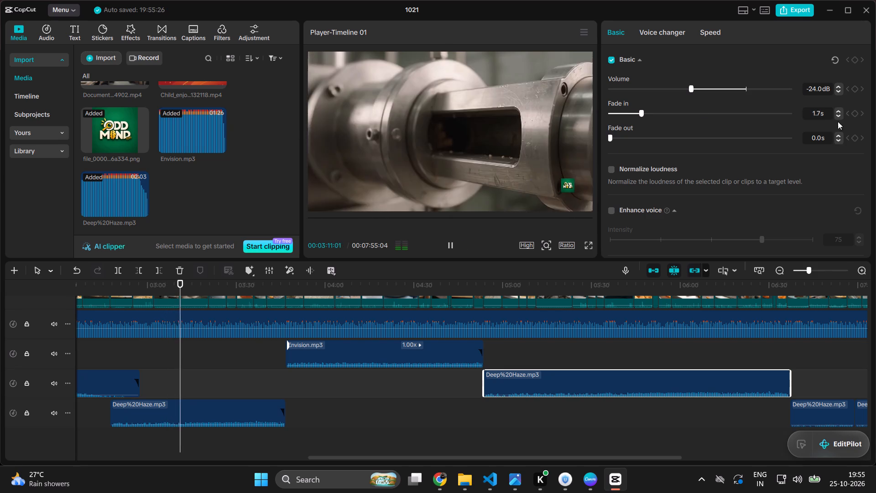
{"action": "double_click", "coordinate": [838, 115]}
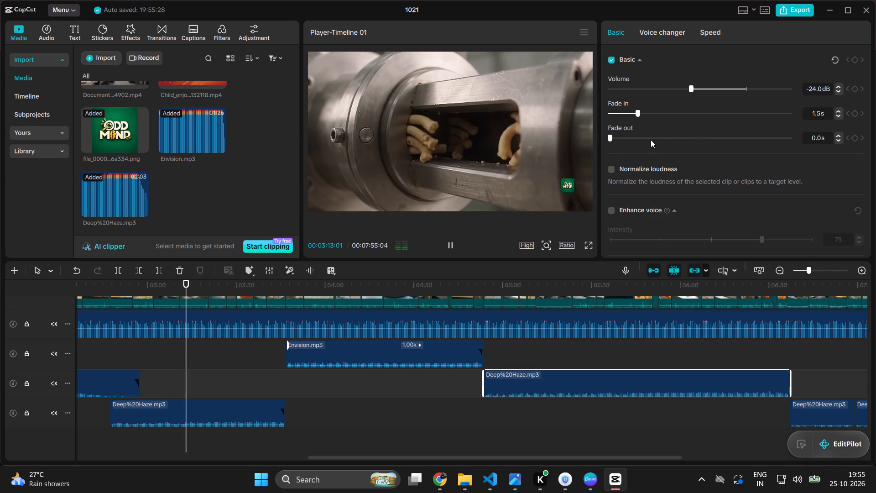
Set the fade-out of the same Deep%20Haze.mp3 clip to 2.5 s.
{"action": "triple_click", "coordinate": [837, 136]}
{"action": "triple_click", "coordinate": [837, 134]}
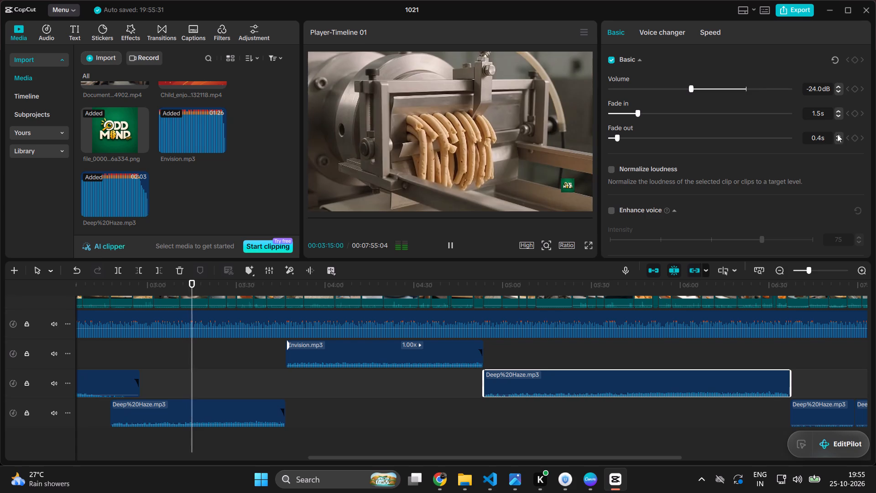
{"action": "left_click", "coordinate": [837, 134]}
{"action": "left_click", "coordinate": [652, 136]}
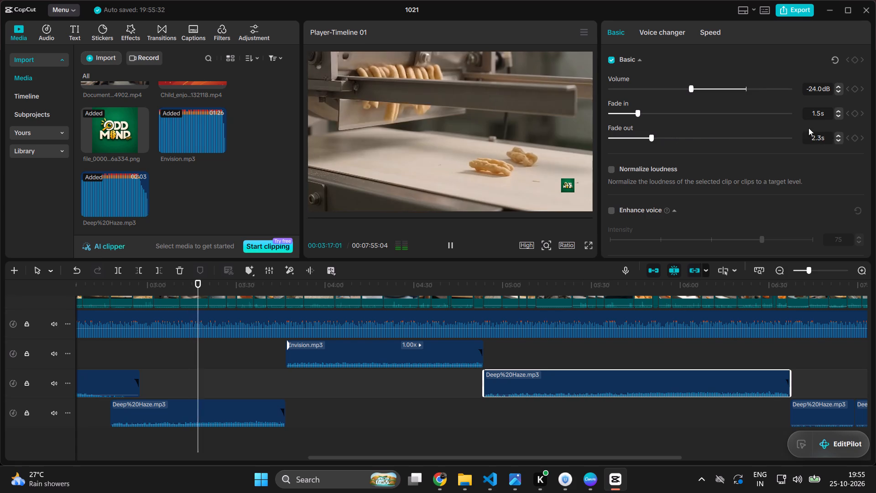
{"action": "double_click", "coordinate": [839, 135]}
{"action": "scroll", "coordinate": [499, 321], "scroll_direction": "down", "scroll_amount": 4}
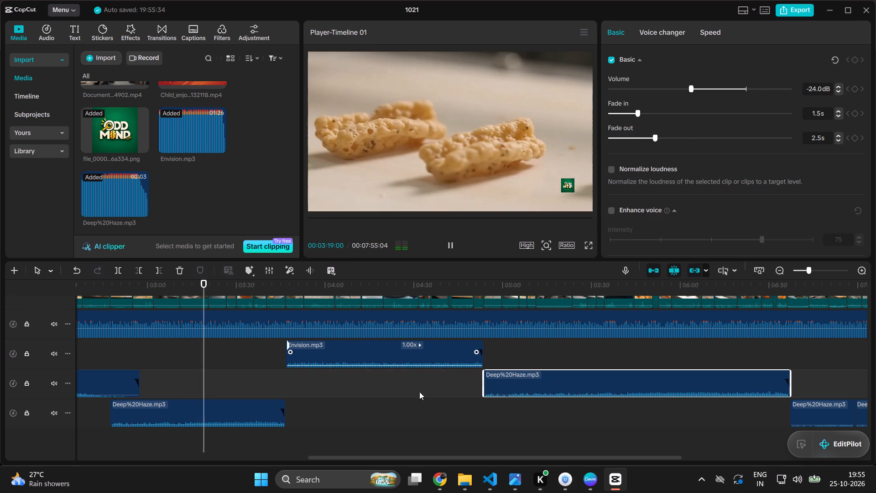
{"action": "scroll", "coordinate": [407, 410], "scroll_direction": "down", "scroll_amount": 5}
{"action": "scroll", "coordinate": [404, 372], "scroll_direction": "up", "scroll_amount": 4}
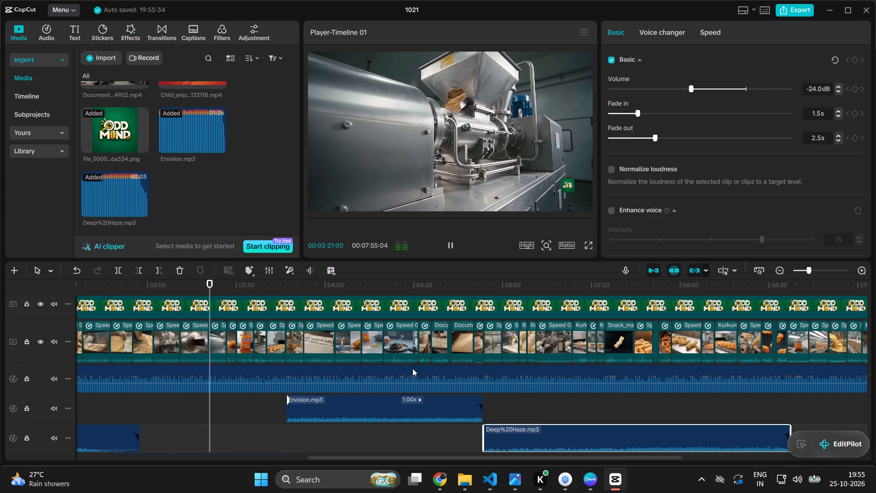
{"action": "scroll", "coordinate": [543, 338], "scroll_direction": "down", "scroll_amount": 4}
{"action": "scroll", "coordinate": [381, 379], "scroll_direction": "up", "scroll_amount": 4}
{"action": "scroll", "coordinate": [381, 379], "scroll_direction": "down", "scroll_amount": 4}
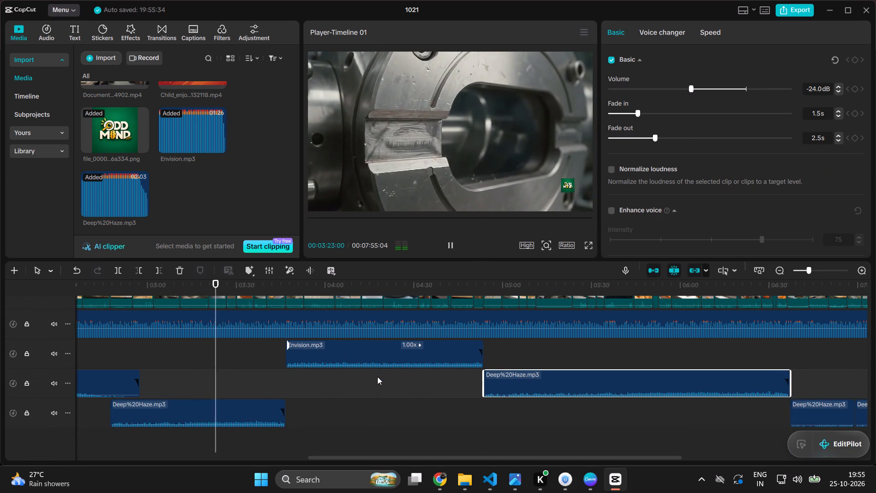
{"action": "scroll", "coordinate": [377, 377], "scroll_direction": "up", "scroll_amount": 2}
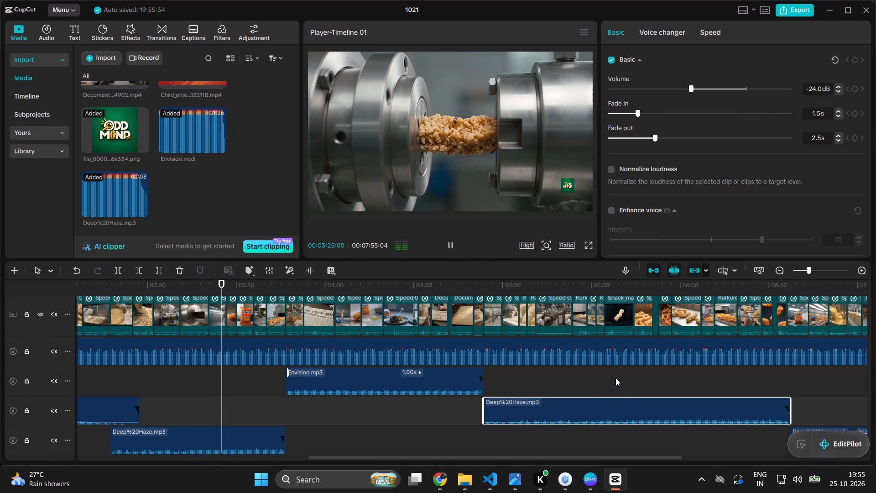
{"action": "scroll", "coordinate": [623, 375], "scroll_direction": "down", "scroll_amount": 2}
Set the volume of the short Deep%20Haze.mp3 clip starting near 6:37 on the timeline to -24.0 dB.
{"action": "scroll", "coordinate": [672, 404], "scroll_direction": "left", "scroll_amount": 1}
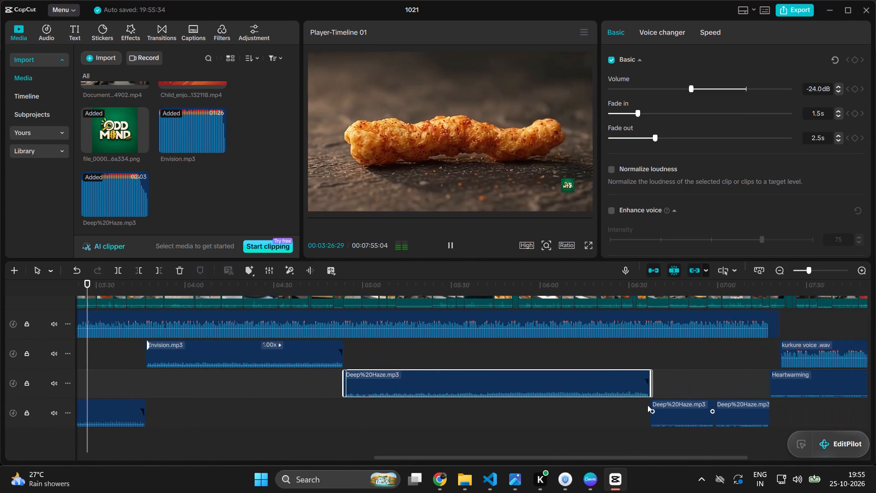
{"action": "scroll", "coordinate": [647, 405], "scroll_direction": "left", "scroll_amount": 1}
{"action": "left_click", "coordinate": [697, 414]}
{"action": "scroll", "coordinate": [690, 351], "scroll_direction": "down", "scroll_amount": 3}
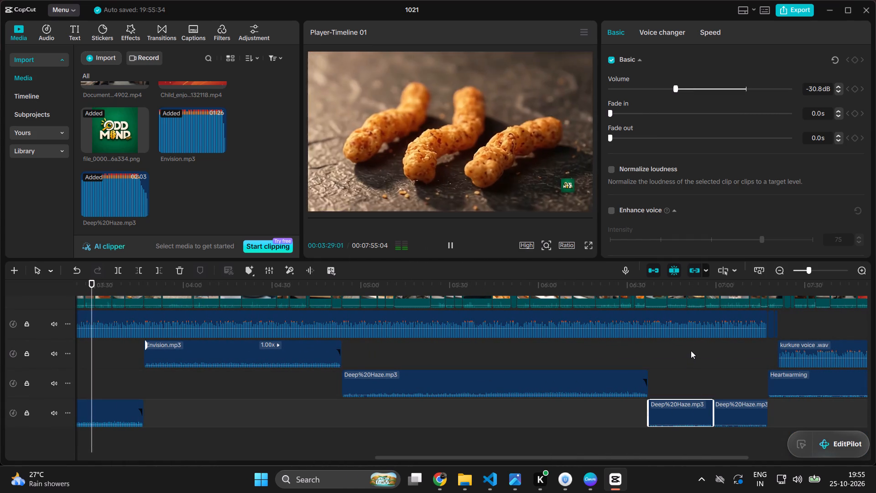
{"action": "left_click", "coordinate": [699, 86]}
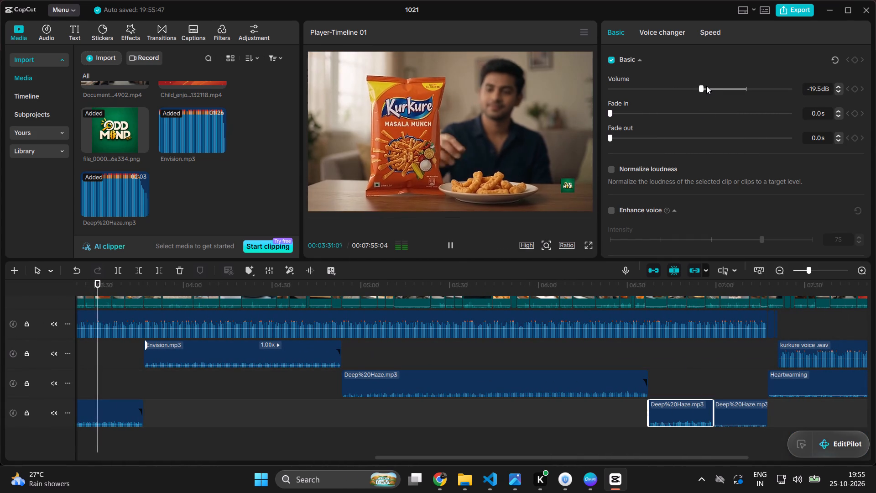
{"action": "left_click", "coordinate": [688, 87]}
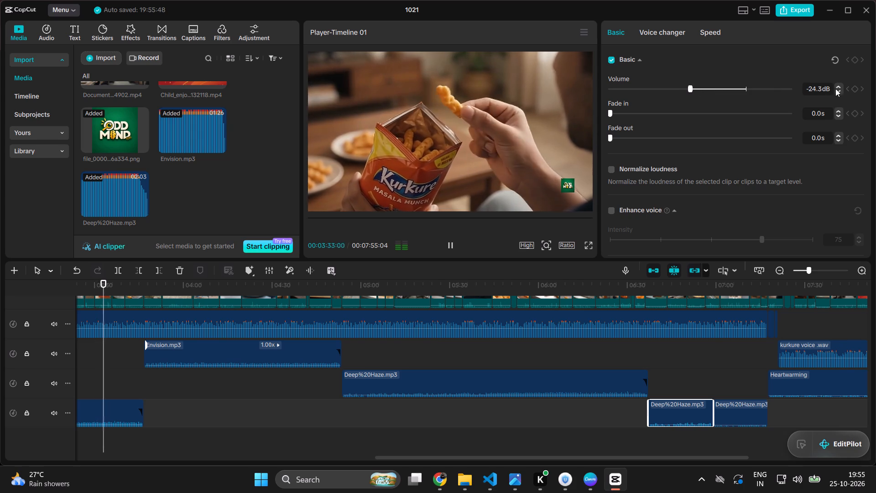
{"action": "left_click", "coordinate": [837, 89]}
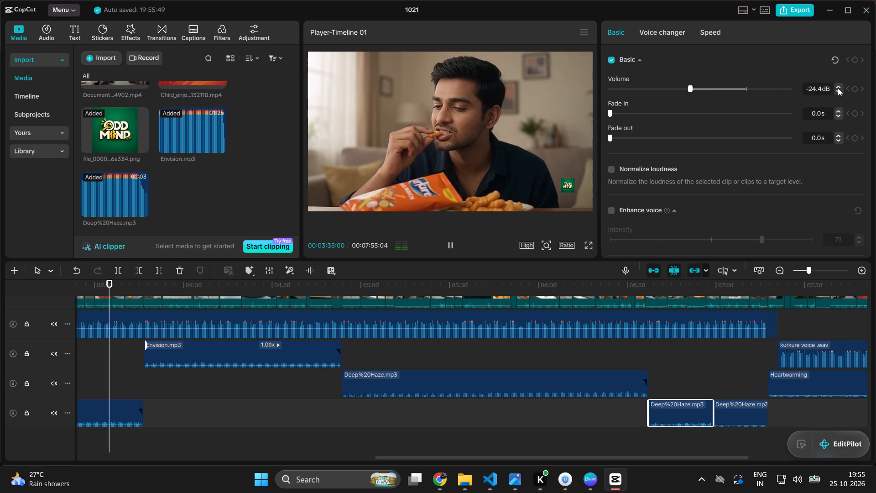
{"action": "triple_click", "coordinate": [839, 86]}
{"action": "left_click", "coordinate": [839, 86]}
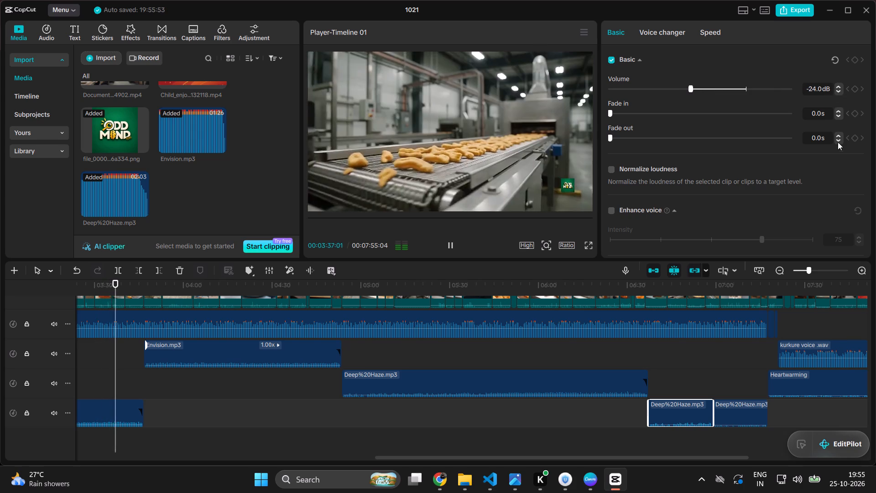
Give this short Deep%20Haze.mp3 clip a 1.5 s fade-in and a 1.5 s fade-out.
{"action": "left_click", "coordinate": [640, 110]}
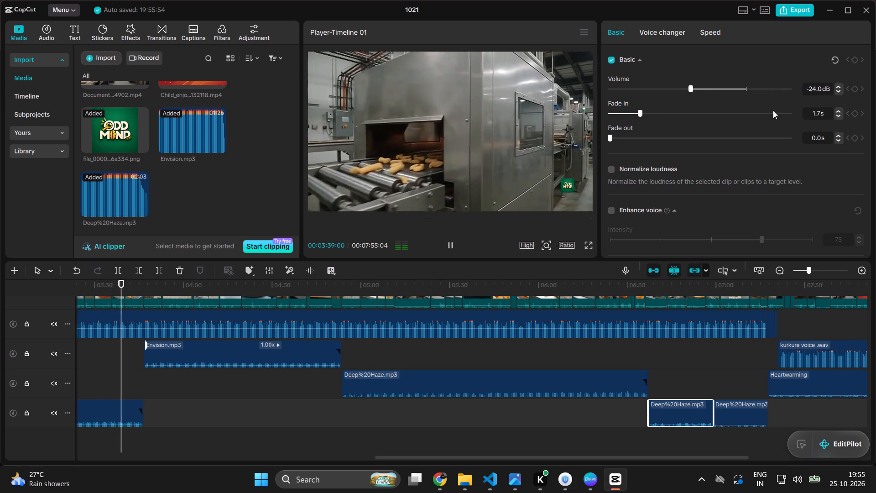
{"action": "double_click", "coordinate": [836, 115]}
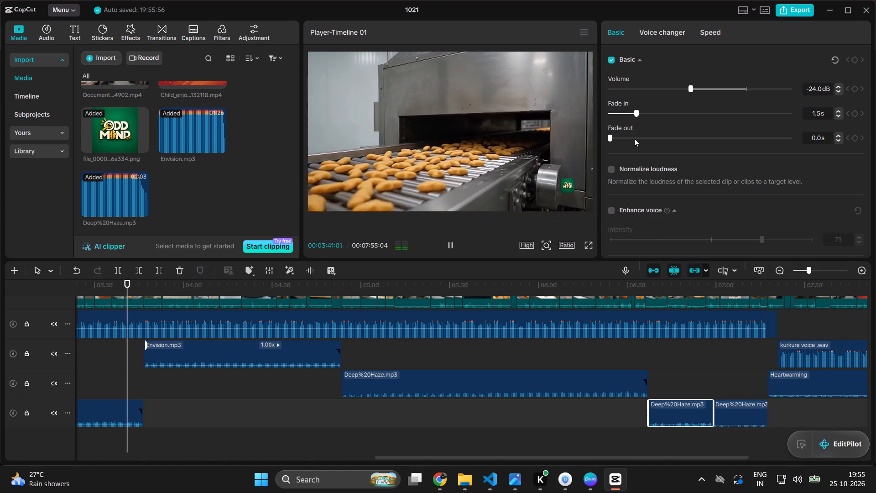
{"action": "left_click", "coordinate": [634, 138]}
{"action": "double_click", "coordinate": [837, 133]}
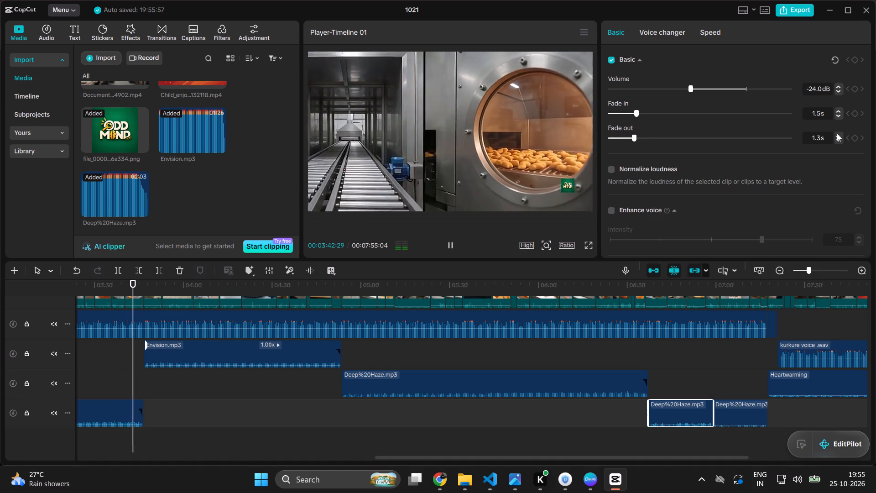
{"action": "double_click", "coordinate": [838, 135]}
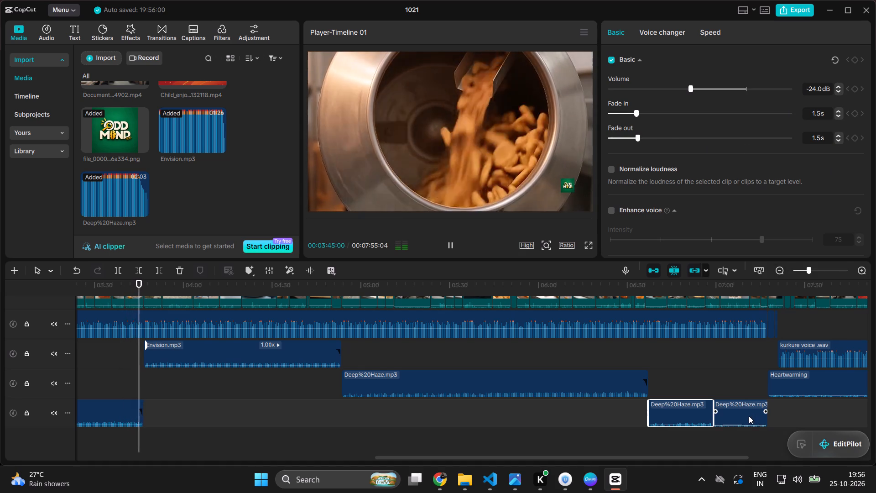
Set the volume of the last Deep%20Haze.mp3 clip, starting near 6:59 on the timeline, to -24.0 dB.
{"action": "left_click", "coordinate": [749, 416]}
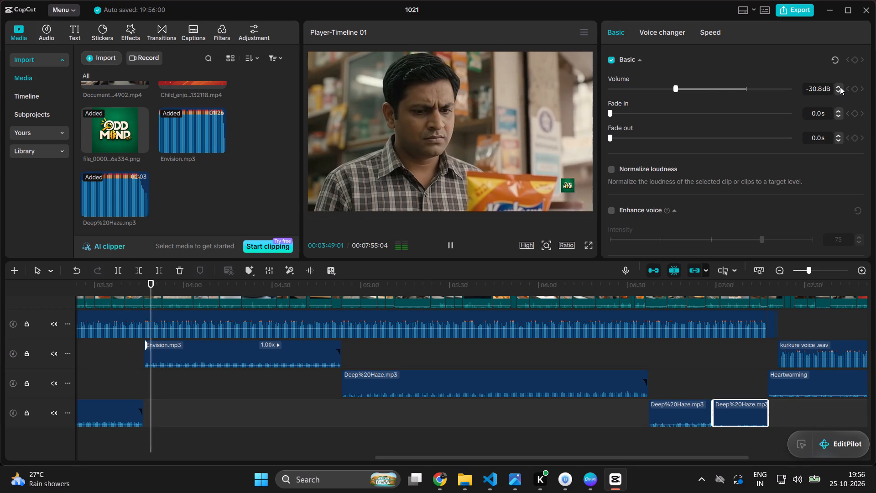
{"action": "left_click", "coordinate": [701, 88]}
{"action": "left_click", "coordinate": [713, 86]}
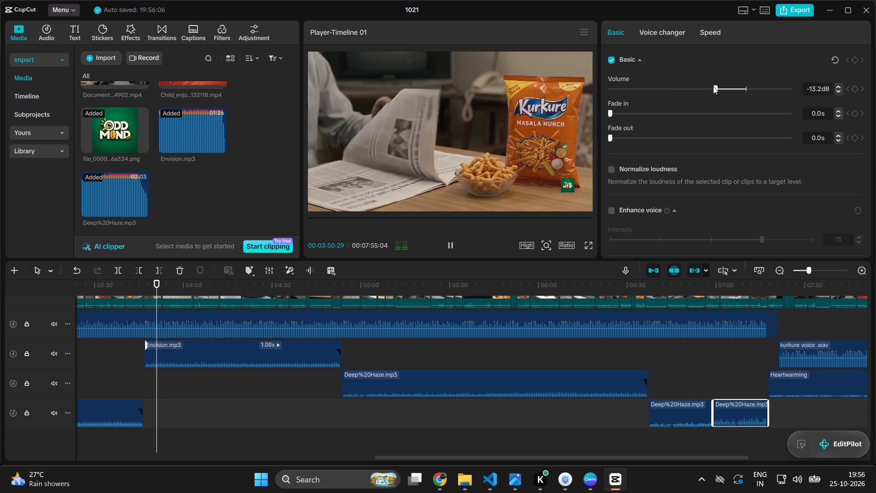
{"action": "left_click", "coordinate": [702, 89]}
{"action": "left_click", "coordinate": [686, 89]}
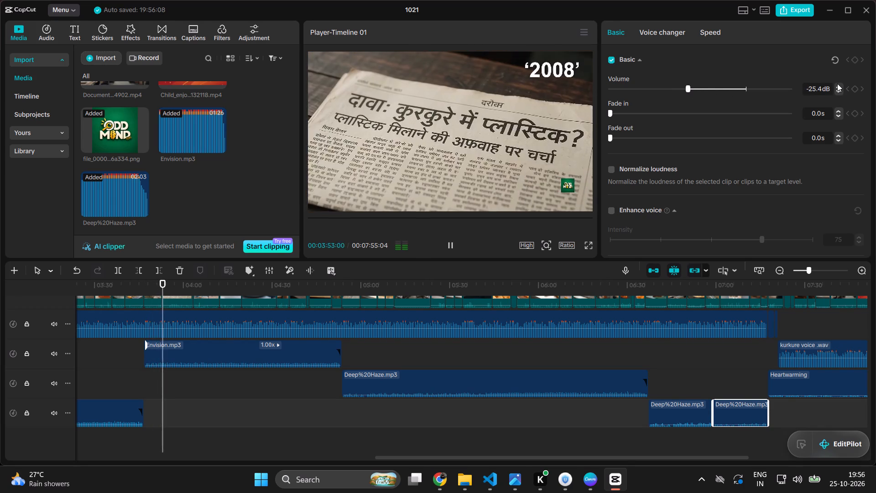
{"action": "triple_click", "coordinate": [838, 88]}
{"action": "triple_click", "coordinate": [838, 88]}
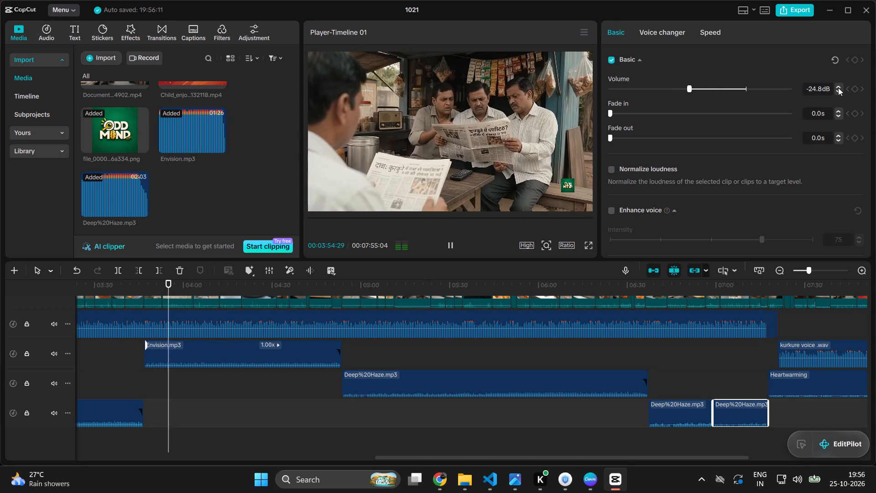
{"action": "triple_click", "coordinate": [838, 88]}
{"action": "triple_click", "coordinate": [838, 88]}
{"action": "double_click", "coordinate": [838, 89]}
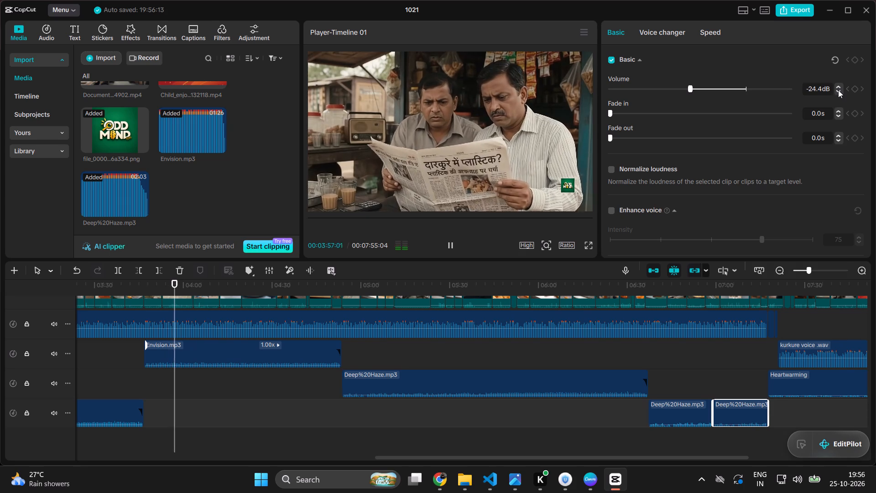
{"action": "left_click", "coordinate": [838, 90]}
{"action": "triple_click", "coordinate": [838, 90]}
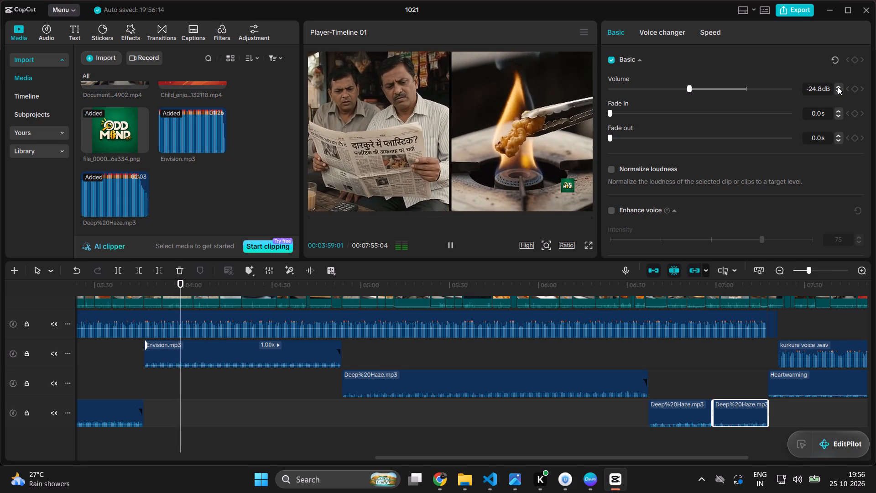
{"action": "triple_click", "coordinate": [838, 87]}
{"action": "triple_click", "coordinate": [838, 87]}
{"action": "double_click", "coordinate": [838, 87]}
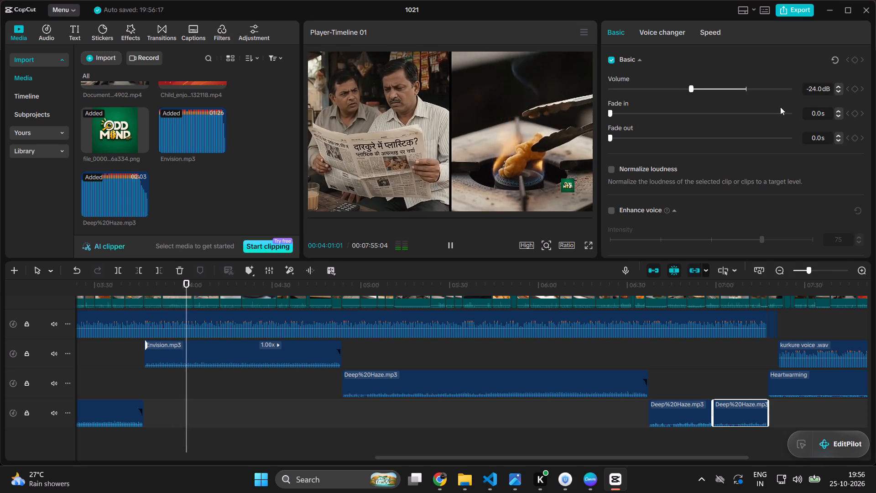
Set the fade-in of this last Deep%20Haze.mp3 clip to 1.5 s.
{"action": "left_click", "coordinate": [622, 116]}
{"action": "left_click", "coordinate": [633, 112]}
{"action": "left_click", "coordinate": [653, 113]}
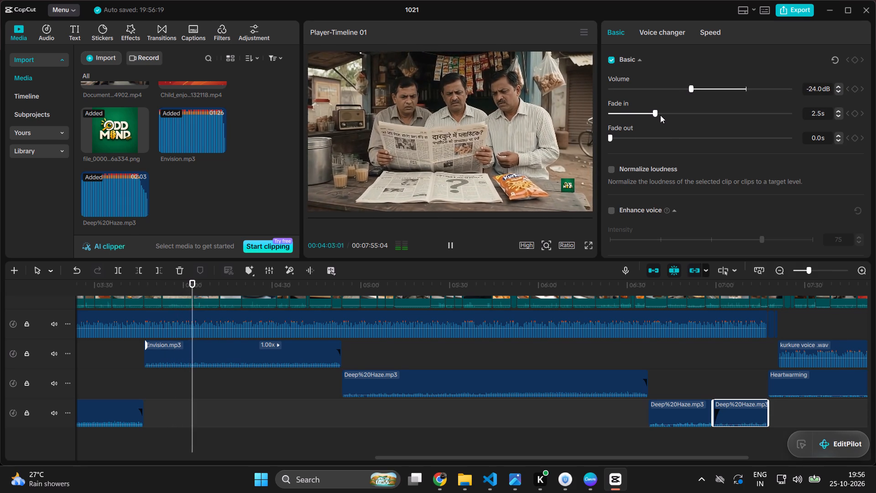
{"action": "left_click", "coordinate": [636, 112]}
{"action": "left_click", "coordinate": [630, 112]}
{"action": "left_click", "coordinate": [630, 112]}
{"action": "left_click", "coordinate": [638, 112]}
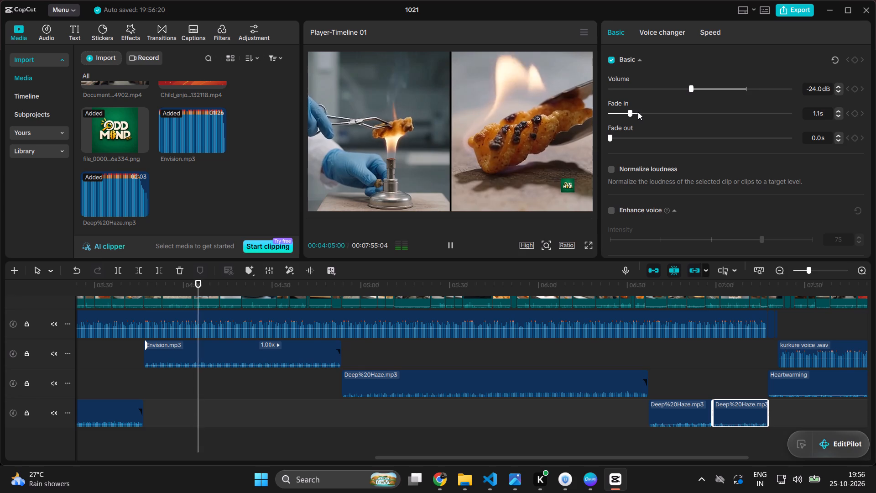
{"action": "left_click", "coordinate": [638, 112]}
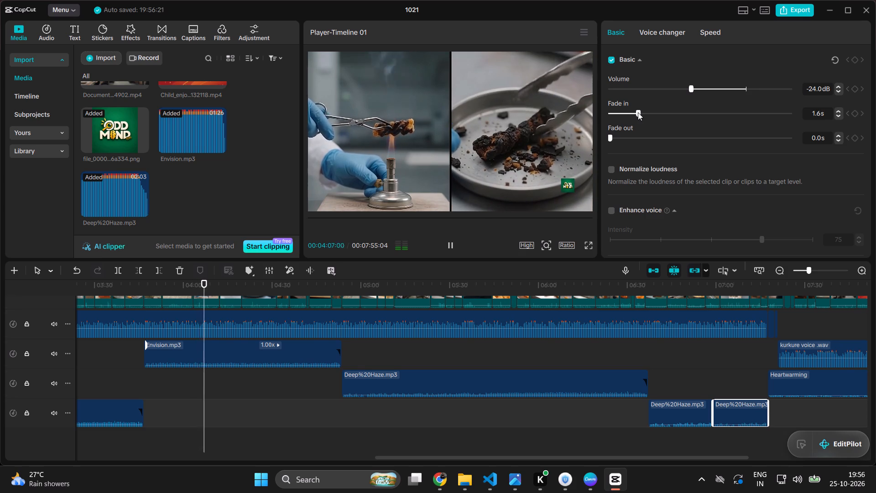
{"action": "left_click", "coordinate": [838, 115]}
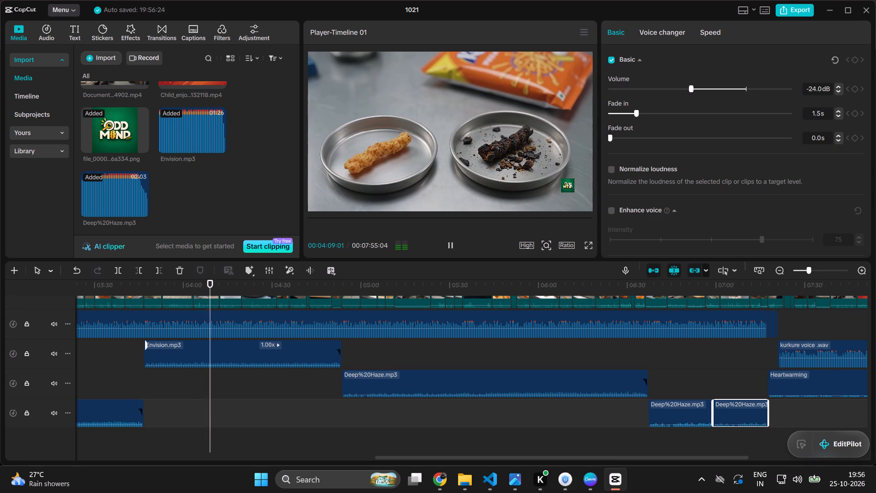
Set the fade-out of the same Deep%20Haze.mp3 clip to 2.5 s.
{"action": "left_click", "coordinate": [652, 135]}
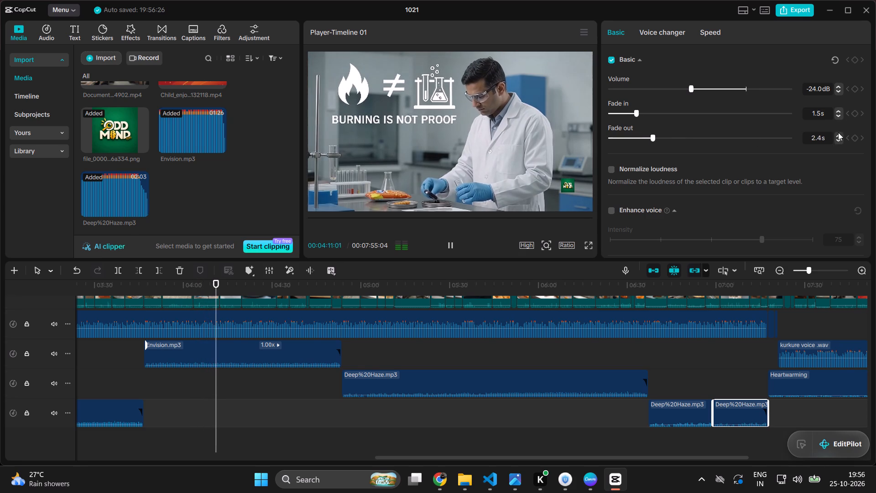
{"action": "left_click", "coordinate": [838, 133]}
{"action": "left_click", "coordinate": [838, 134]}
Set the volume of the Heartwarming clip starting near 7:18 on the timeline to -20.9 dB.
{"action": "left_click", "coordinate": [813, 380]}
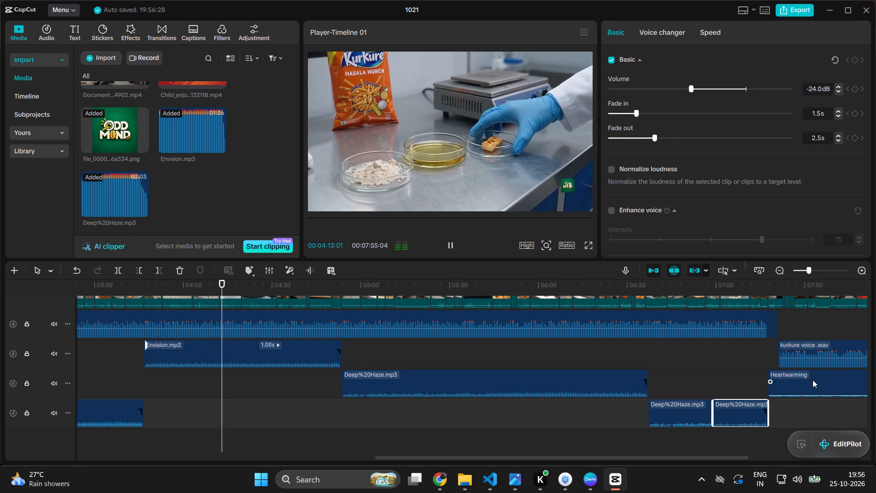
{"action": "scroll", "coordinate": [782, 376], "scroll_direction": "down", "scroll_amount": 1}
{"action": "left_click", "coordinate": [692, 88]}
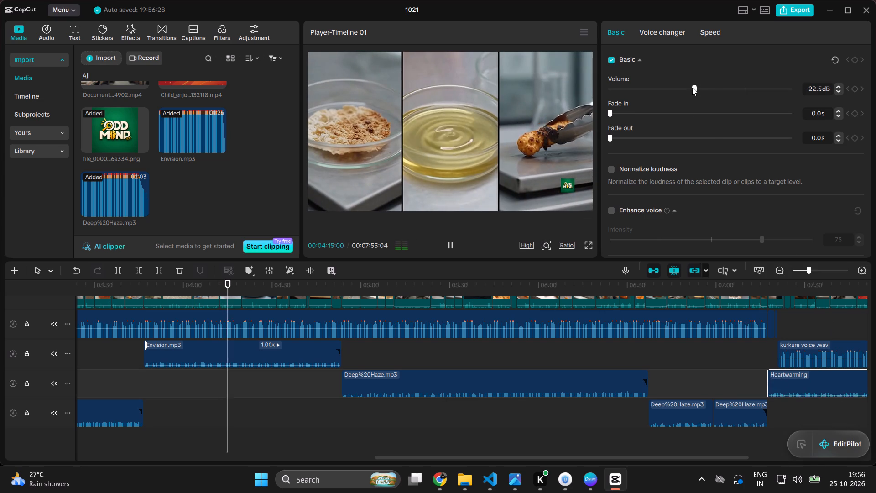
{"action": "left_click", "coordinate": [713, 88]}
{"action": "left_click", "coordinate": [699, 82]}
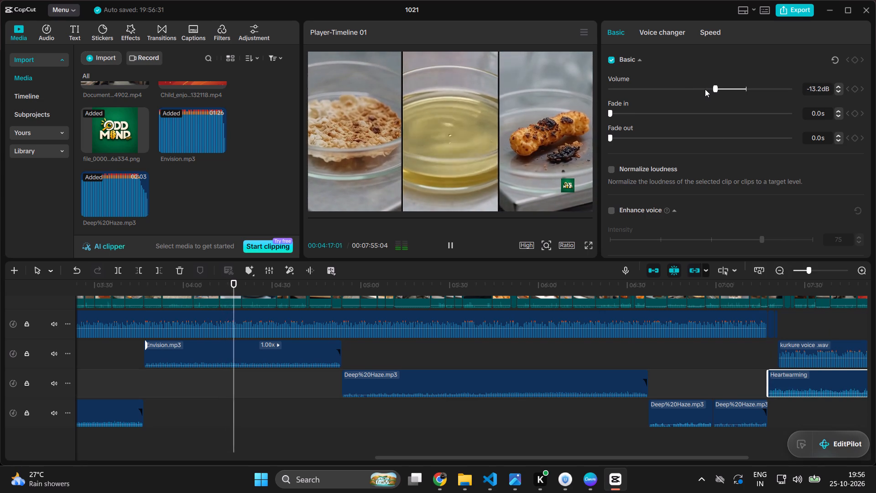
{"action": "left_click", "coordinate": [705, 89]}
{"action": "left_click", "coordinate": [696, 85]}
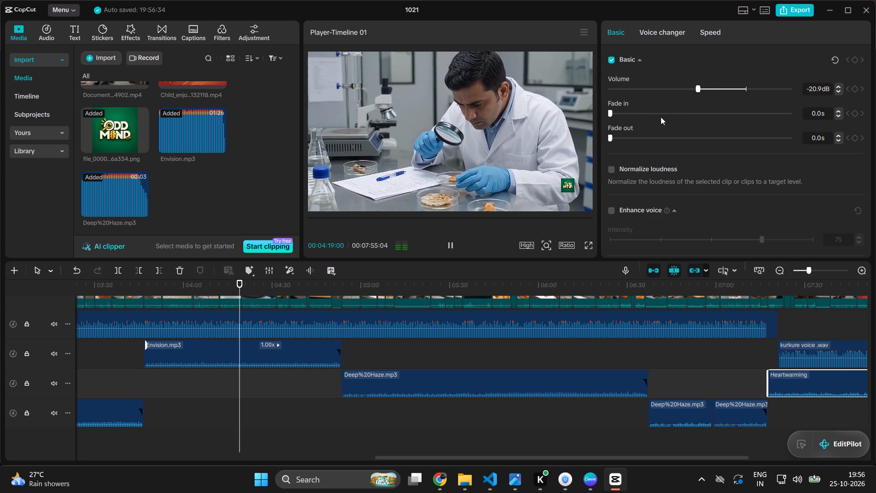
Give the Heartwarming clip a 0.0 s fade-in and a 3.0 s fade-out.
{"action": "left_click", "coordinate": [631, 115]}
{"action": "left_click", "coordinate": [613, 113]}
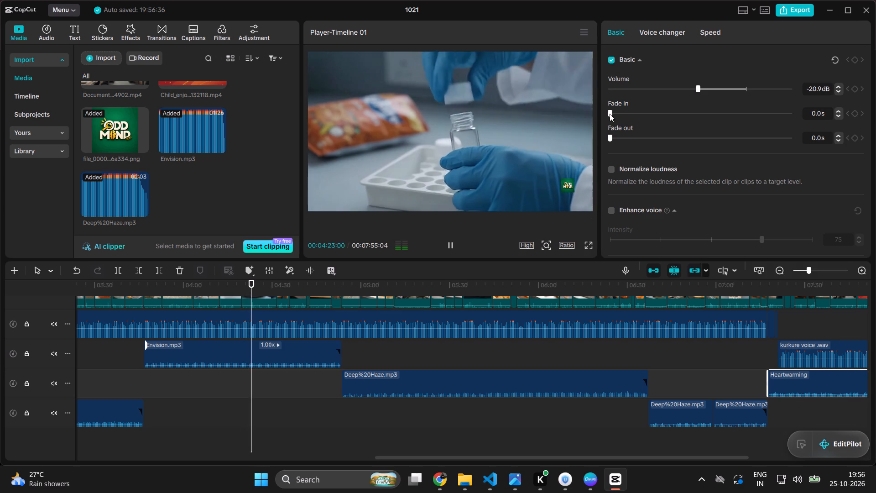
{"action": "left_click_drag", "start_coordinate": [611, 140], "coordinate": [642, 143]}
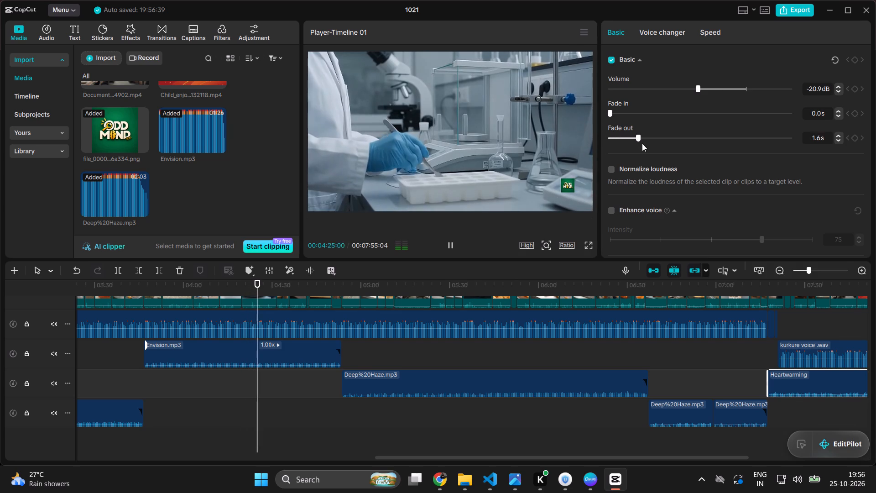
{"action": "left_click_drag", "start_coordinate": [642, 143], "coordinate": [669, 151]}
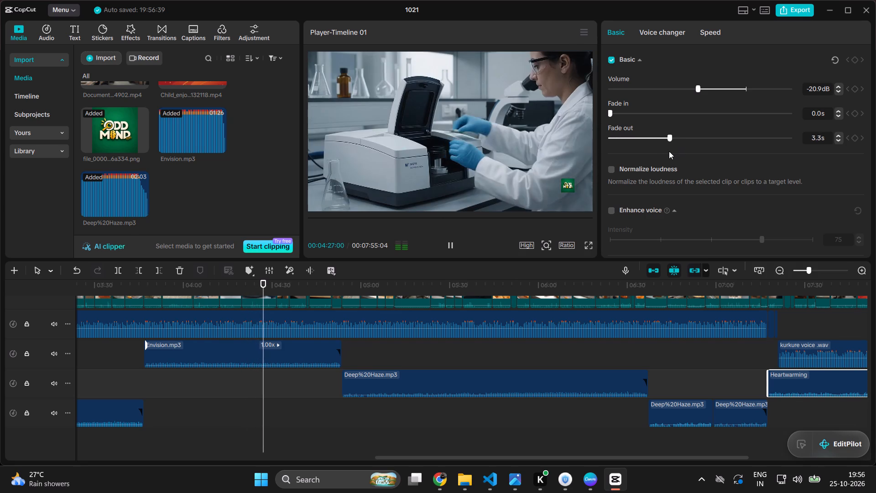
{"action": "left_click_drag", "start_coordinate": [669, 151], "coordinate": [665, 153]}
Preview the video in full screen, jumping ahead to about 5:34.
{"action": "scroll", "coordinate": [725, 228], "scroll_direction": "down", "scroll_amount": 2}
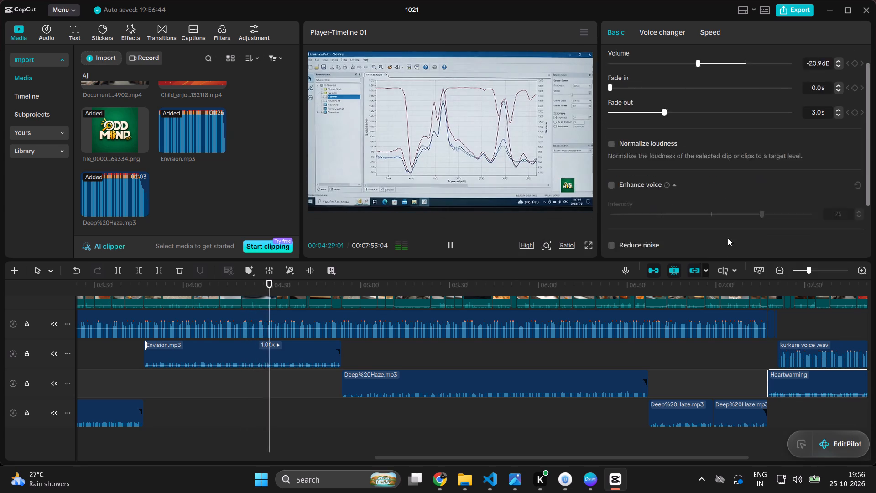
{"action": "scroll", "coordinate": [728, 238], "scroll_direction": "down", "scroll_amount": 3}
{"action": "scroll", "coordinate": [700, 391], "scroll_direction": "up", "scroll_amount": 4}
{"action": "scroll", "coordinate": [514, 297], "scroll_direction": "up", "scroll_amount": 4}
{"action": "scroll", "coordinate": [488, 299], "scroll_direction": "down", "scroll_amount": 4}
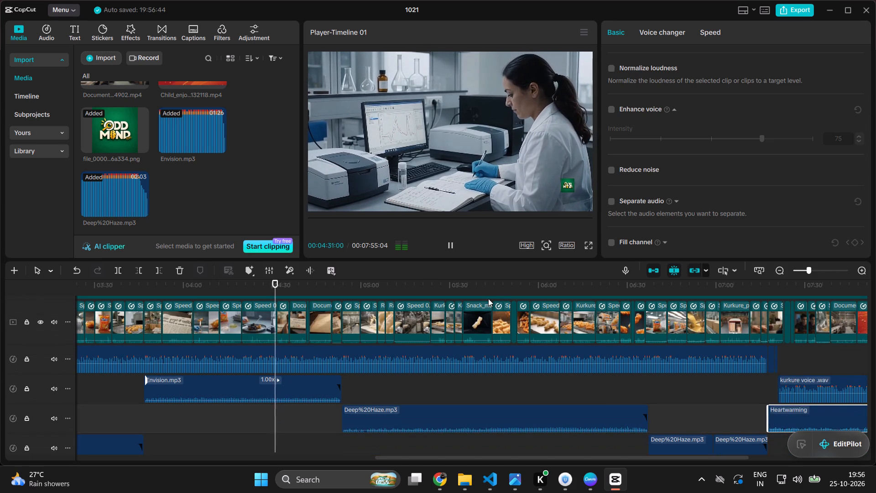
{"action": "left_click", "coordinate": [585, 248]}
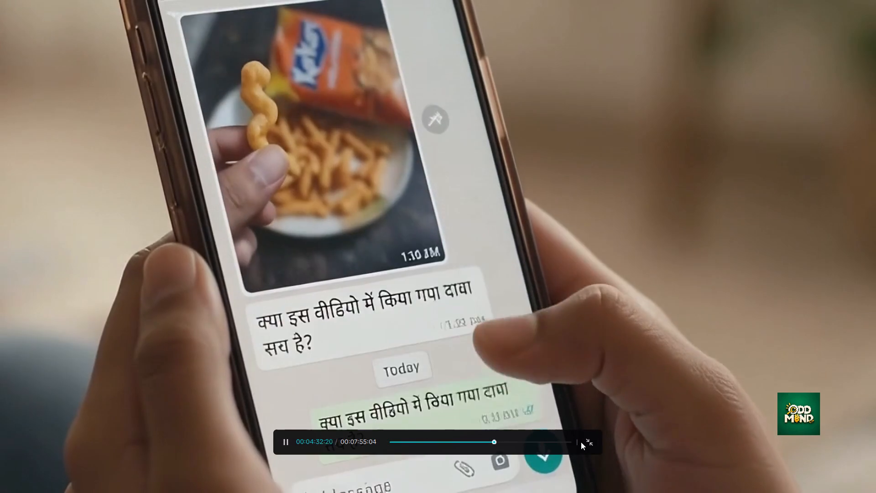
{"action": "left_click", "coordinate": [517, 444]}
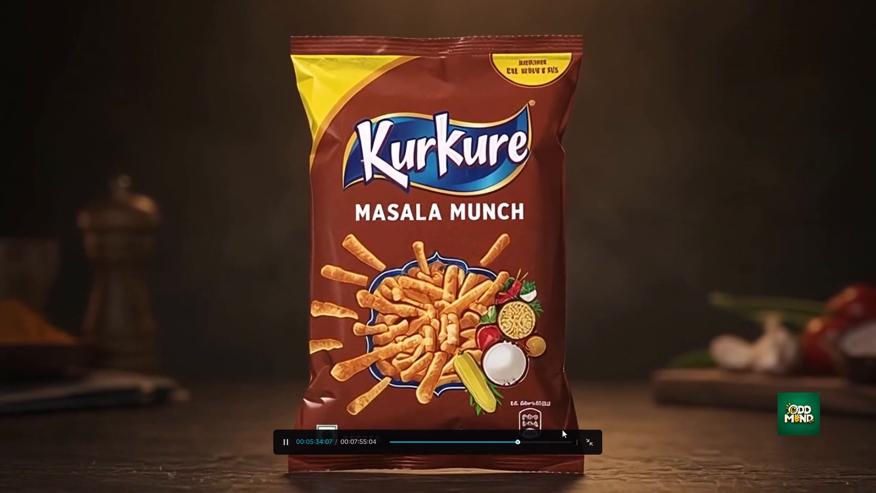
{"action": "left_click", "coordinate": [586, 440]}
Play the ending from about 7:15 to check the music change from Deep%20Haze.mp3 to Heartwarming, partly in full screen.
{"action": "scroll", "coordinate": [585, 411], "scroll_direction": "down", "scroll_amount": 3}
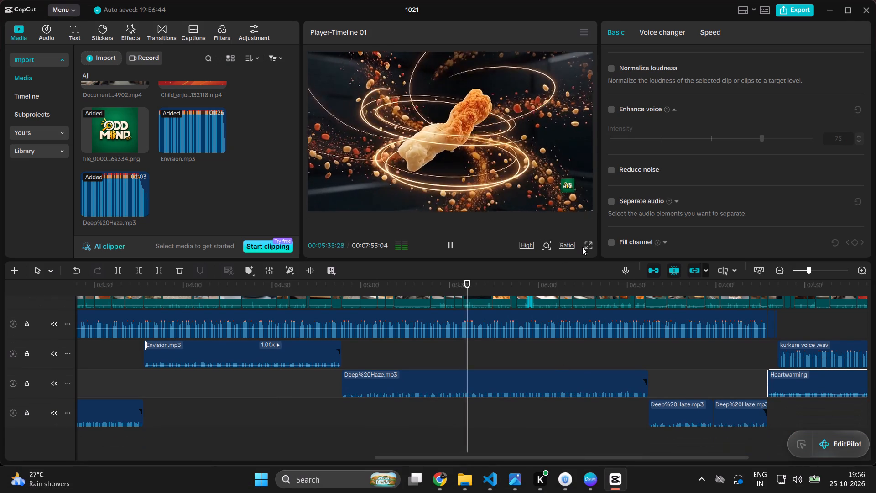
{"action": "scroll", "coordinate": [632, 359], "scroll_direction": "up", "scroll_amount": 3}
{"action": "left_click", "coordinate": [799, 371]}
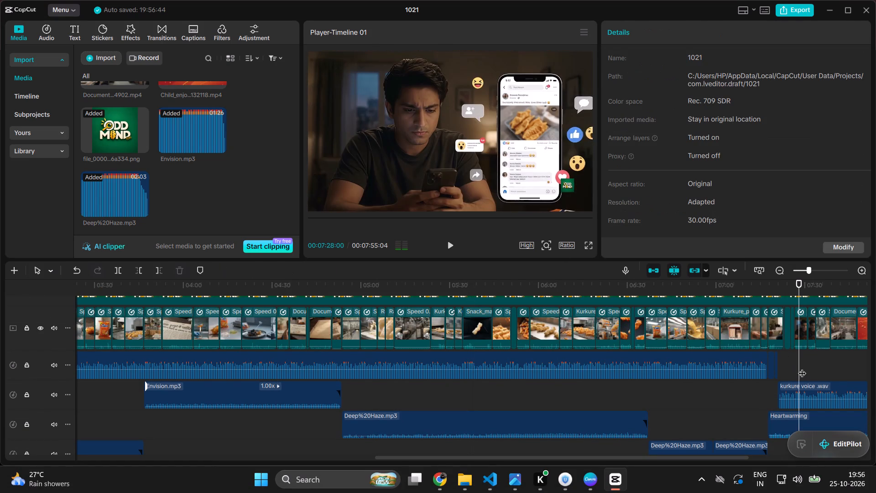
{"action": "scroll", "coordinate": [622, 281], "scroll_direction": "left", "scroll_amount": 1}
{"action": "left_click", "coordinate": [453, 245]}
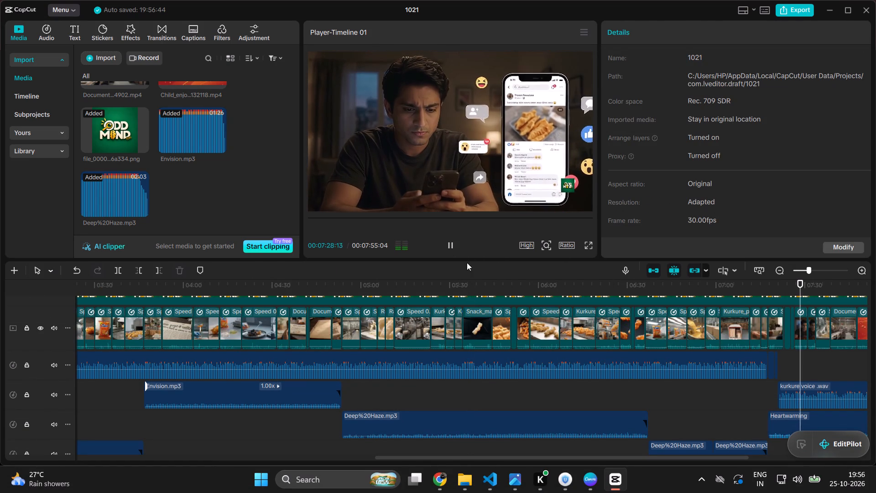
{"action": "left_click", "coordinate": [787, 367]}
{"action": "left_click", "coordinate": [761, 387]}
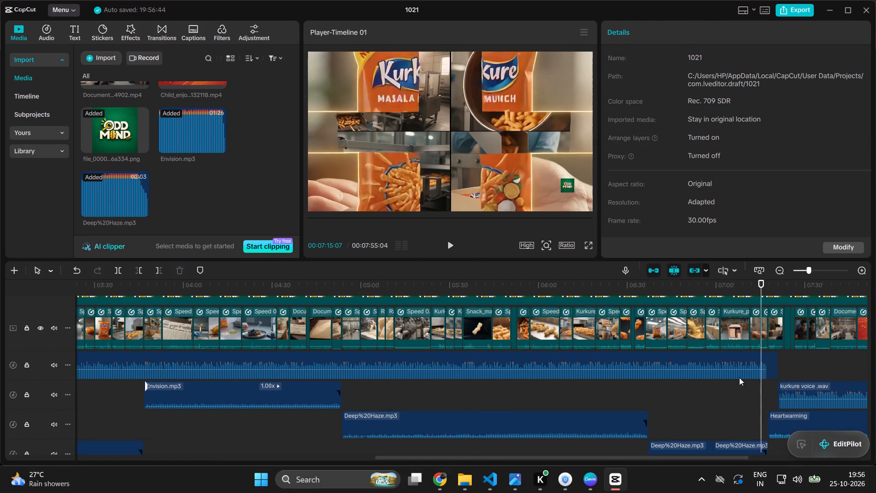
{"action": "left_click", "coordinate": [448, 248]}
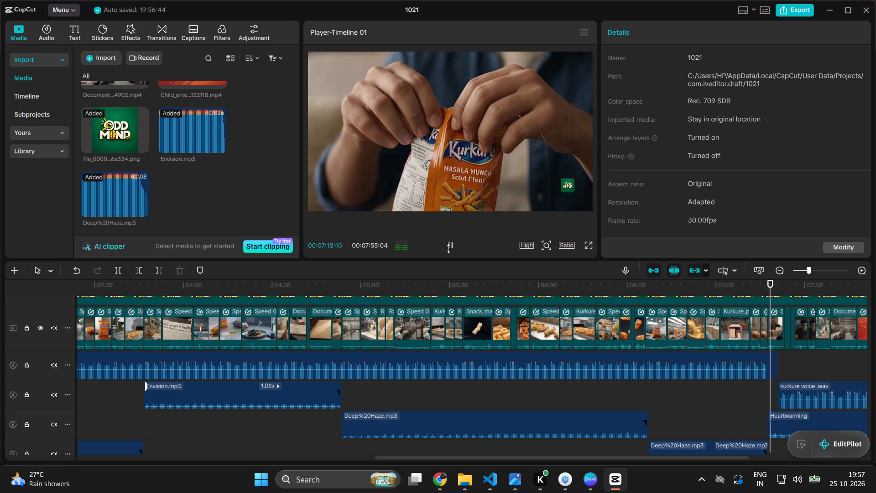
{"action": "scroll", "coordinate": [443, 275], "scroll_direction": "down", "scroll_amount": 2}
{"action": "scroll", "coordinate": [514, 378], "scroll_direction": "down", "scroll_amount": 4}
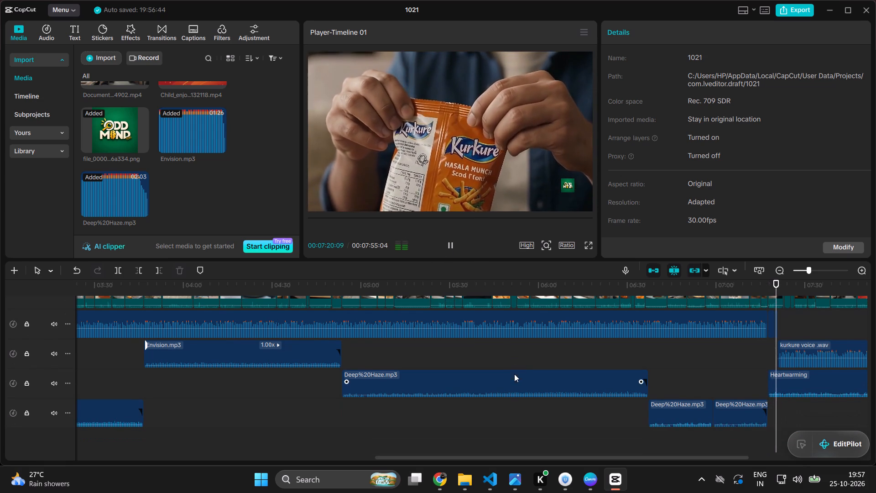
{"action": "left_click", "coordinate": [586, 246]}
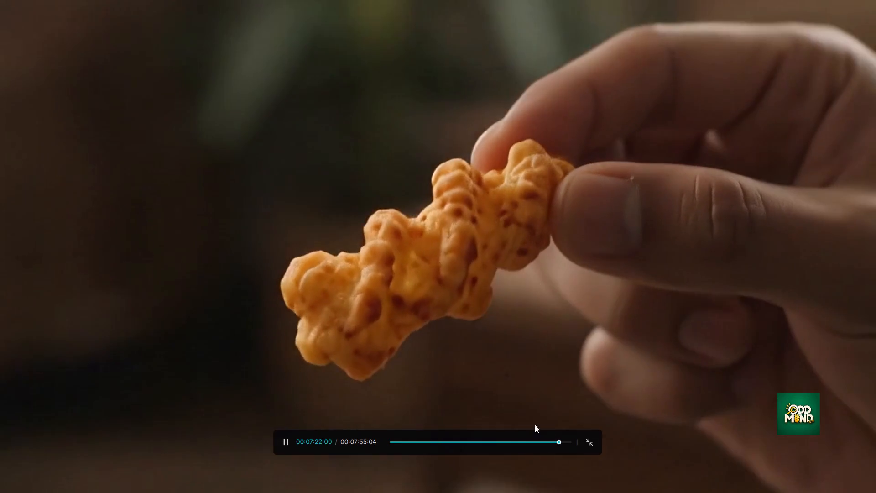
{"action": "left_click", "coordinate": [588, 441]}
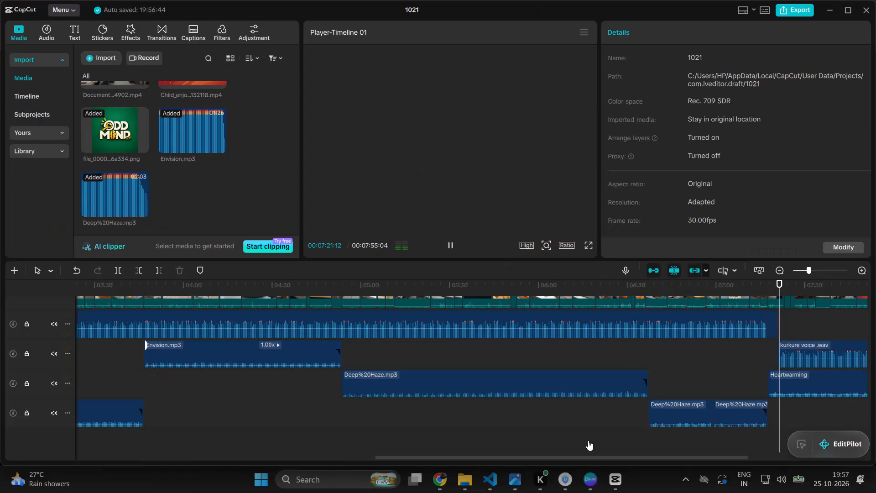
{"action": "scroll", "coordinate": [648, 233], "scroll_direction": "up", "scroll_amount": 4}
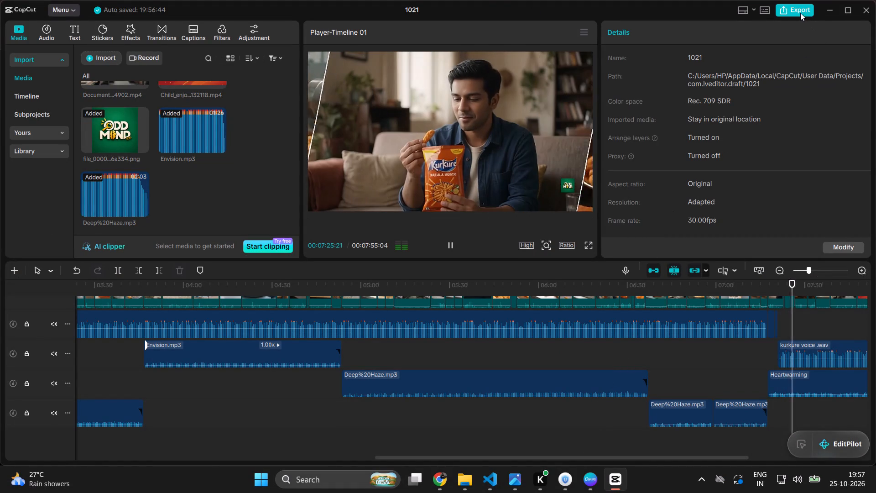
Open the export settings for the finished timeline and name the output file "kurkure documentry".
{"action": "left_click", "coordinate": [800, 12]}
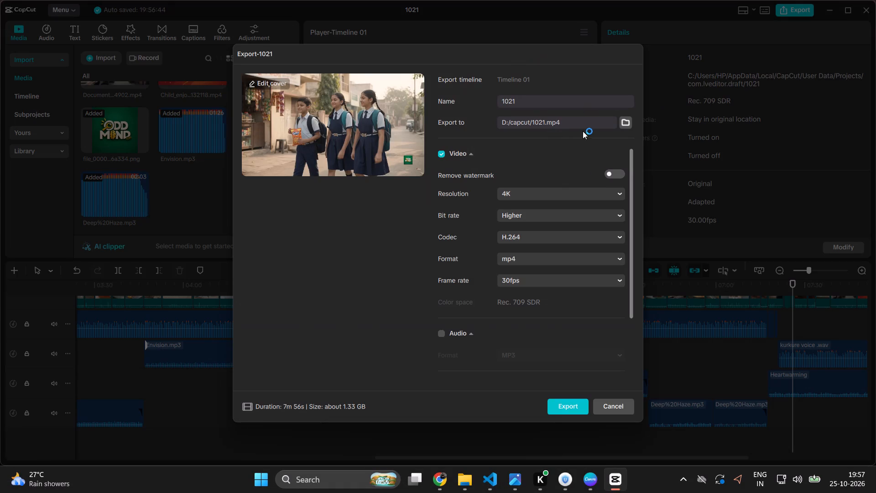
{"action": "scroll", "coordinate": [542, 260], "scroll_direction": "down", "scroll_amount": 3}
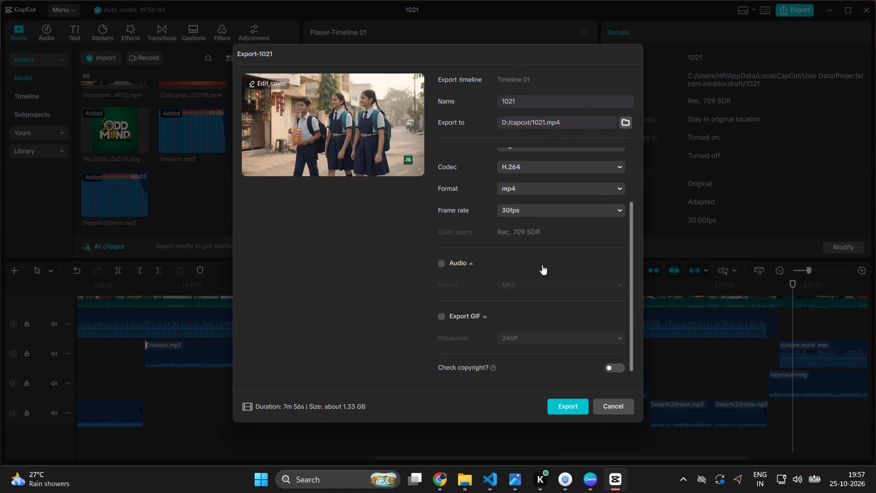
{"action": "scroll", "coordinate": [542, 265], "scroll_direction": "down", "scroll_amount": 6}
{"action": "scroll", "coordinate": [541, 285], "scroll_direction": "up", "scroll_amount": 8}
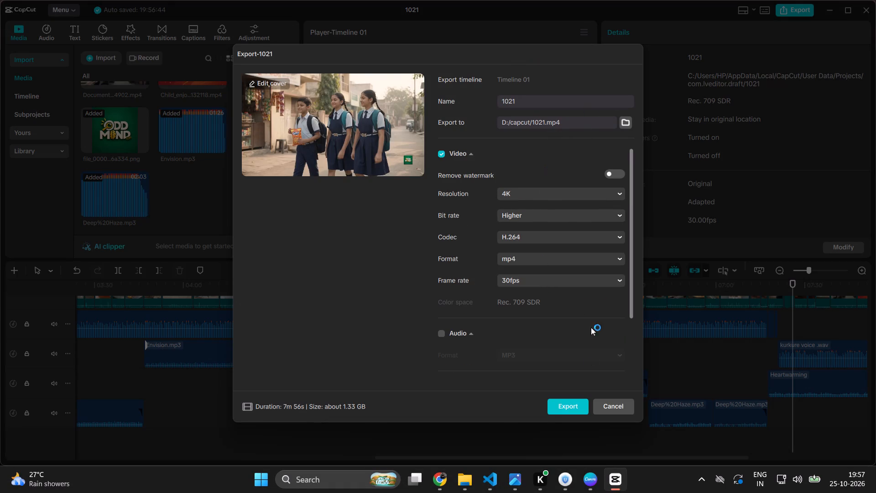
{"action": "left_click", "coordinate": [524, 100]}
{"action": "left_click_drag", "start_coordinate": [504, 97], "coordinate": [523, 99]}
{"action": "key", "text": "BackSpace"}
{"action": "key", "text": "BackSpace"}
{"action": "key", "text": "BackSpace"}
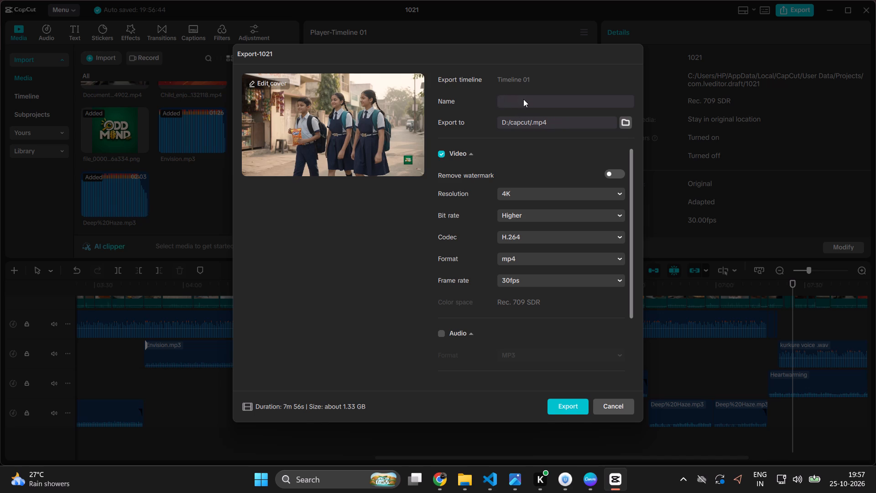
{"action": "left_click", "coordinate": [523, 99]}
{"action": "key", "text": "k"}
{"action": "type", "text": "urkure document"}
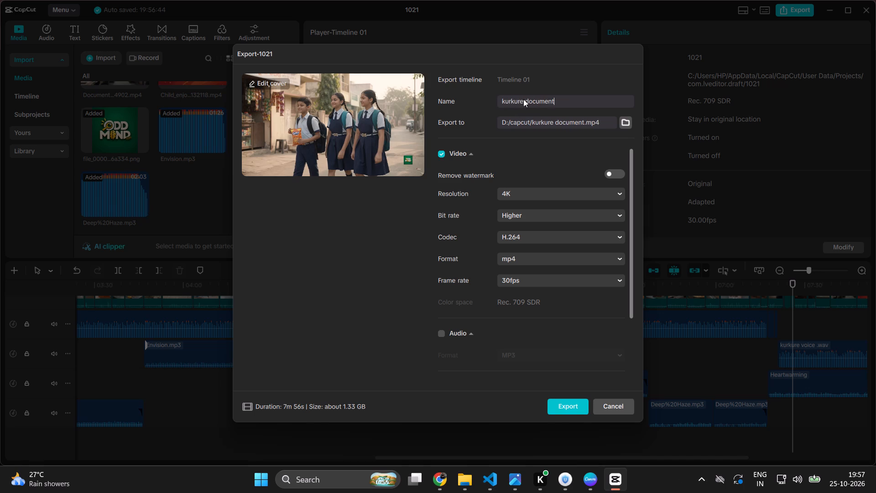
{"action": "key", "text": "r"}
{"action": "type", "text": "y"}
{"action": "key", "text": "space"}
Start exporting the kurkure documentry video with the current export settings.
{"action": "left_click", "coordinate": [571, 410]}
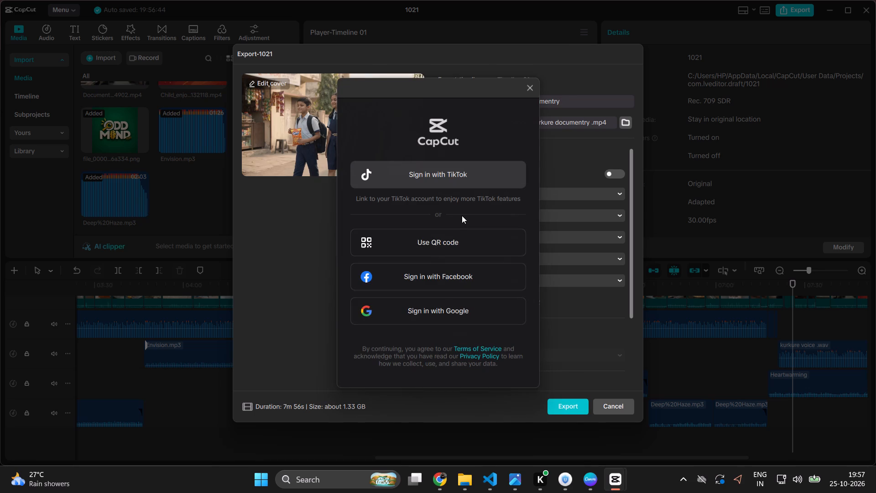
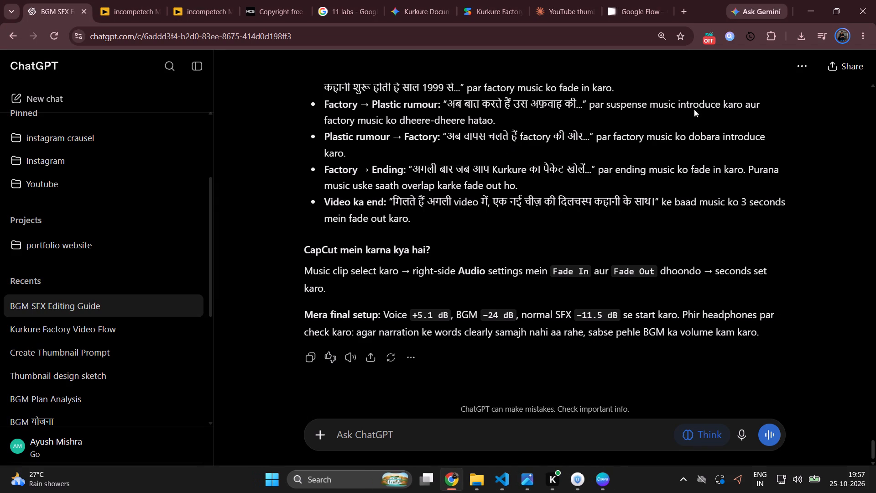
Close the web browser window and the CapCut home window.
{"action": "left_click", "coordinate": [874, 13]}
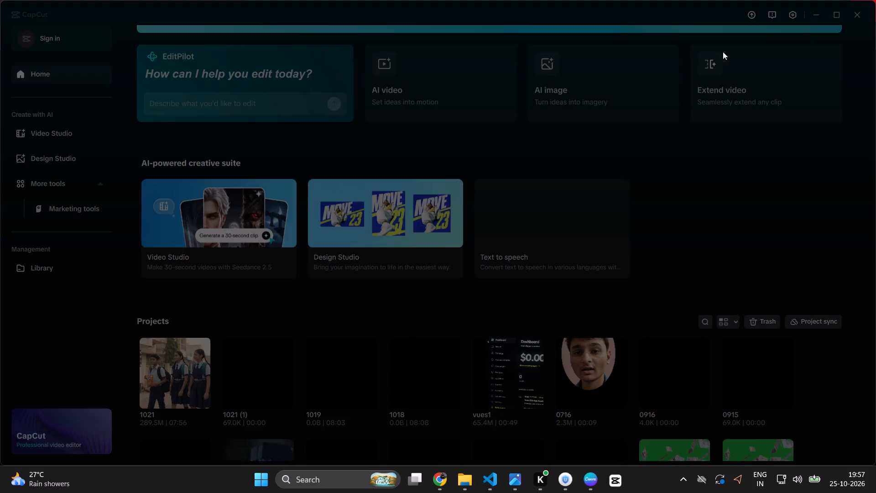
{"action": "left_click", "coordinate": [852, 16]}
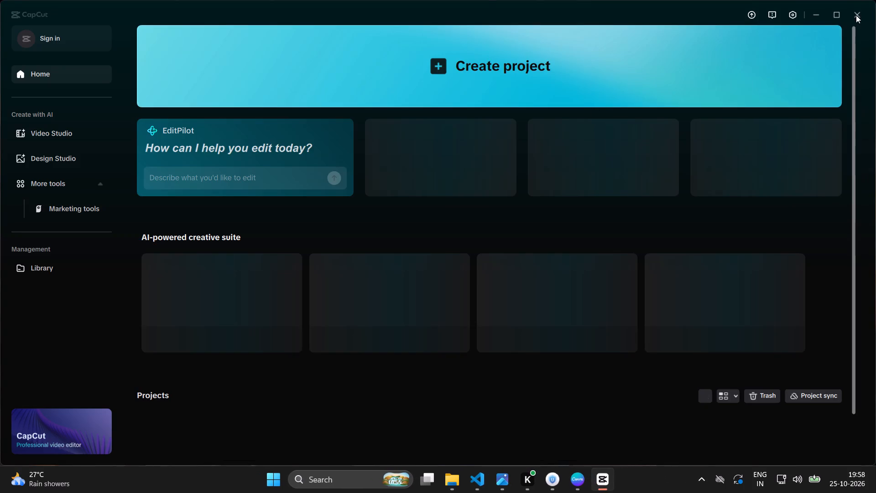
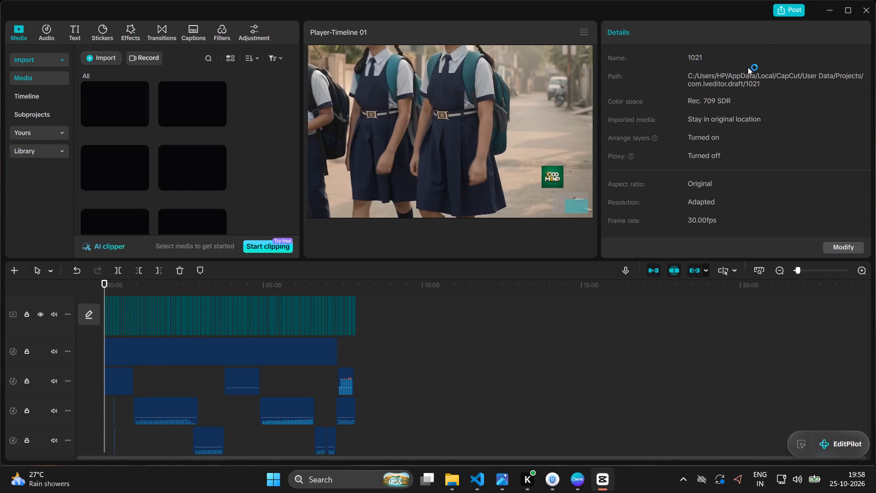
Open the export settings for the 1021 video project.
{"action": "left_click", "coordinate": [784, 0]}
{"action": "left_click", "coordinate": [784, 7]}
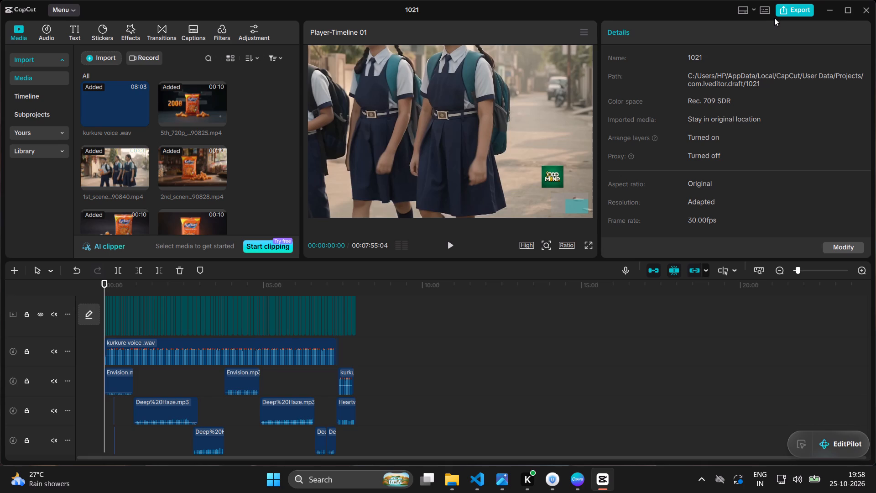
Name the video export "kurkure documentry" in place of the project name and start exporting it.
{"action": "left_click", "coordinate": [784, 8]}
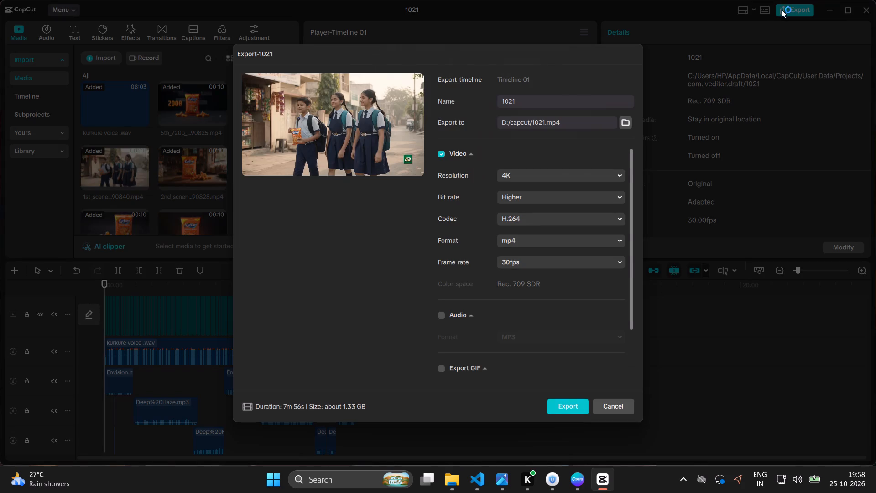
{"action": "left_click_drag", "start_coordinate": [503, 96], "coordinate": [521, 97]}
{"action": "left_click_drag", "start_coordinate": [521, 97], "coordinate": [523, 97]}
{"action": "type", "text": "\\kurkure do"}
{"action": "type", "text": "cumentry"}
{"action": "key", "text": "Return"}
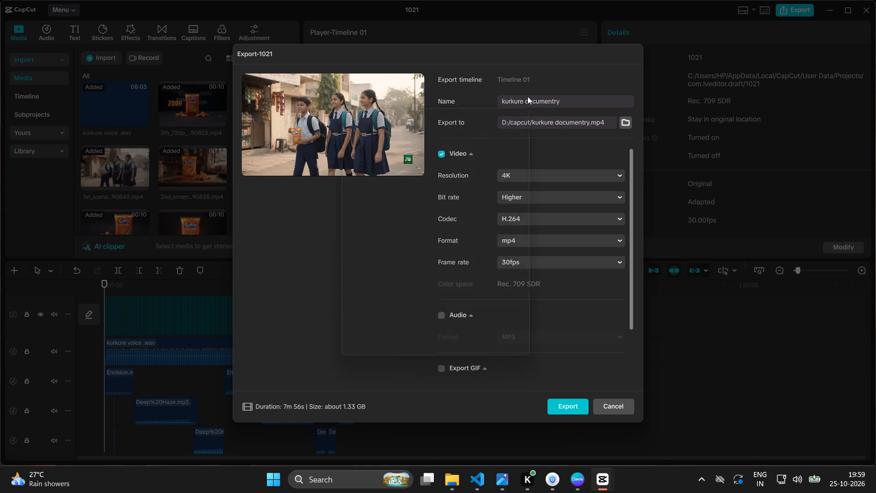
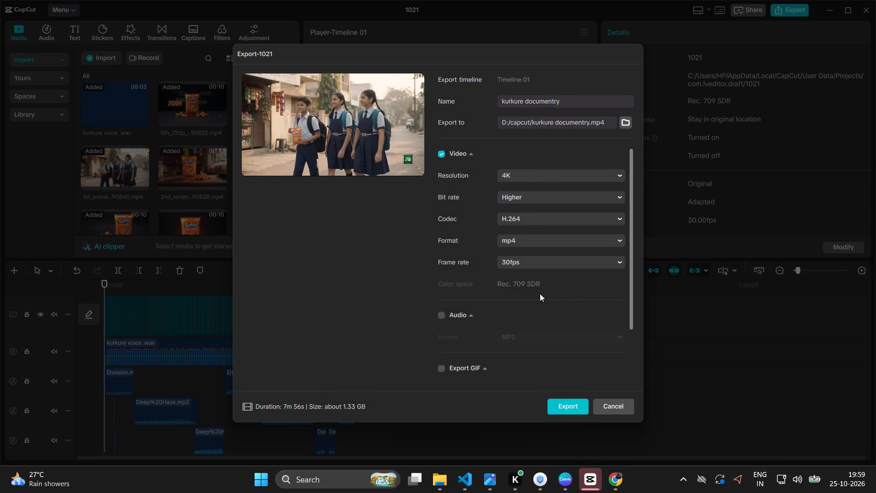
Start exporting the video "kurkure documentry" as a 4K, 30fps H.264 mp4 with the Higher bit rate.
{"action": "left_click", "coordinate": [565, 402]}
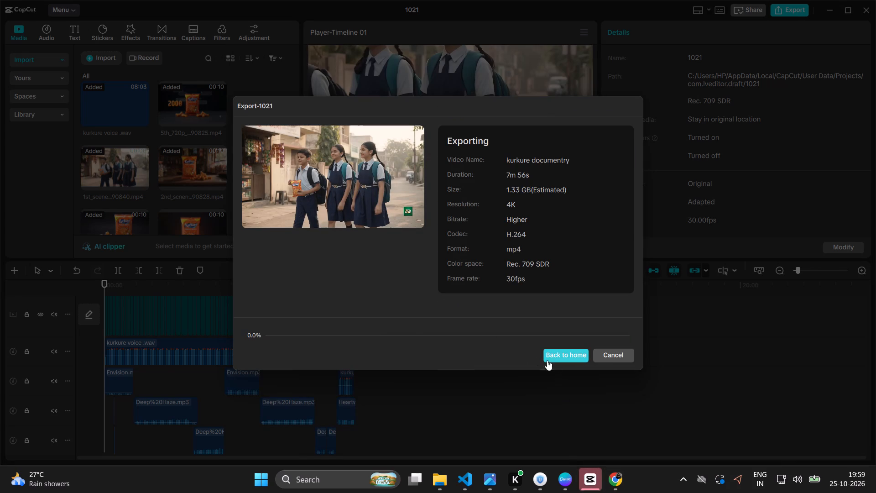
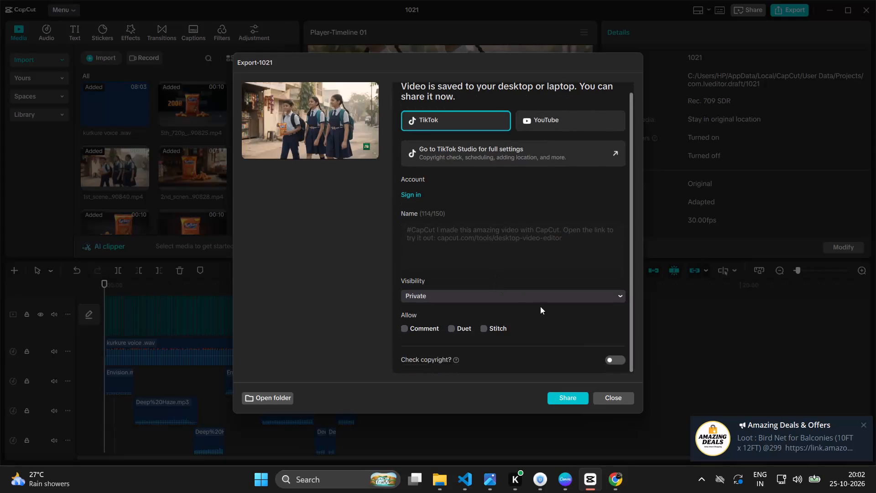
Dismiss the finished export's sharing window without sharing the video, and minimize the video editor.
{"action": "left_click", "coordinate": [616, 393]}
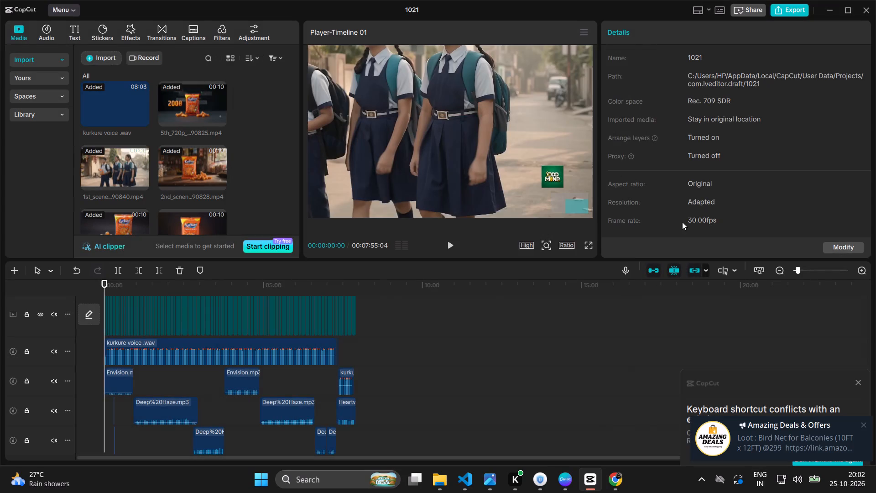
{"action": "left_click", "coordinate": [826, 11]}
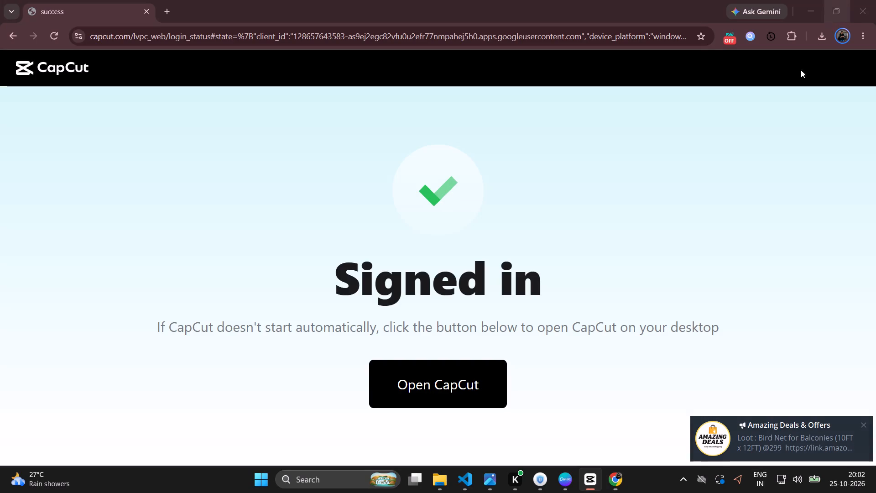
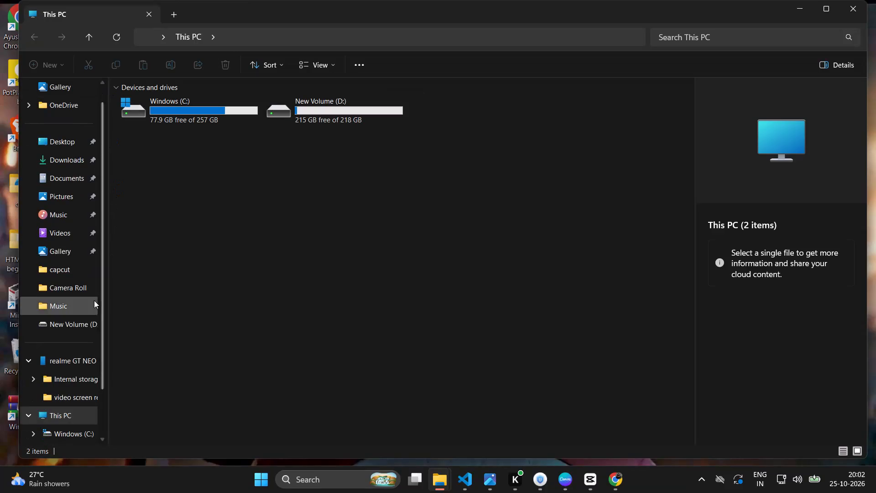
Open the kurkure documentry video from the capcut folder on New Volume (D:) and check its playback in a maximized window.
{"action": "scroll", "coordinate": [86, 331], "scroll_direction": "down", "scroll_amount": 4}
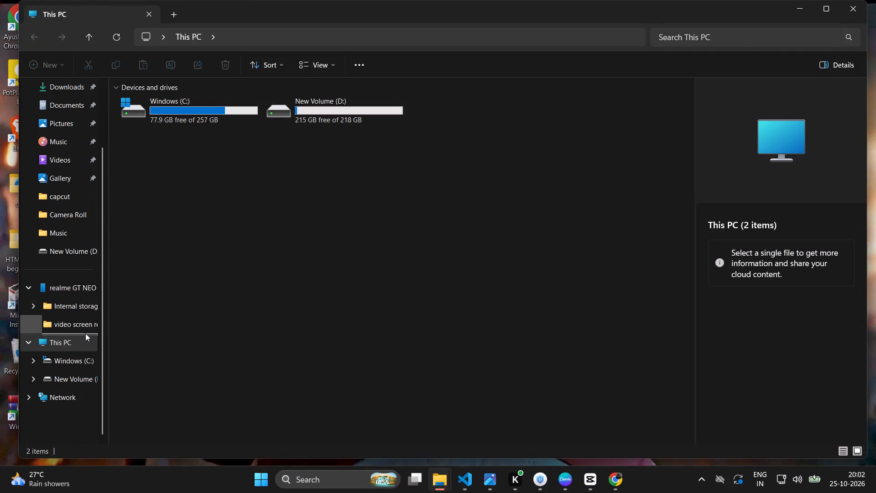
{"action": "double_click", "coordinate": [301, 118]}
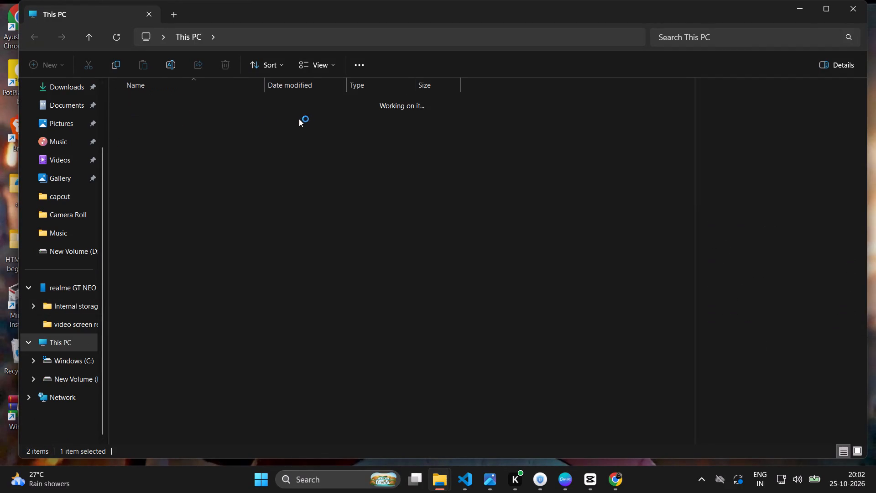
{"action": "left_click", "coordinate": [198, 111]}
{"action": "double_click", "coordinate": [201, 107]}
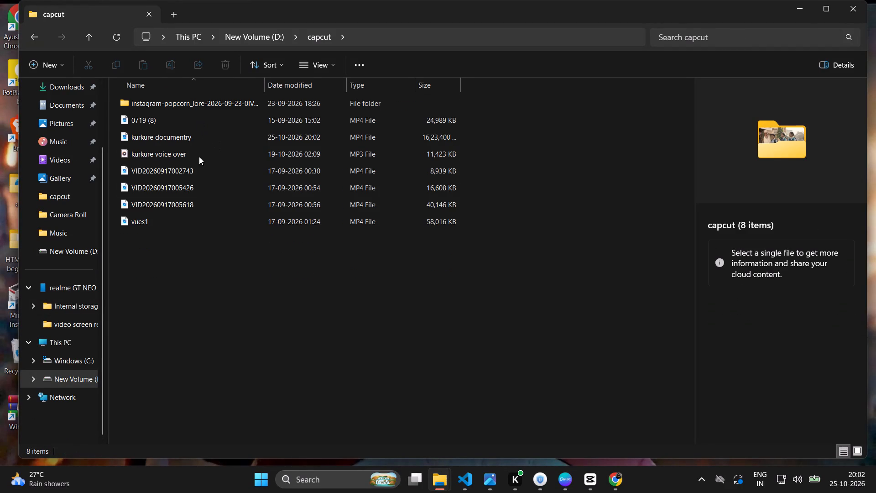
{"action": "double_click", "coordinate": [197, 141]}
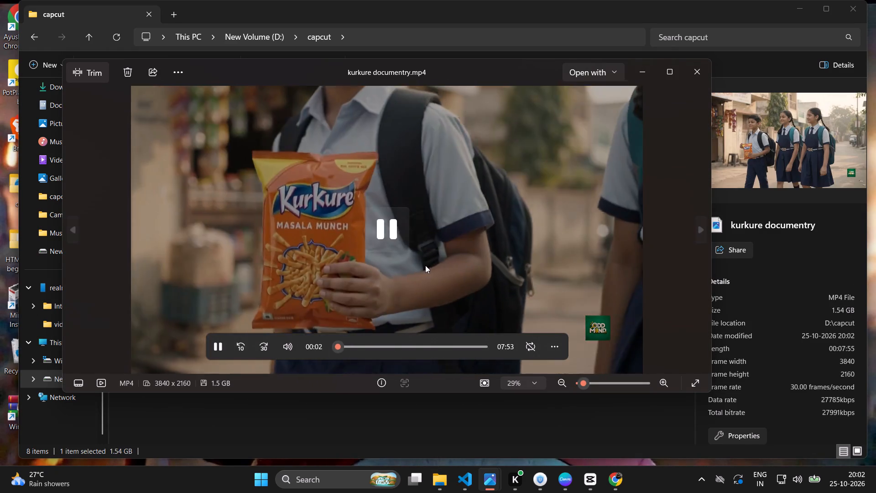
{"action": "left_click", "coordinate": [673, 79]}
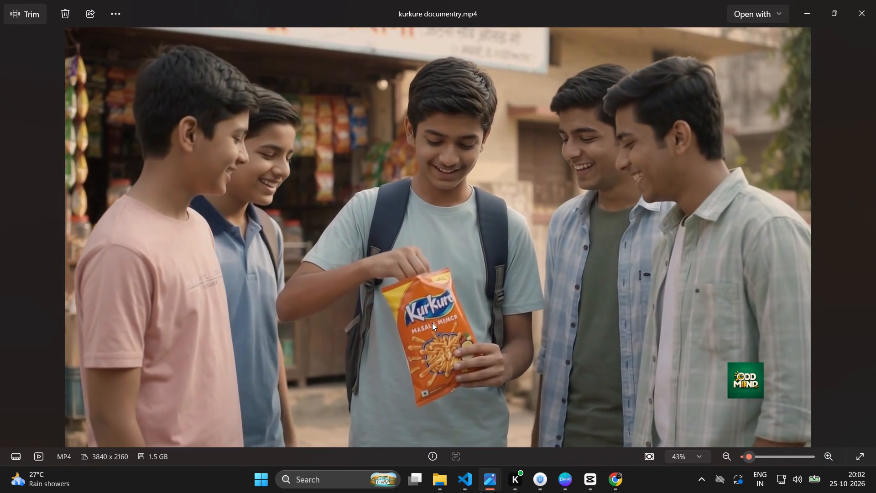
{"action": "left_click", "coordinate": [432, 323]}
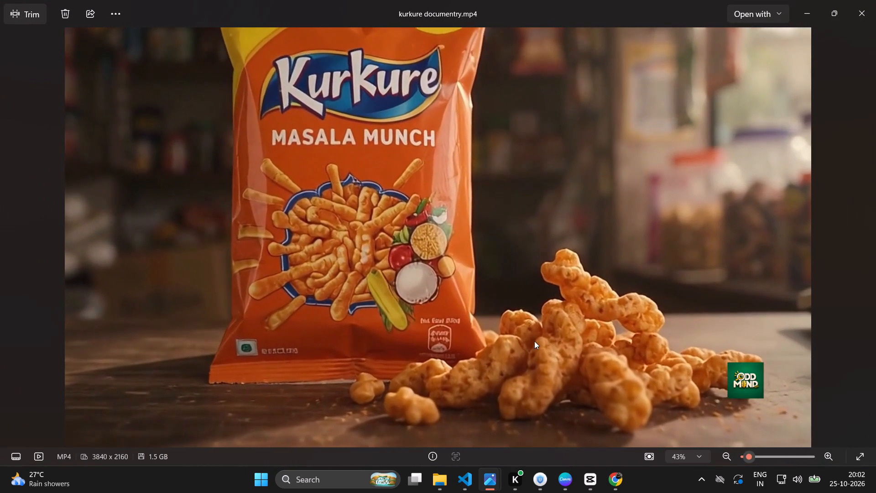
{"action": "left_click", "coordinate": [540, 333]}
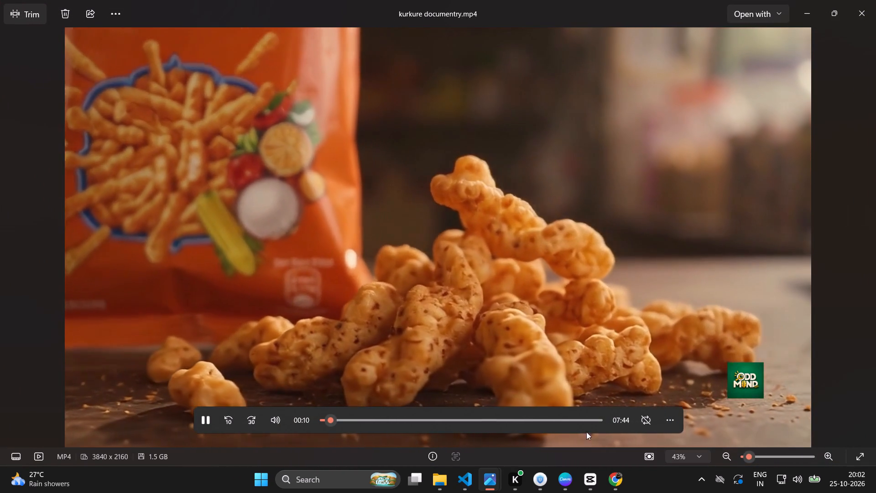
Switch to CapCut and look over the video, voice-over and music tracks on the 1021 project's timeline.
{"action": "left_click", "coordinate": [593, 483]}
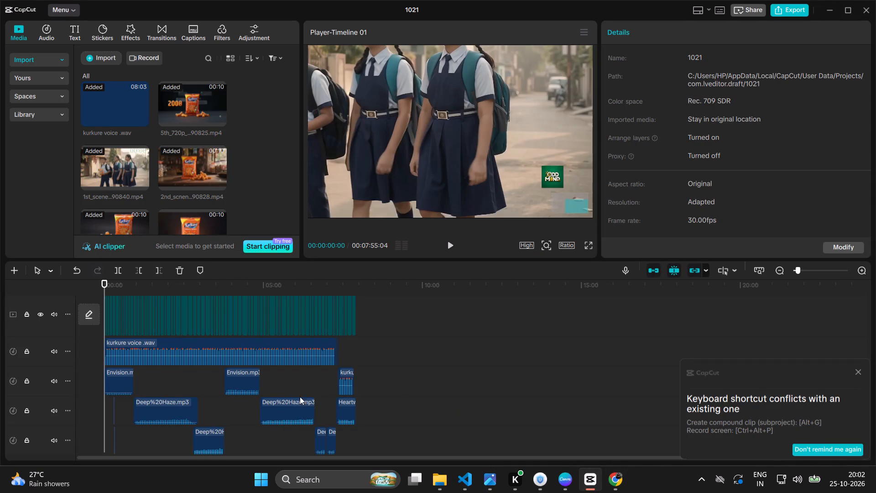
{"action": "scroll", "coordinate": [176, 410], "scroll_direction": "down", "scroll_amount": 11}
{"action": "scroll", "coordinate": [176, 410], "scroll_direction": "up", "scroll_amount": 4}
{"action": "scroll", "coordinate": [176, 410], "scroll_direction": "down", "scroll_amount": 5}
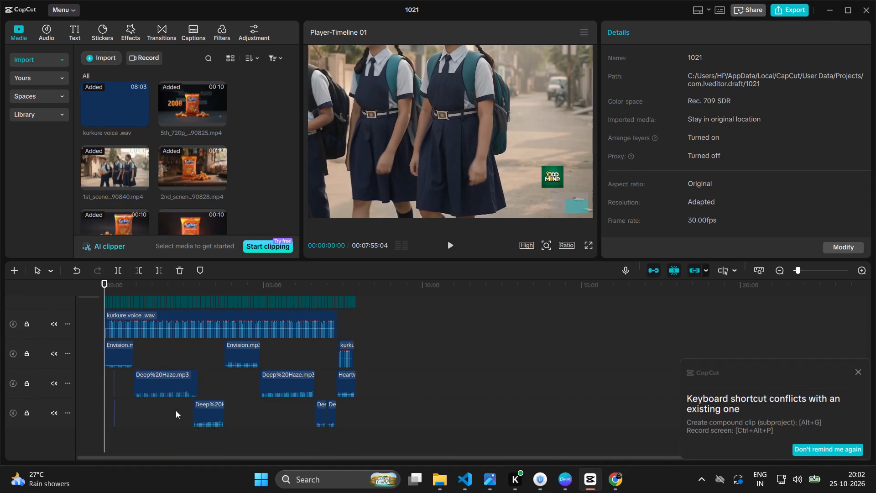
{"action": "scroll", "coordinate": [176, 410], "scroll_direction": "up", "scroll_amount": 11}
{"action": "scroll", "coordinate": [176, 410], "scroll_direction": "down", "scroll_amount": 9}
{"action": "scroll", "coordinate": [184, 407], "scroll_direction": "right", "scroll_amount": 1}
{"action": "scroll", "coordinate": [184, 407], "scroll_direction": "up", "scroll_amount": 1, "text": "ctrl"}
{"action": "scroll", "coordinate": [184, 407], "scroll_direction": "right", "scroll_amount": 1, "text": "ctrl"}
{"action": "scroll", "coordinate": [184, 407], "scroll_direction": "up", "scroll_amount": 5, "text": "ctrl"}
{"action": "scroll", "coordinate": [267, 385], "scroll_direction": "up", "scroll_amount": 5, "text": "ctrl"}
{"action": "scroll", "coordinate": [327, 374], "scroll_direction": "down", "scroll_amount": 5}
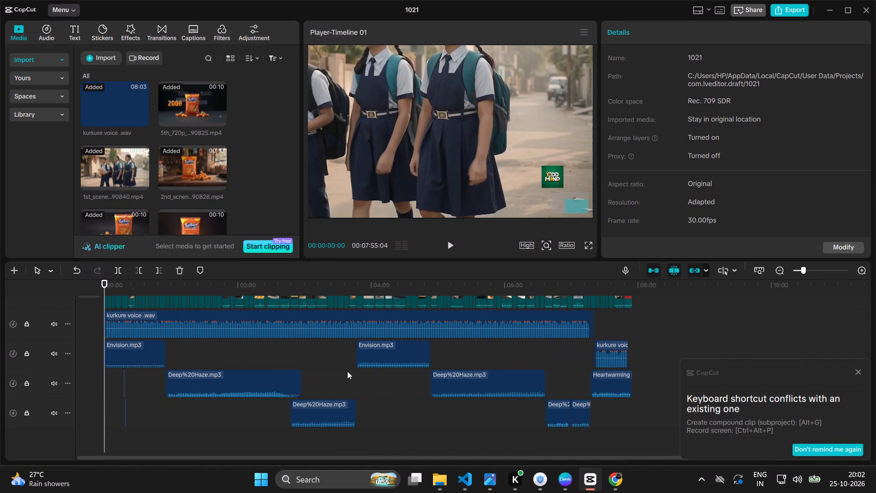
{"action": "scroll", "coordinate": [358, 369], "scroll_direction": "up", "scroll_amount": 9}
{"action": "scroll", "coordinate": [450, 389], "scroll_direction": "up", "scroll_amount": 4}
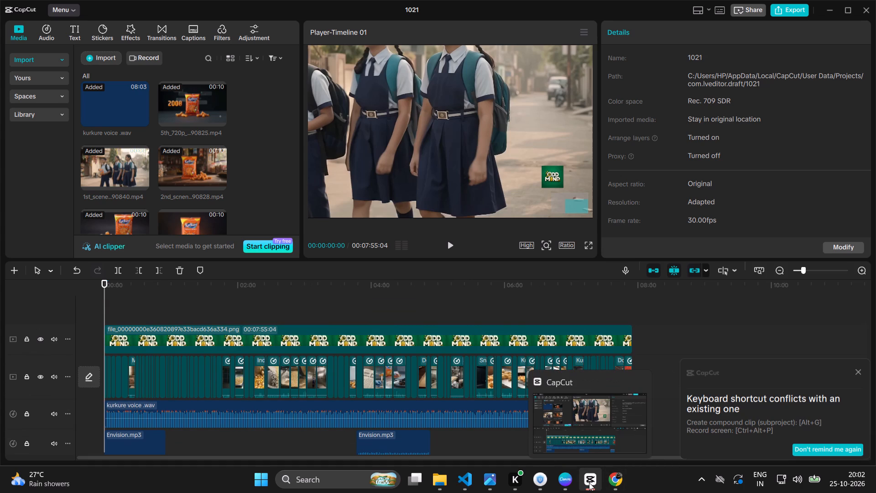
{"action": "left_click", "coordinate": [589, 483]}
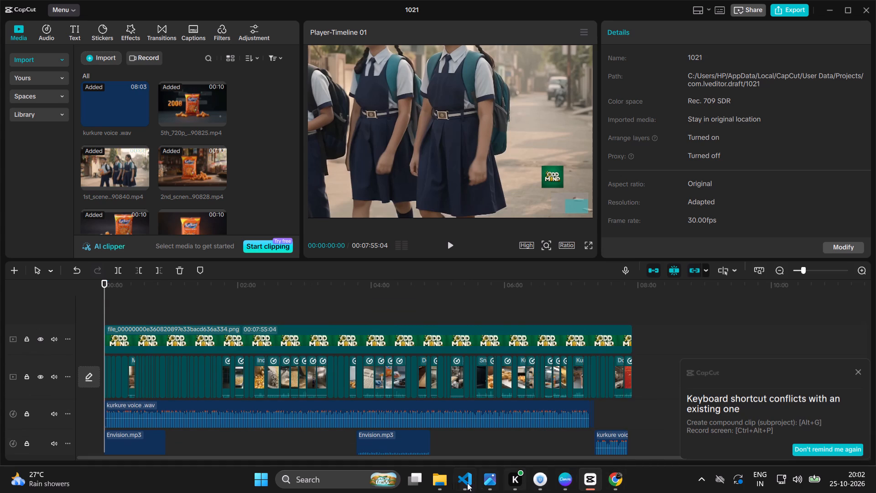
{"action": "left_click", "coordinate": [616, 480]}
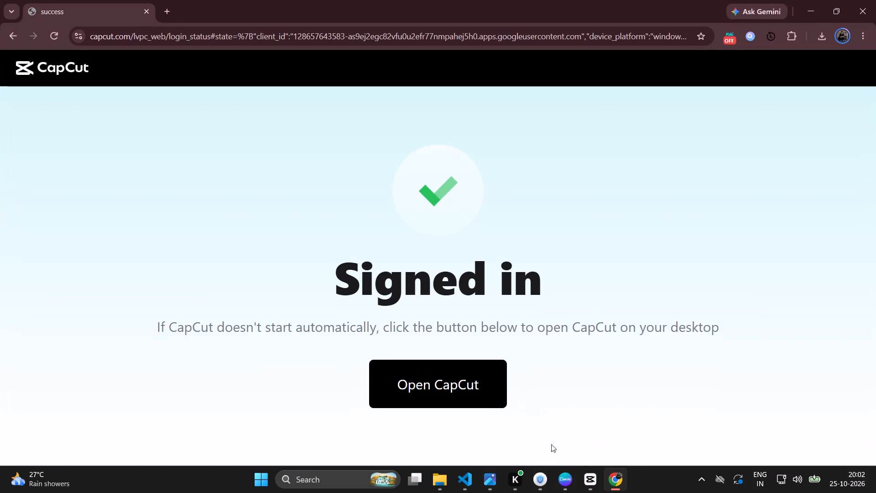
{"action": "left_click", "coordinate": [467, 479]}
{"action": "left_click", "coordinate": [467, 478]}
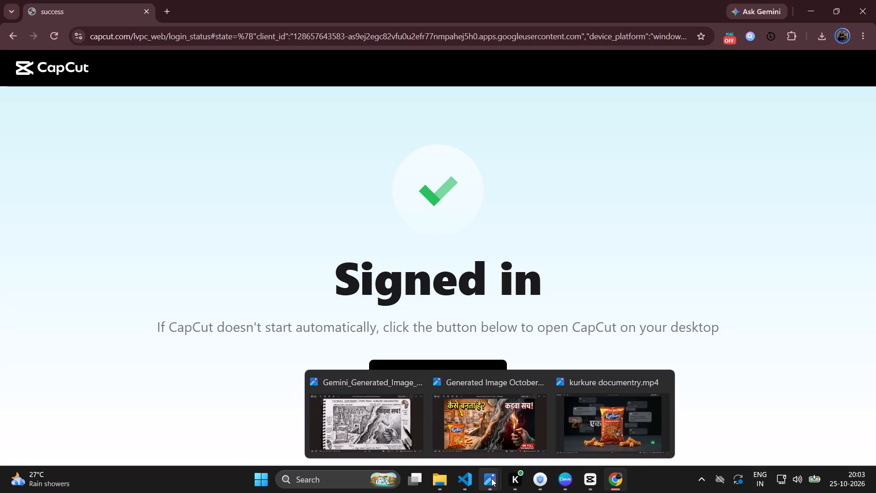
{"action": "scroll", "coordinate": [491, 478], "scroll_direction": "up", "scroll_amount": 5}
Minimize Chrome and CapCut, review more of the kurkure documentry video's playback, and minimize the player.
{"action": "left_click", "coordinate": [801, 5]}
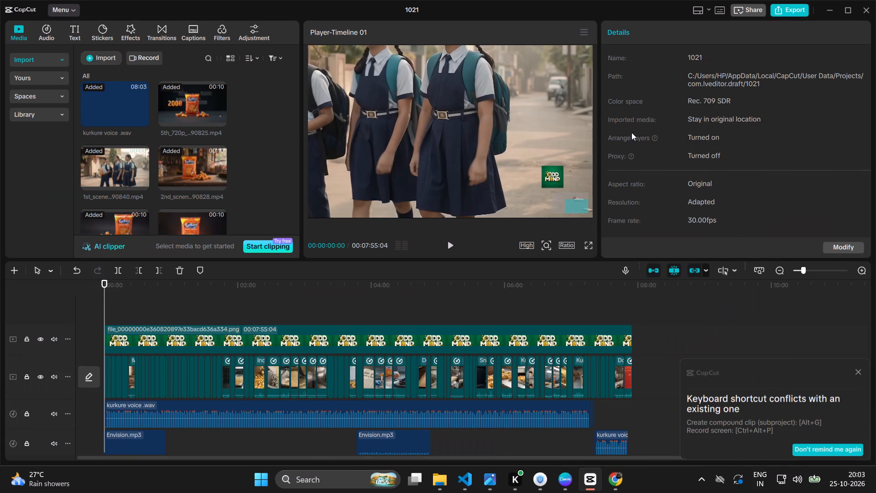
{"action": "left_click", "coordinate": [828, 11]}
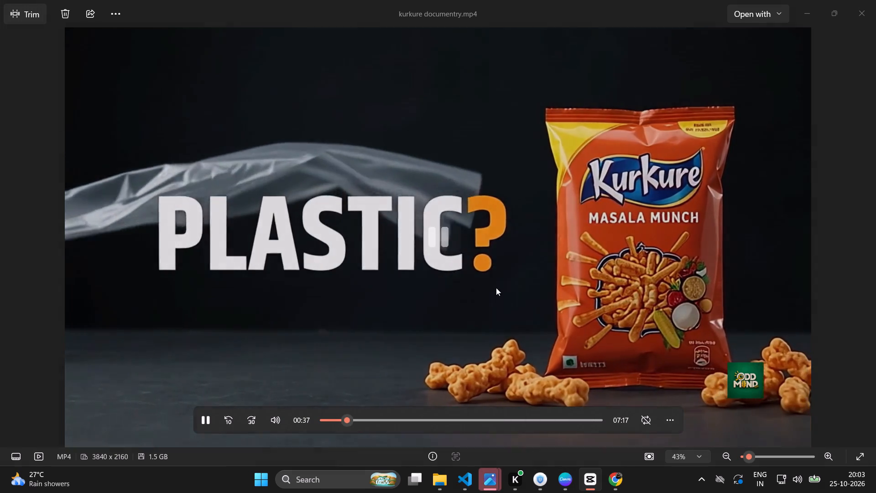
{"action": "left_click", "coordinate": [521, 249]}
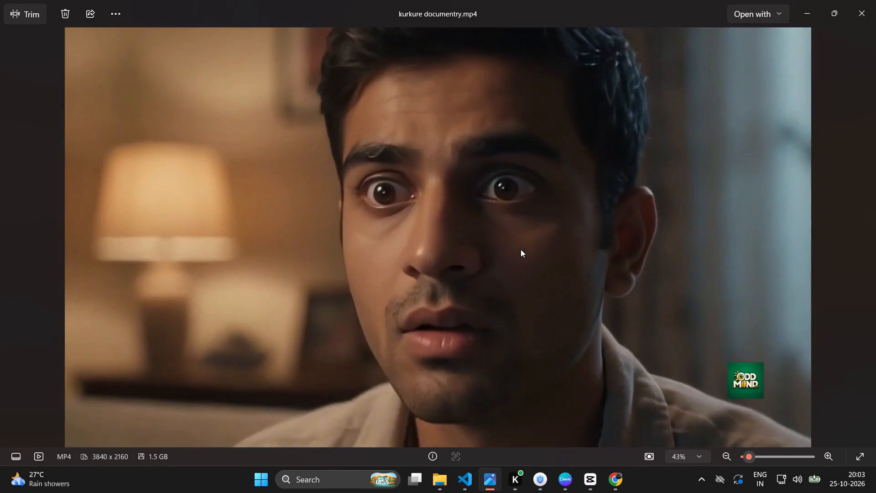
{"action": "left_click", "coordinate": [521, 249]}
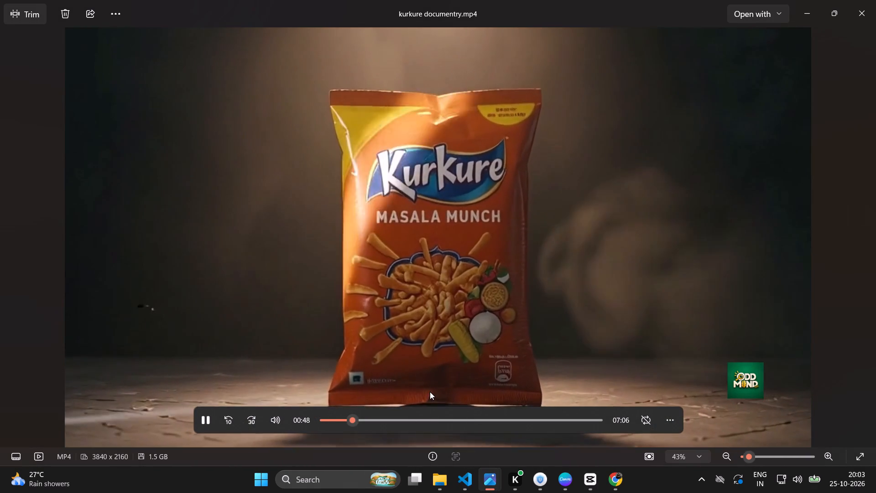
{"action": "left_click", "coordinate": [430, 392]}
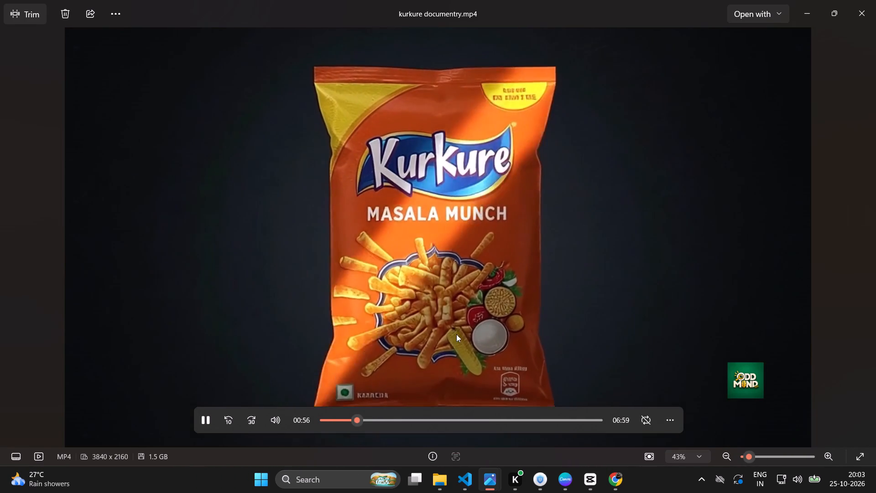
{"action": "left_click", "coordinate": [457, 327]}
{"action": "left_click", "coordinate": [455, 313]}
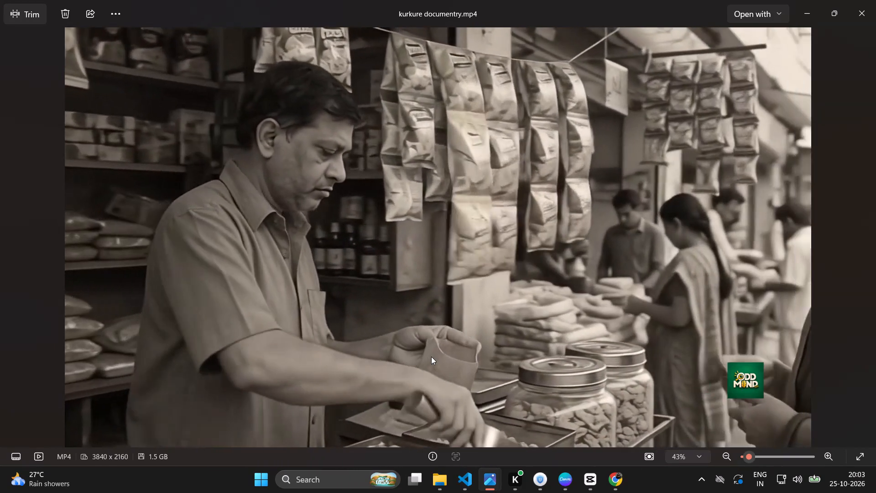
{"action": "left_click", "coordinate": [431, 358]}
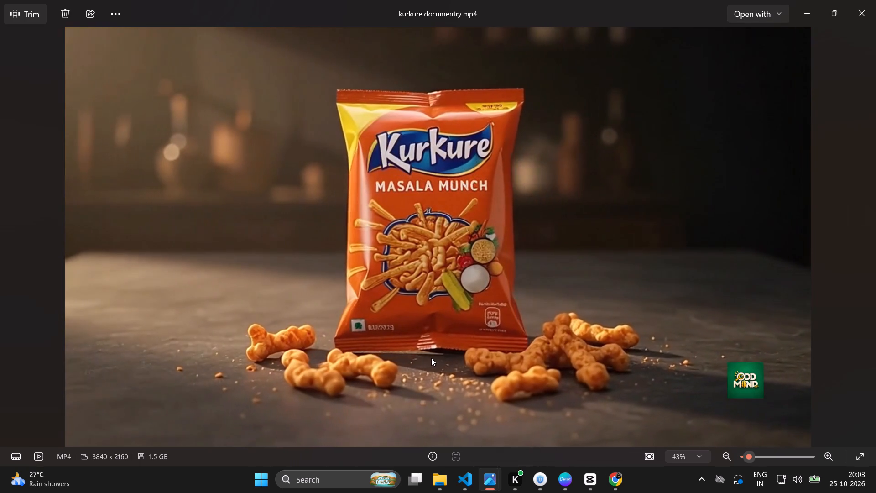
{"action": "left_click", "coordinate": [431, 358]}
{"action": "left_click", "coordinate": [431, 358]}
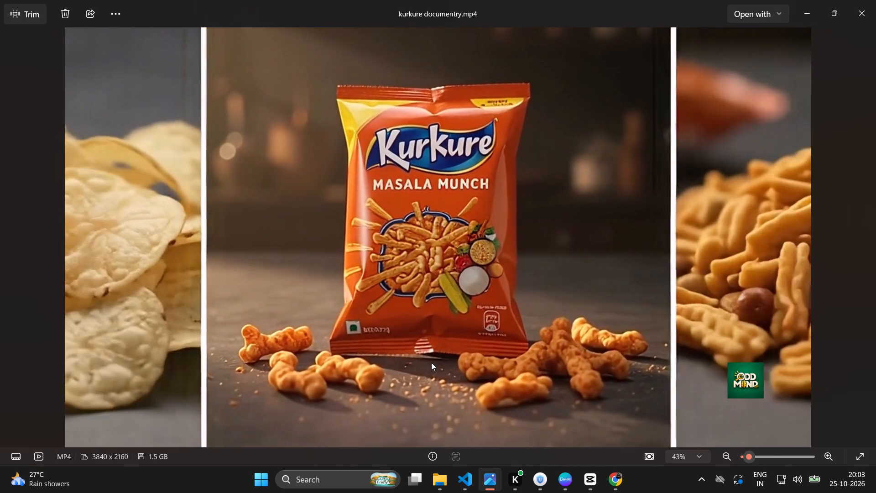
{"action": "left_click", "coordinate": [431, 362]}
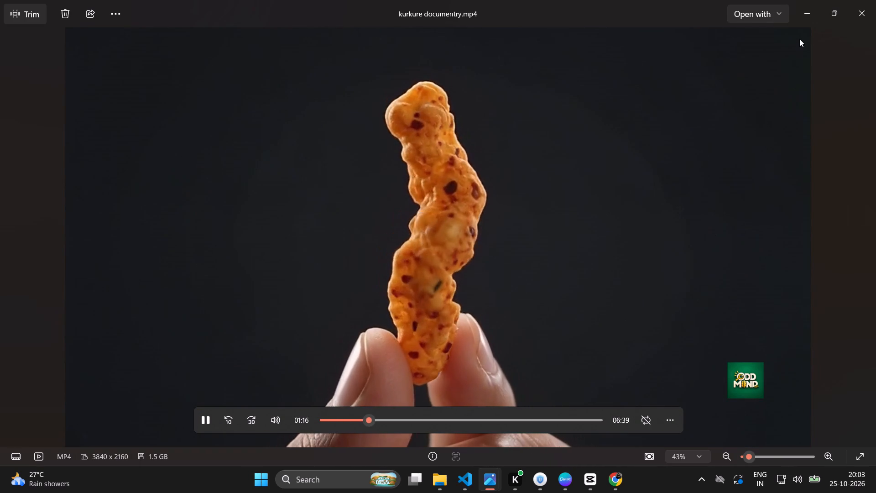
{"action": "left_click", "coordinate": [803, 21]}
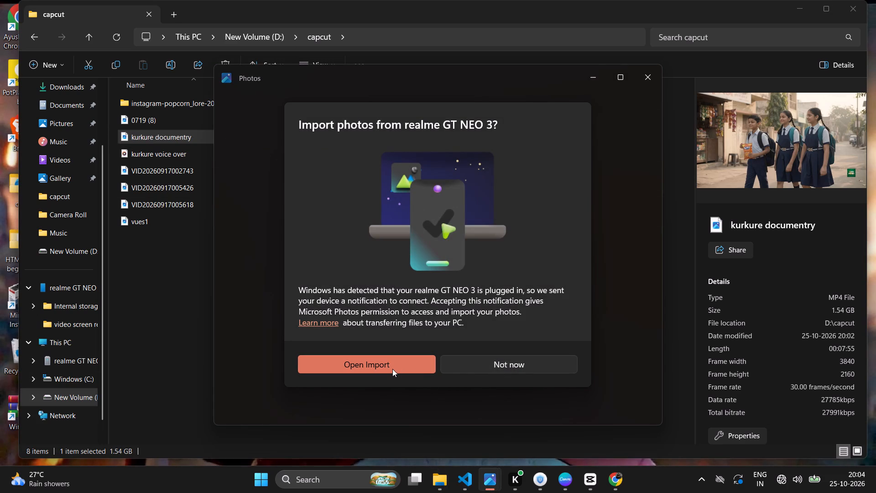
Open the photo import for the connected realme GT NEO 3.
{"action": "left_click", "coordinate": [392, 368]}
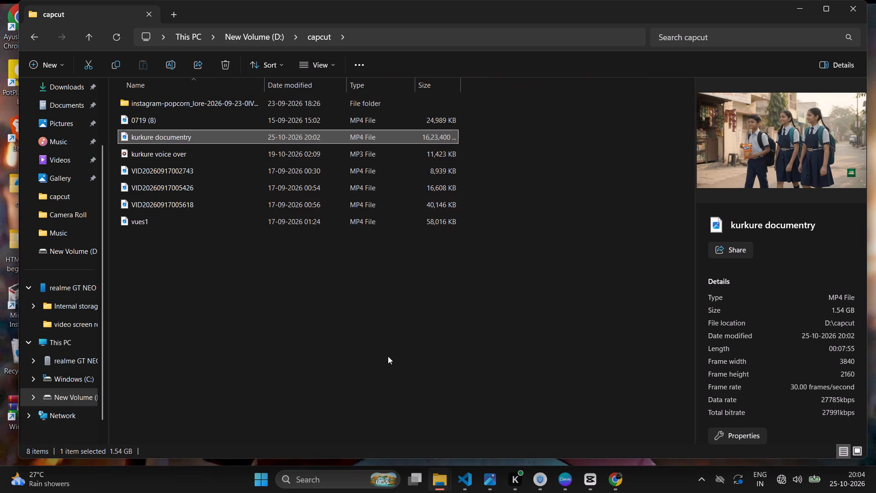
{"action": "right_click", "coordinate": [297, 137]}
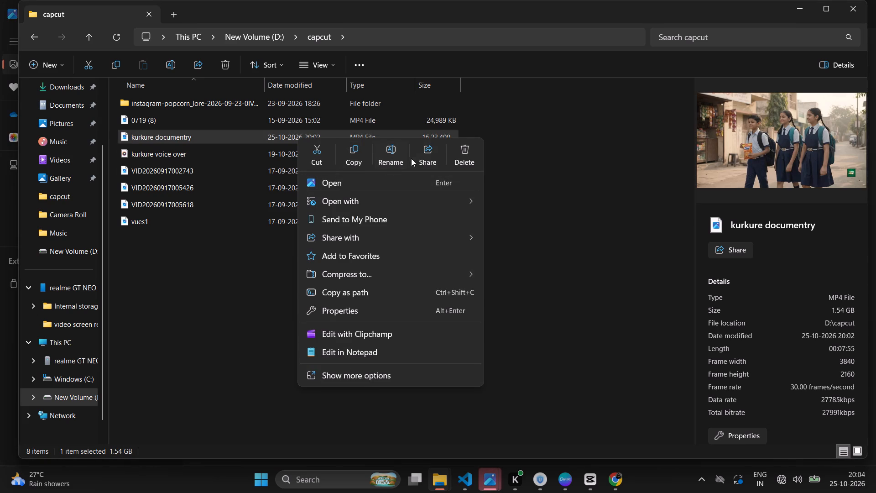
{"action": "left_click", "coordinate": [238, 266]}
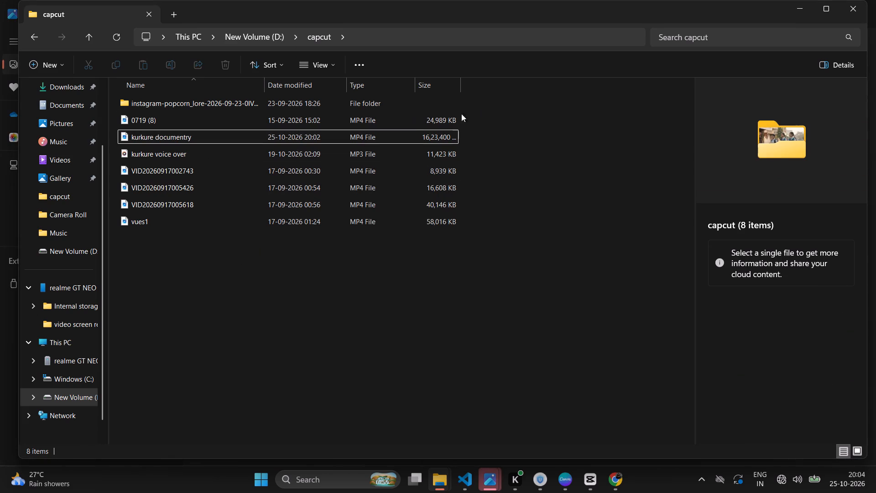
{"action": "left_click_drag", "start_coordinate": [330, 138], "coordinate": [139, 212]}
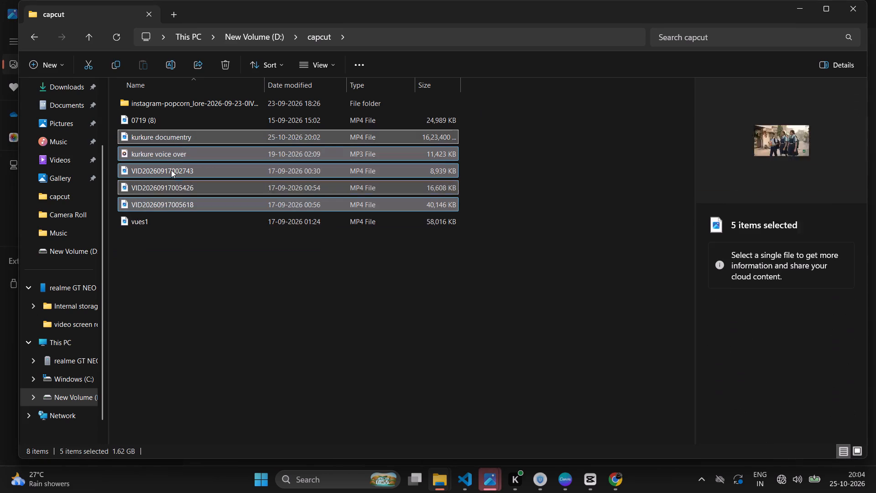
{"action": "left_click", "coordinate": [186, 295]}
Copy the kurkure documentry video to the connected realme GT NEO 3 and open the phone's storage location.
{"action": "left_click_drag", "start_coordinate": [191, 134], "coordinate": [63, 315]}
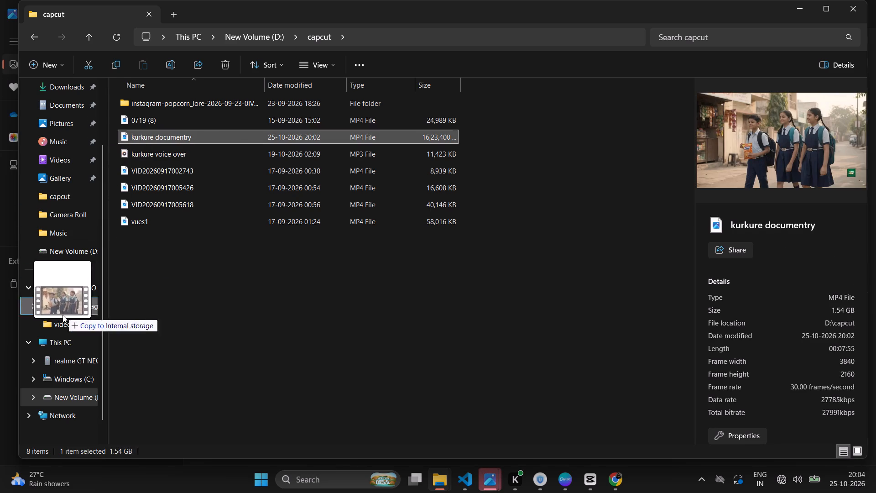
{"action": "left_click_drag", "start_coordinate": [63, 315], "coordinate": [92, 295]}
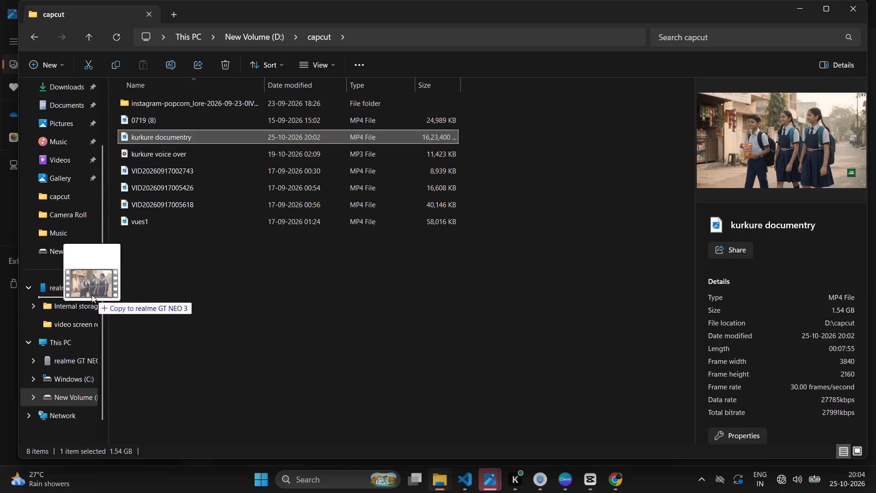
{"action": "left_click_drag", "start_coordinate": [92, 295], "coordinate": [89, 366]}
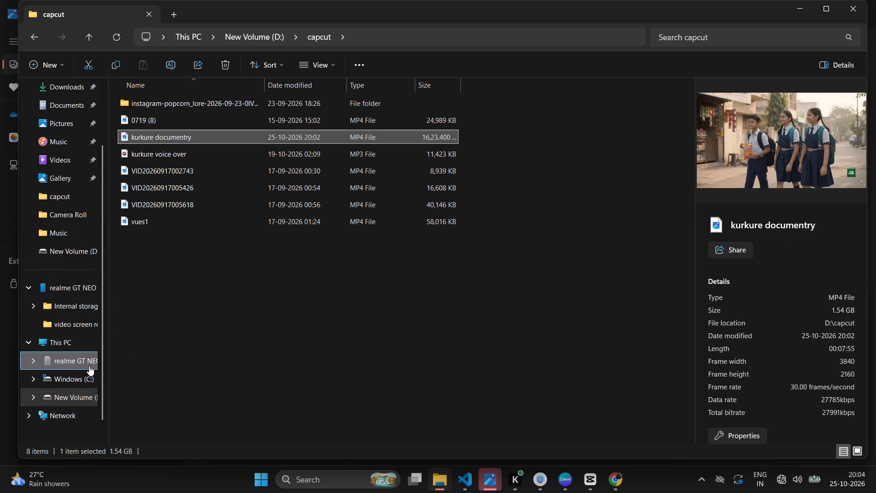
{"action": "left_click", "coordinate": [83, 366]}
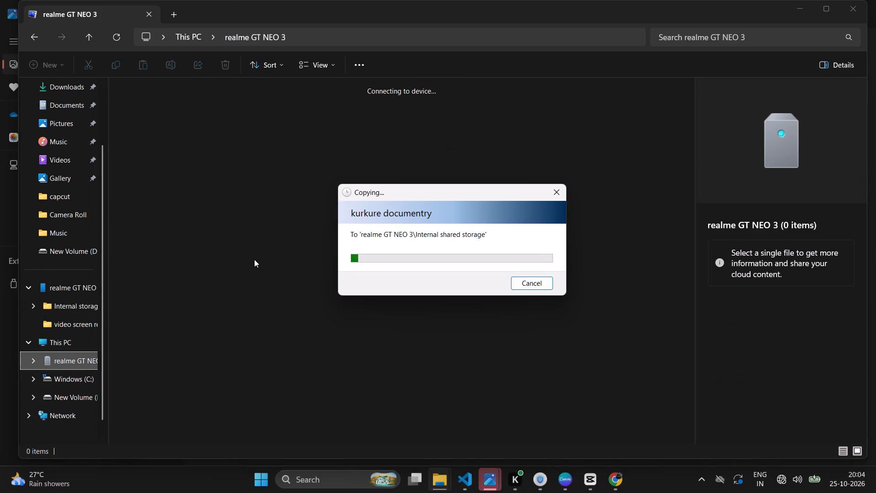